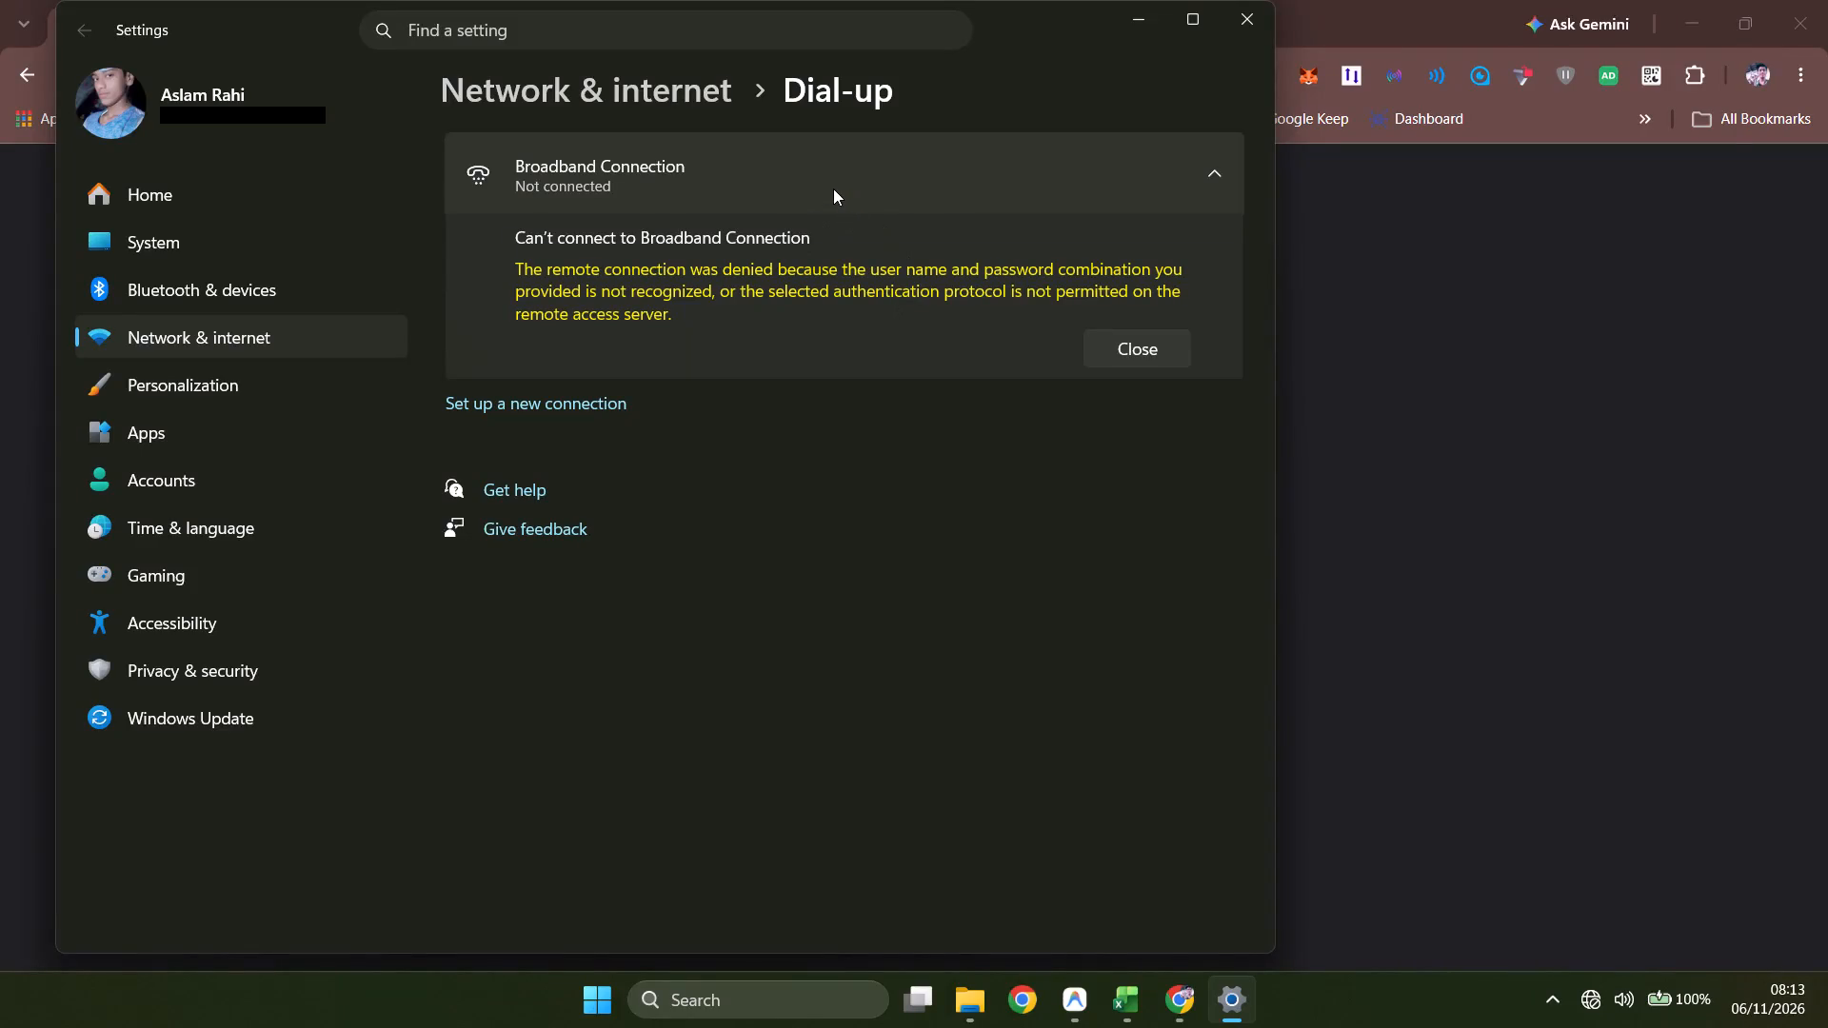
Dismiss the connection error and retry connecting the Broadband Connection dial-up entry.
click(1125, 352)
click(1151, 190)
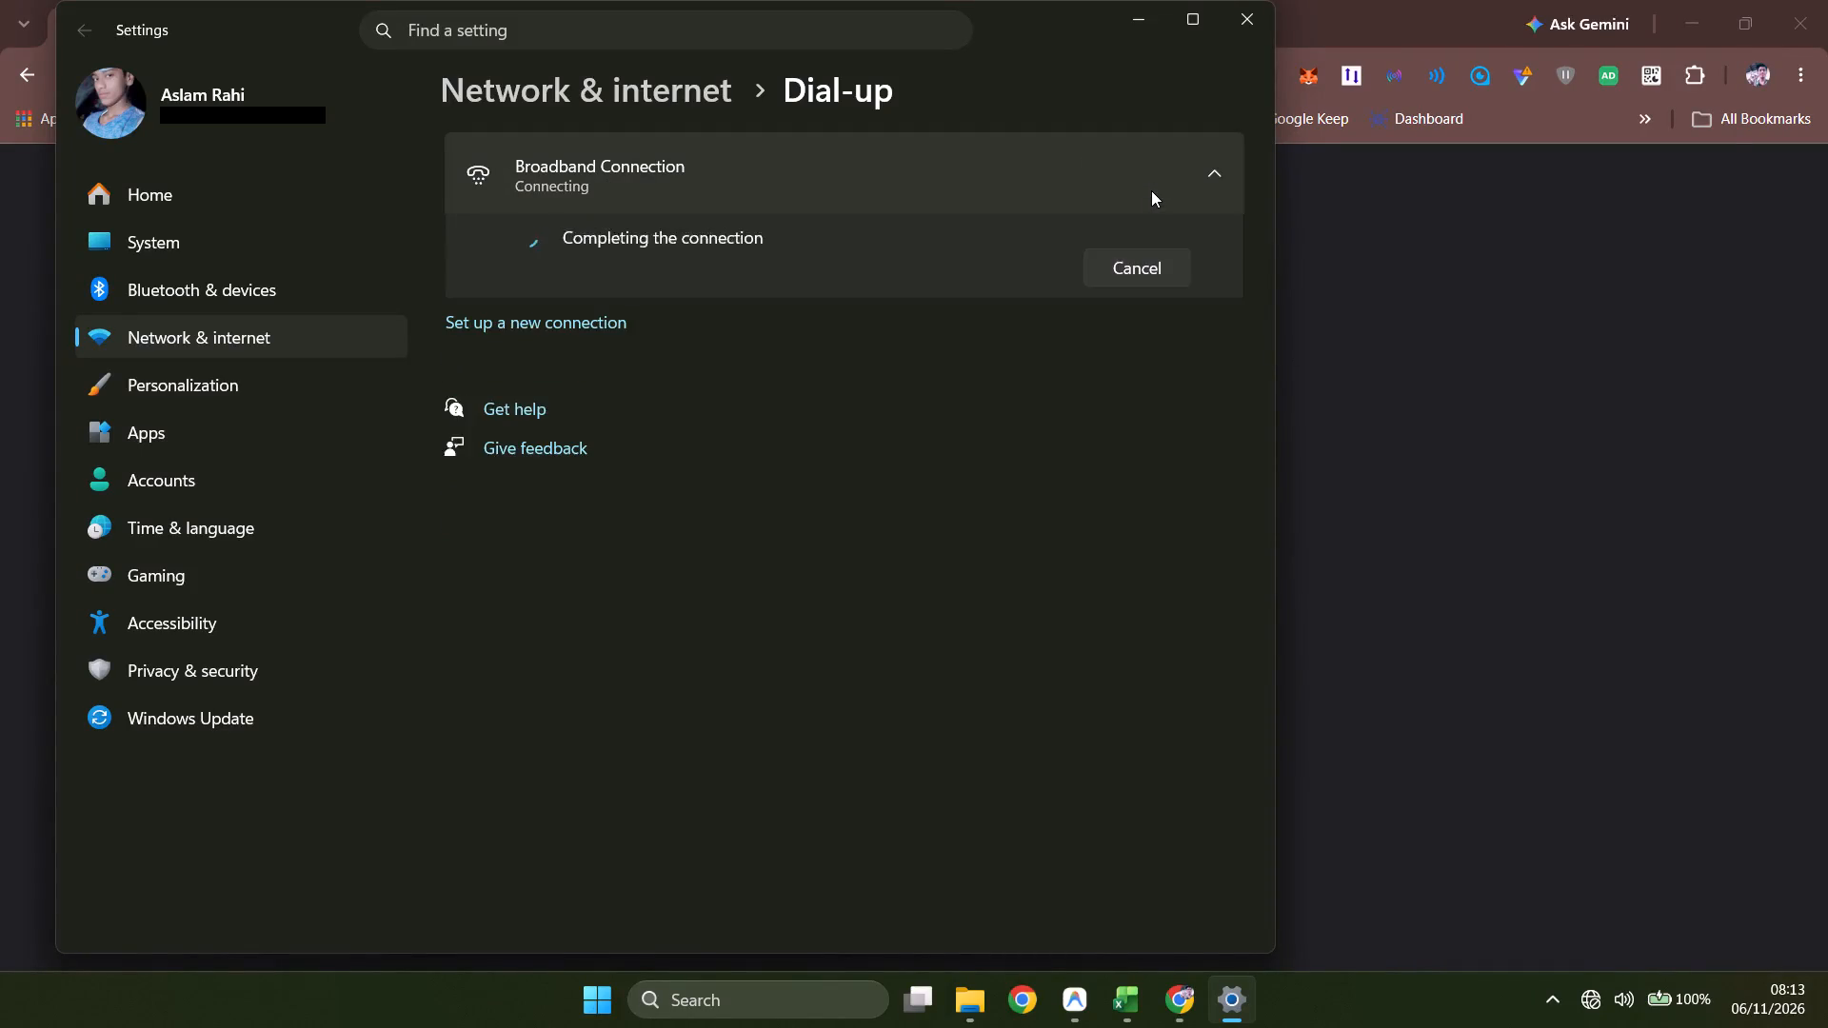
Close the Settings window and reload the business.facebook.com page in the browser.
click(1259, 14)
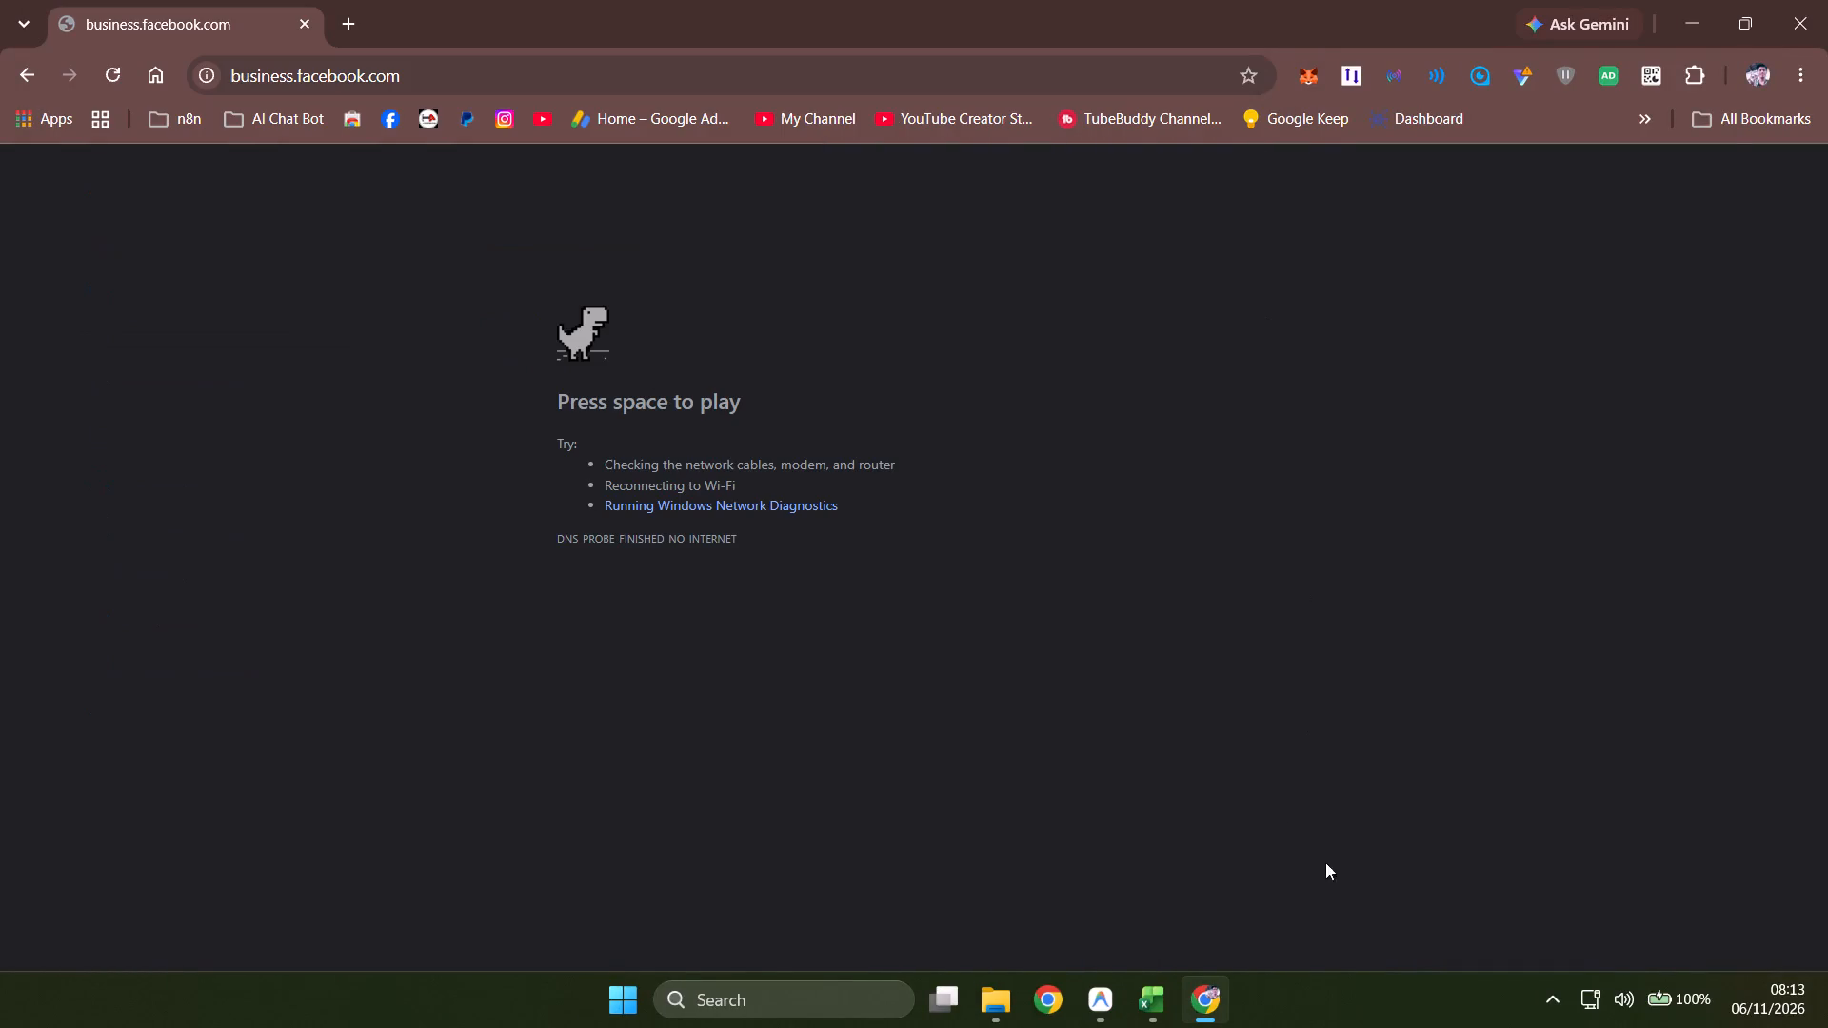
click(99, 85)
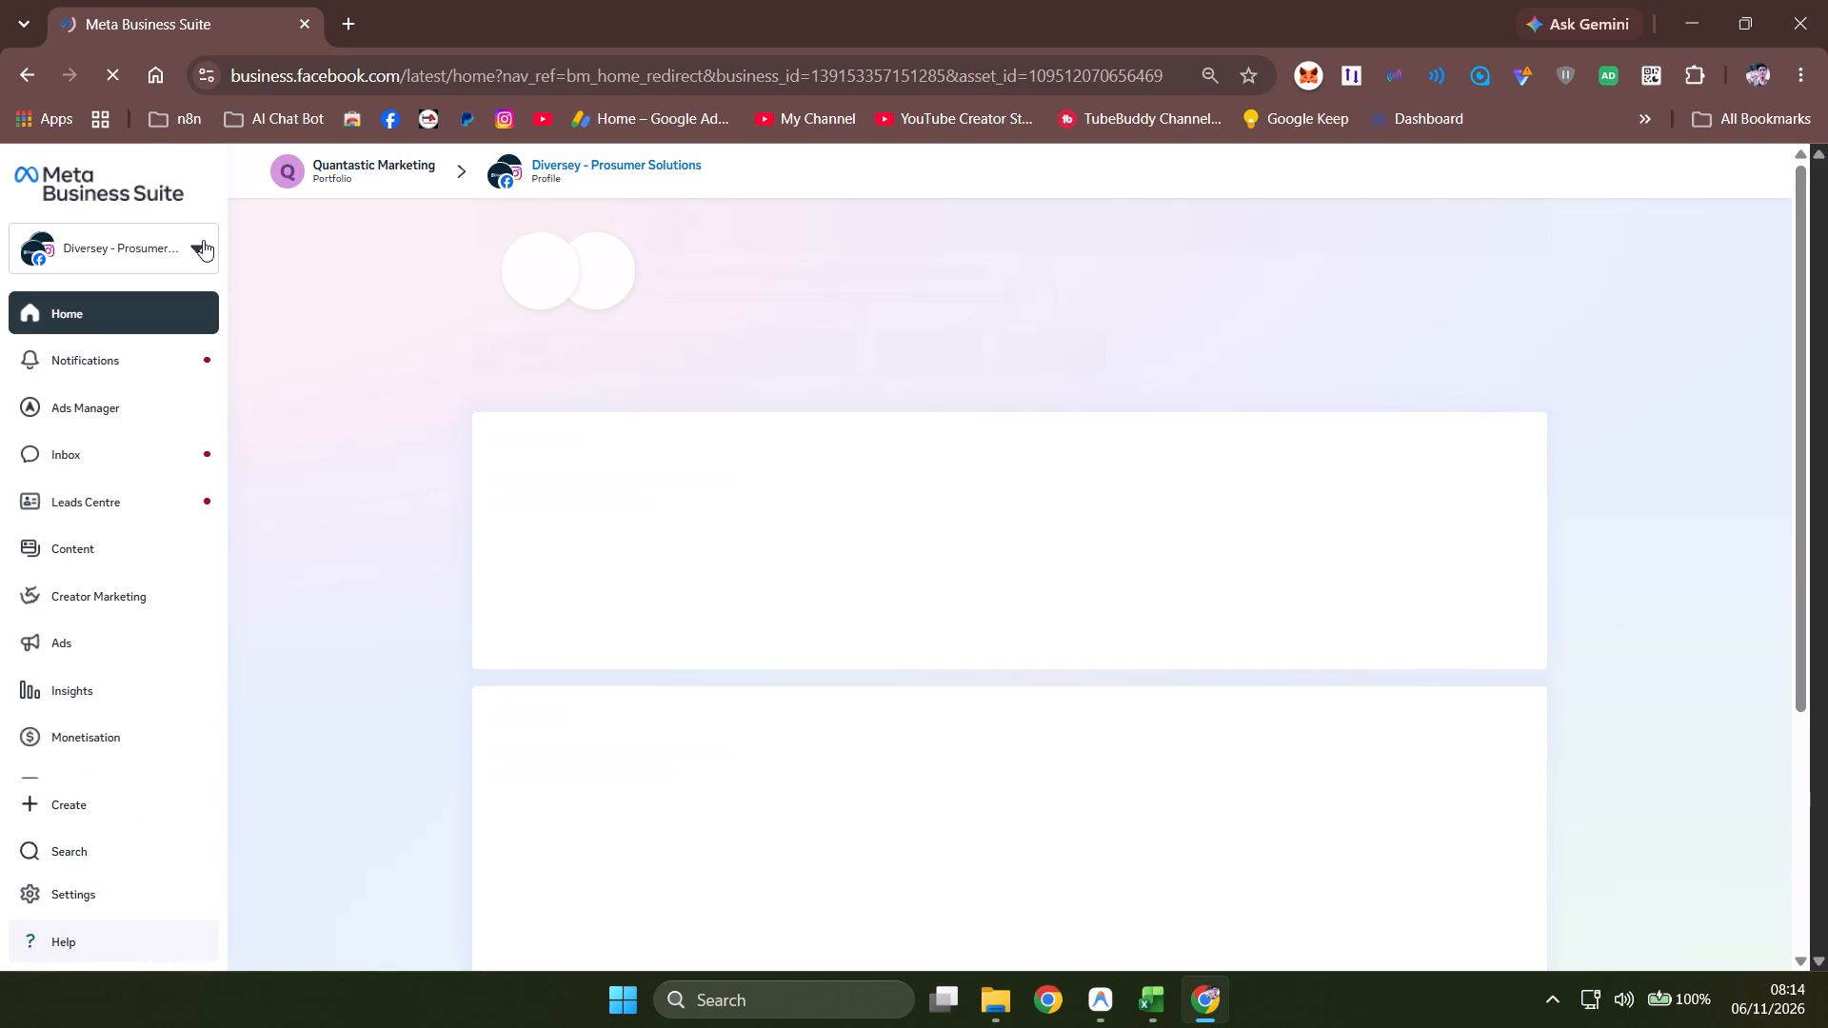
Switch to the Hem Precious Agarbatti business asset in the Quantastic Marketing portfolio and open its Content page.
click(162, 250)
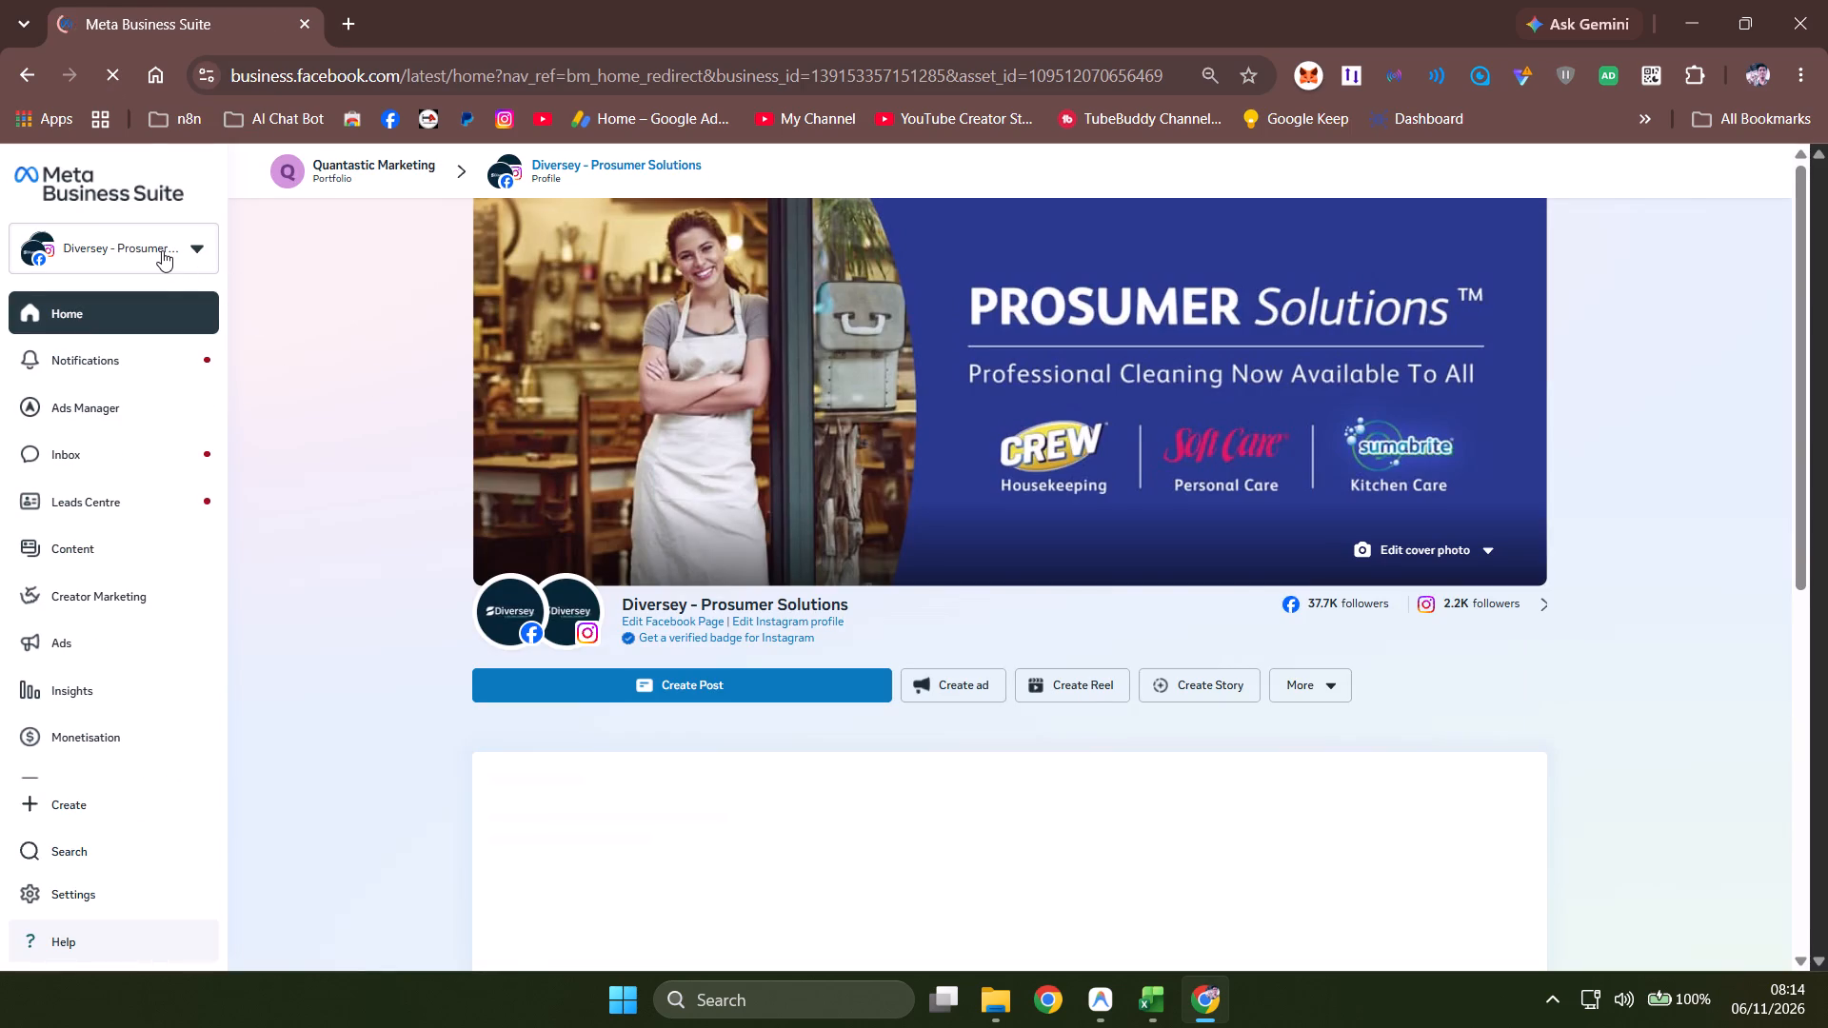
scroll(501, 732, down, 5)
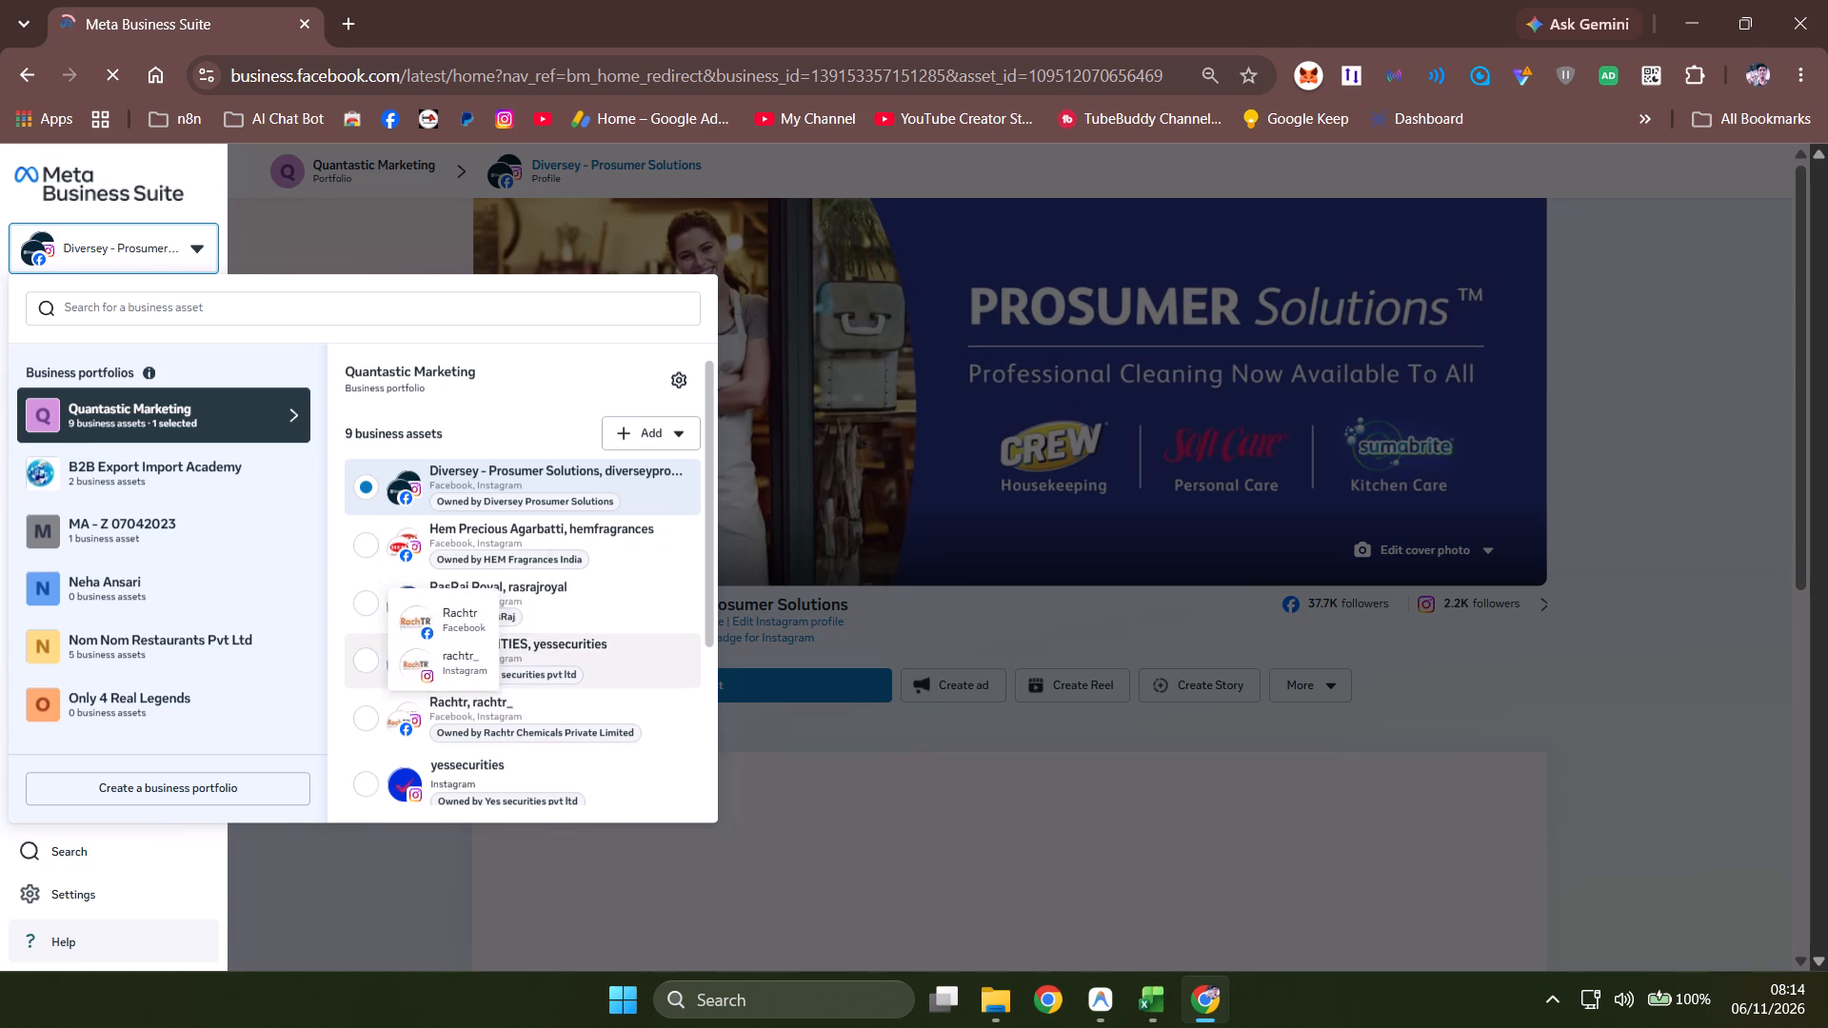
click(416, 544)
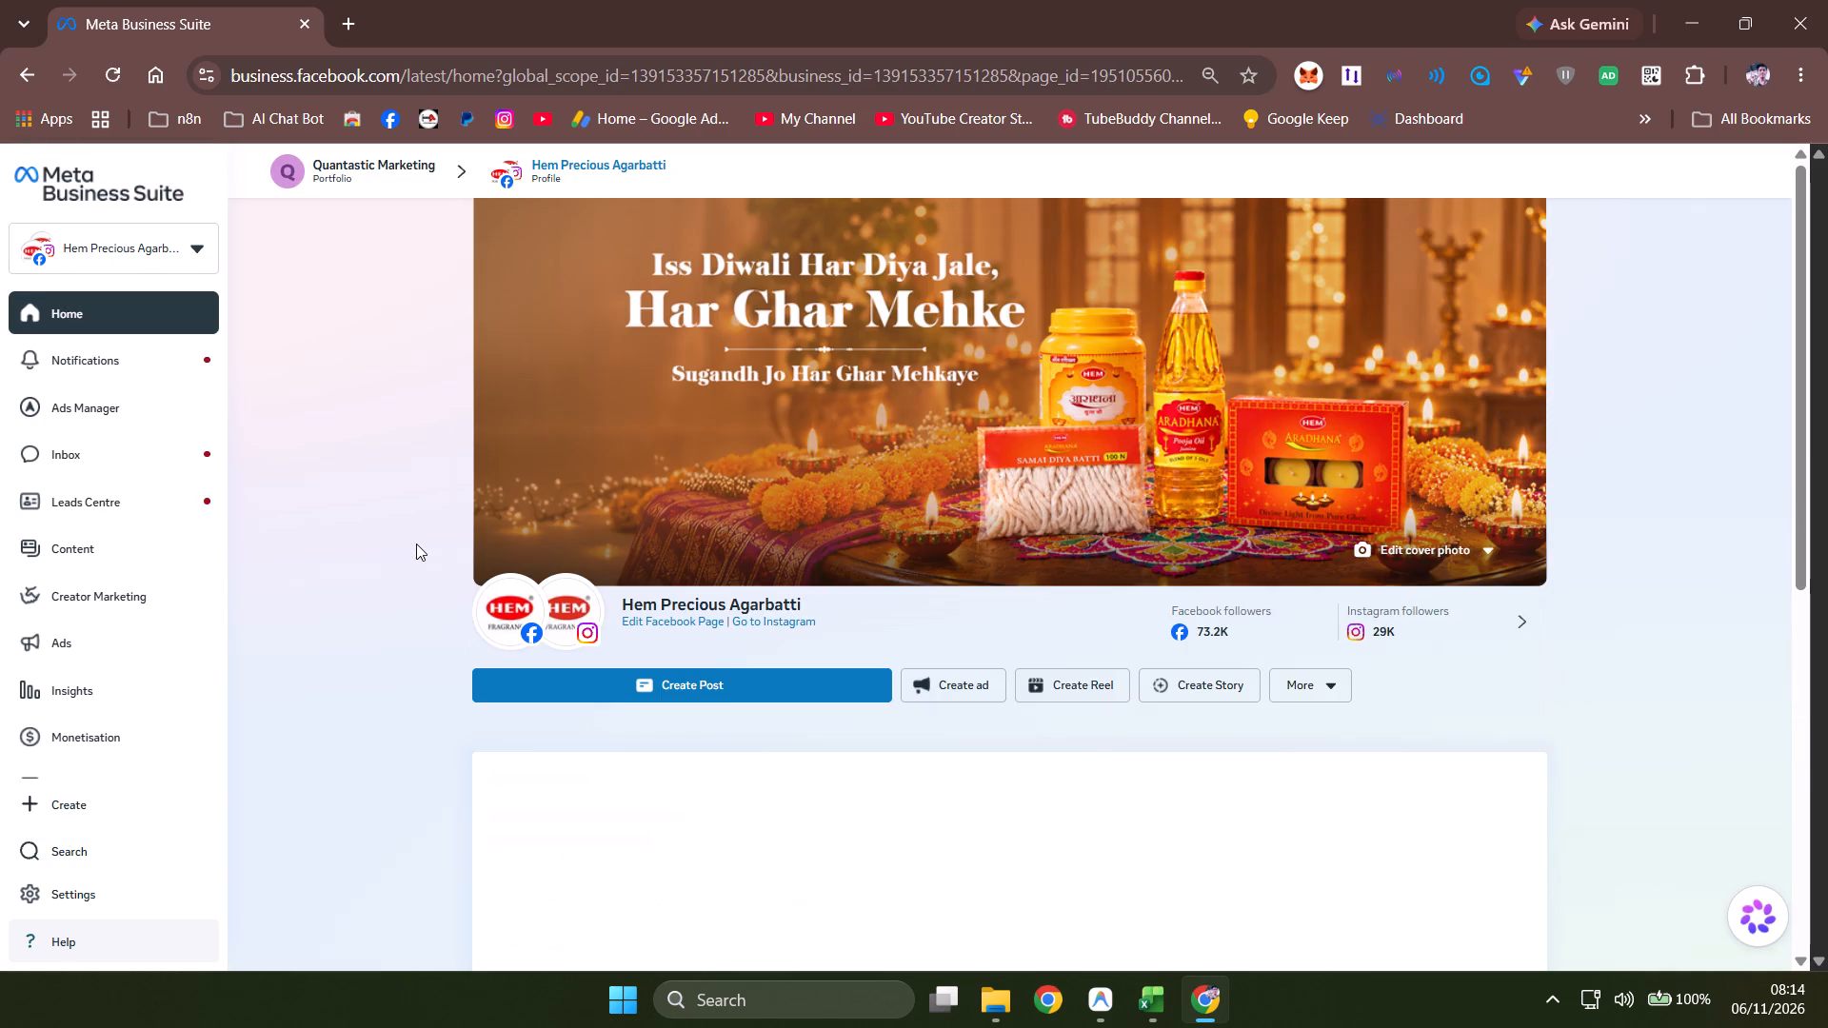
click(78, 564)
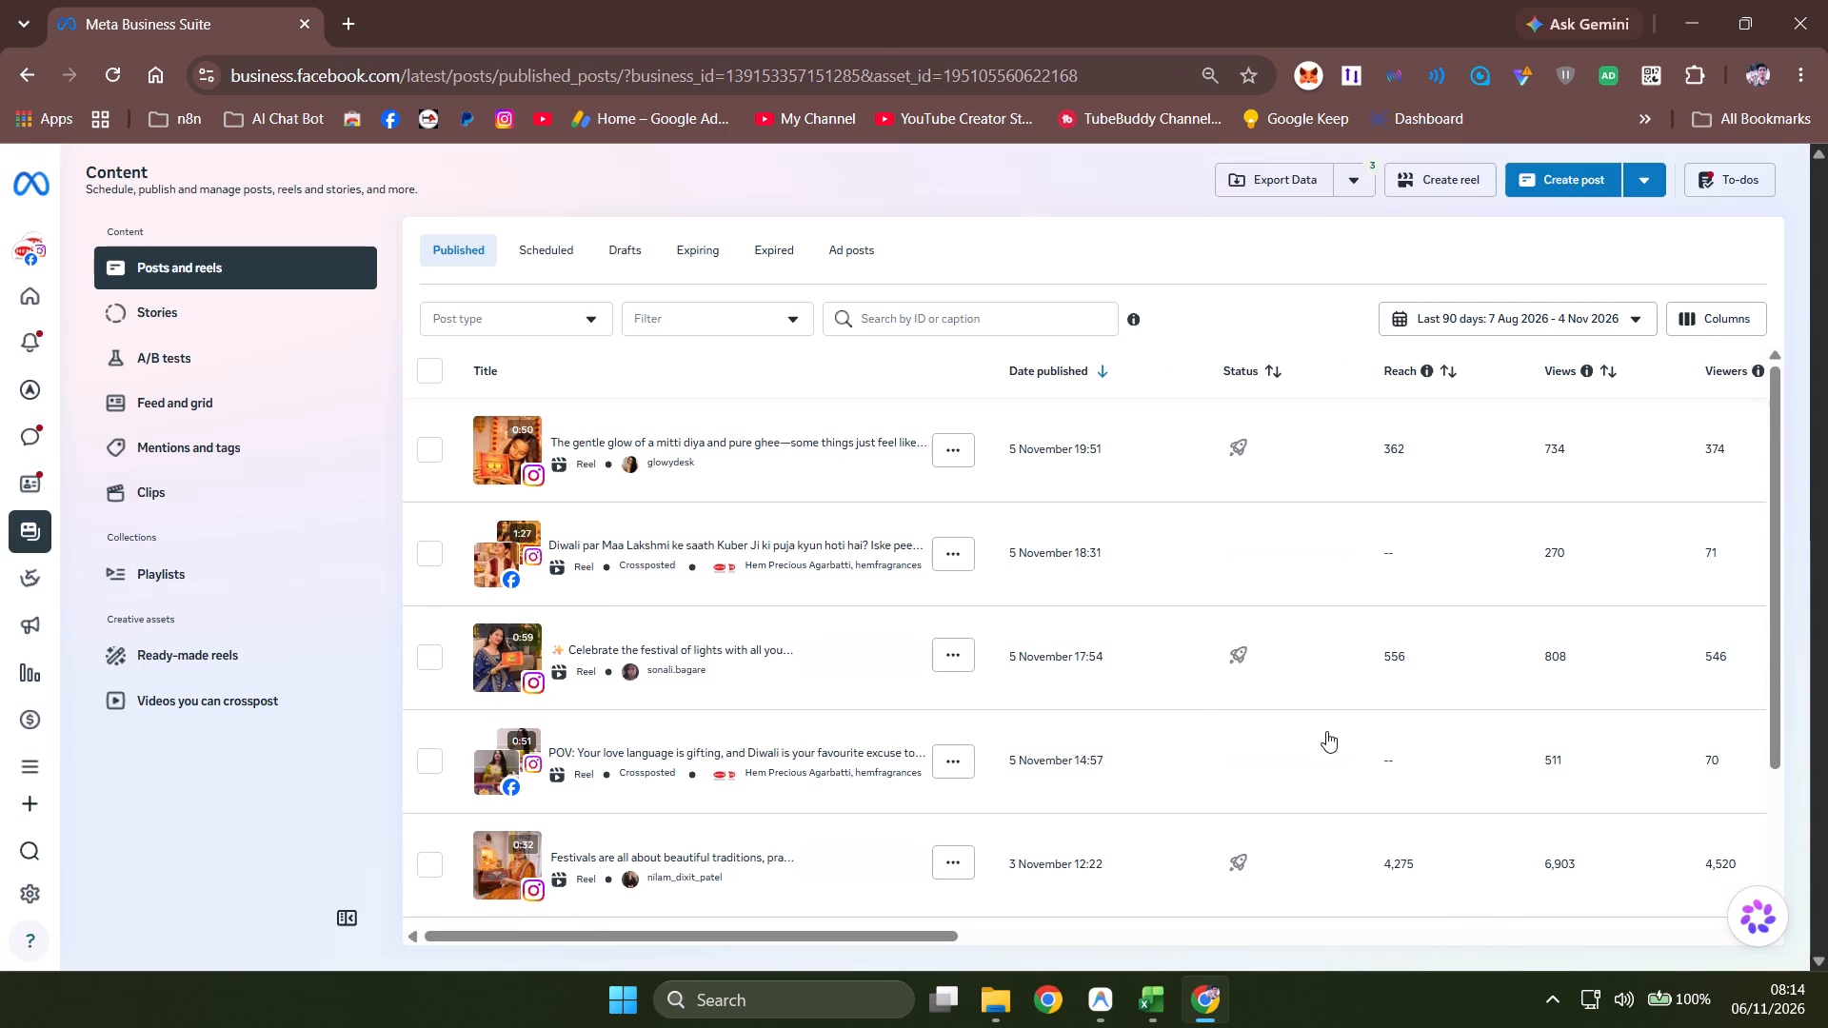
Open a new browser tab and start entering the web.whatsapp.com address.
click(358, 1)
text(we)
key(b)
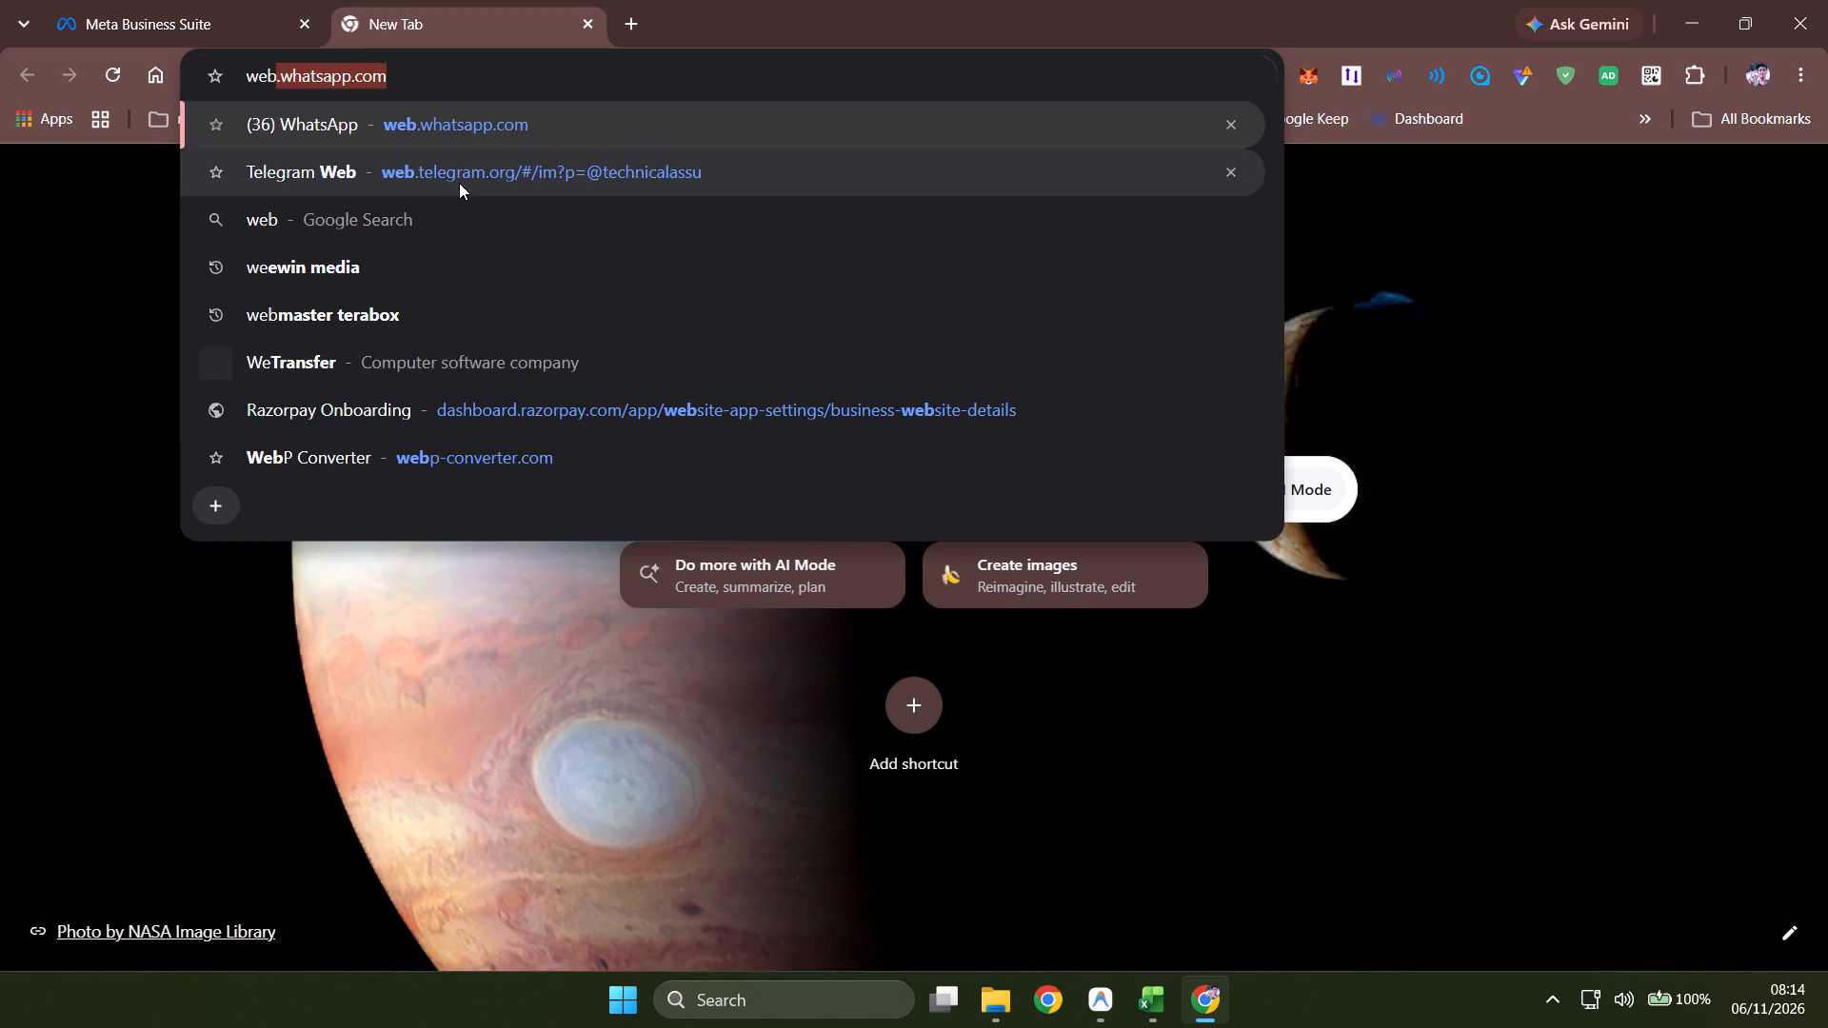
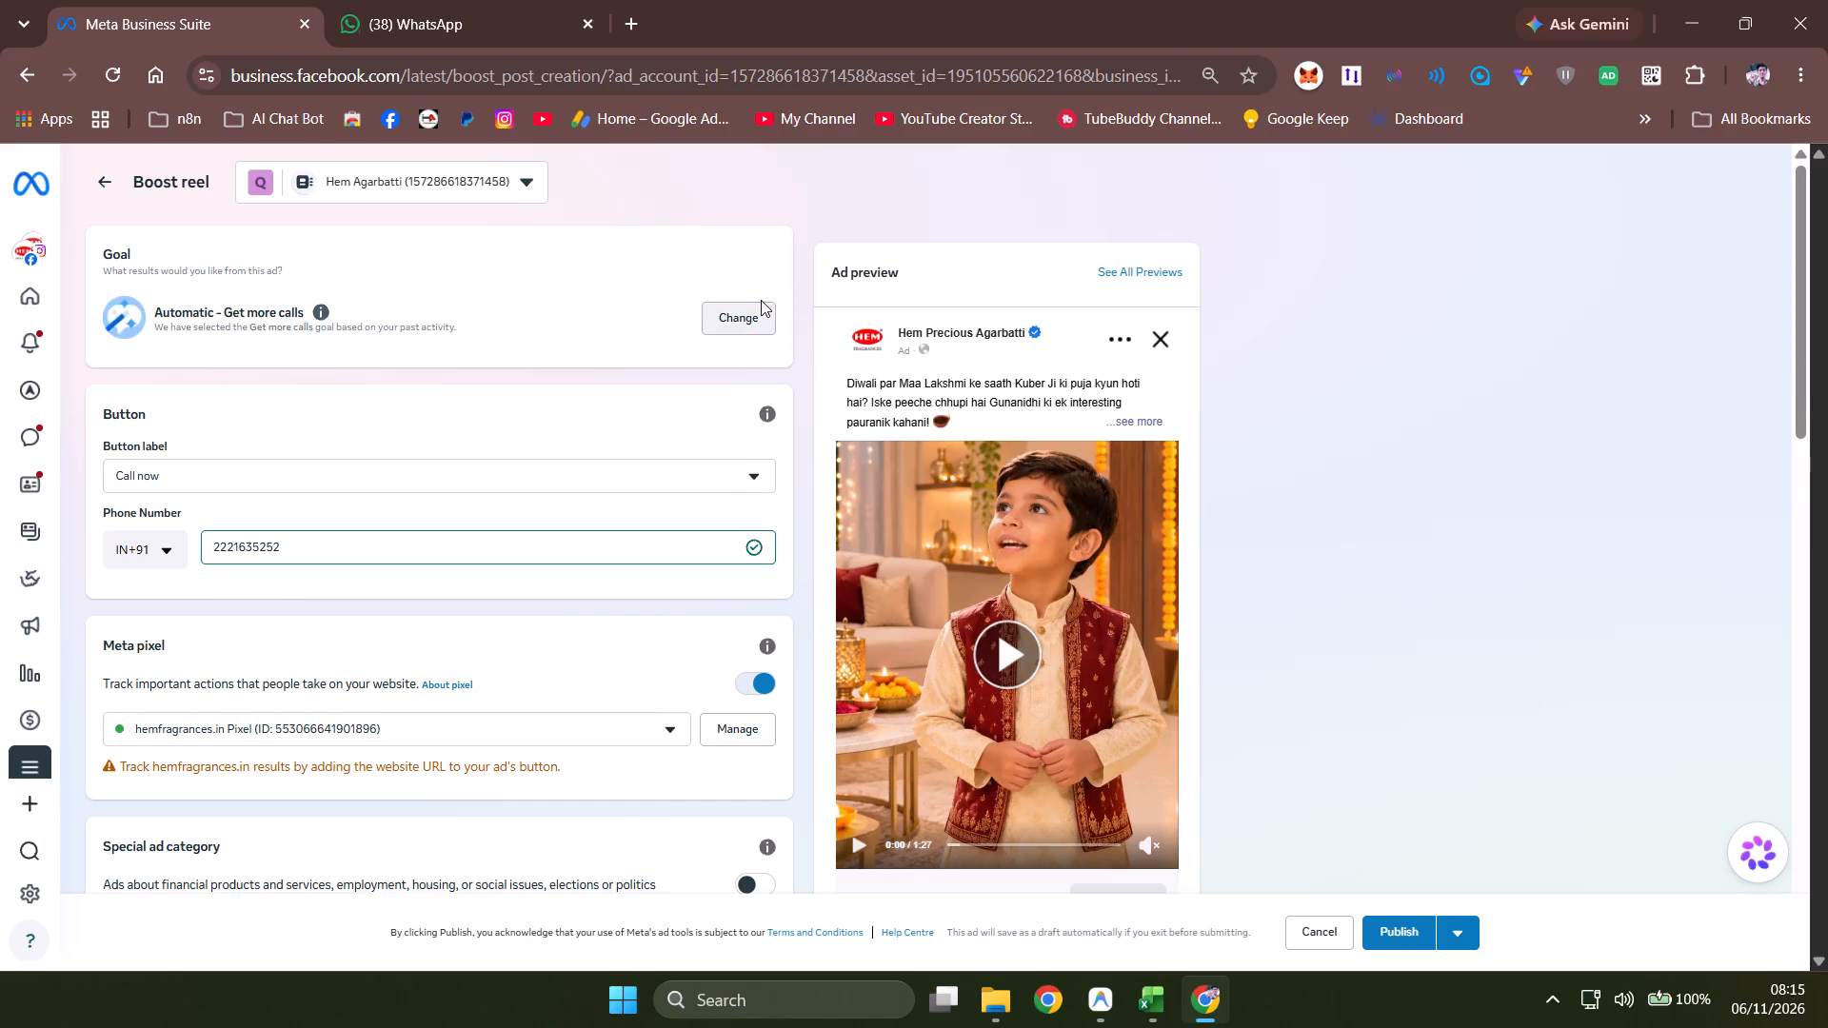
Change the boosted reel's ad goal to Get more video views and save it.
click(718, 328)
click(748, 324)
click(753, 314)
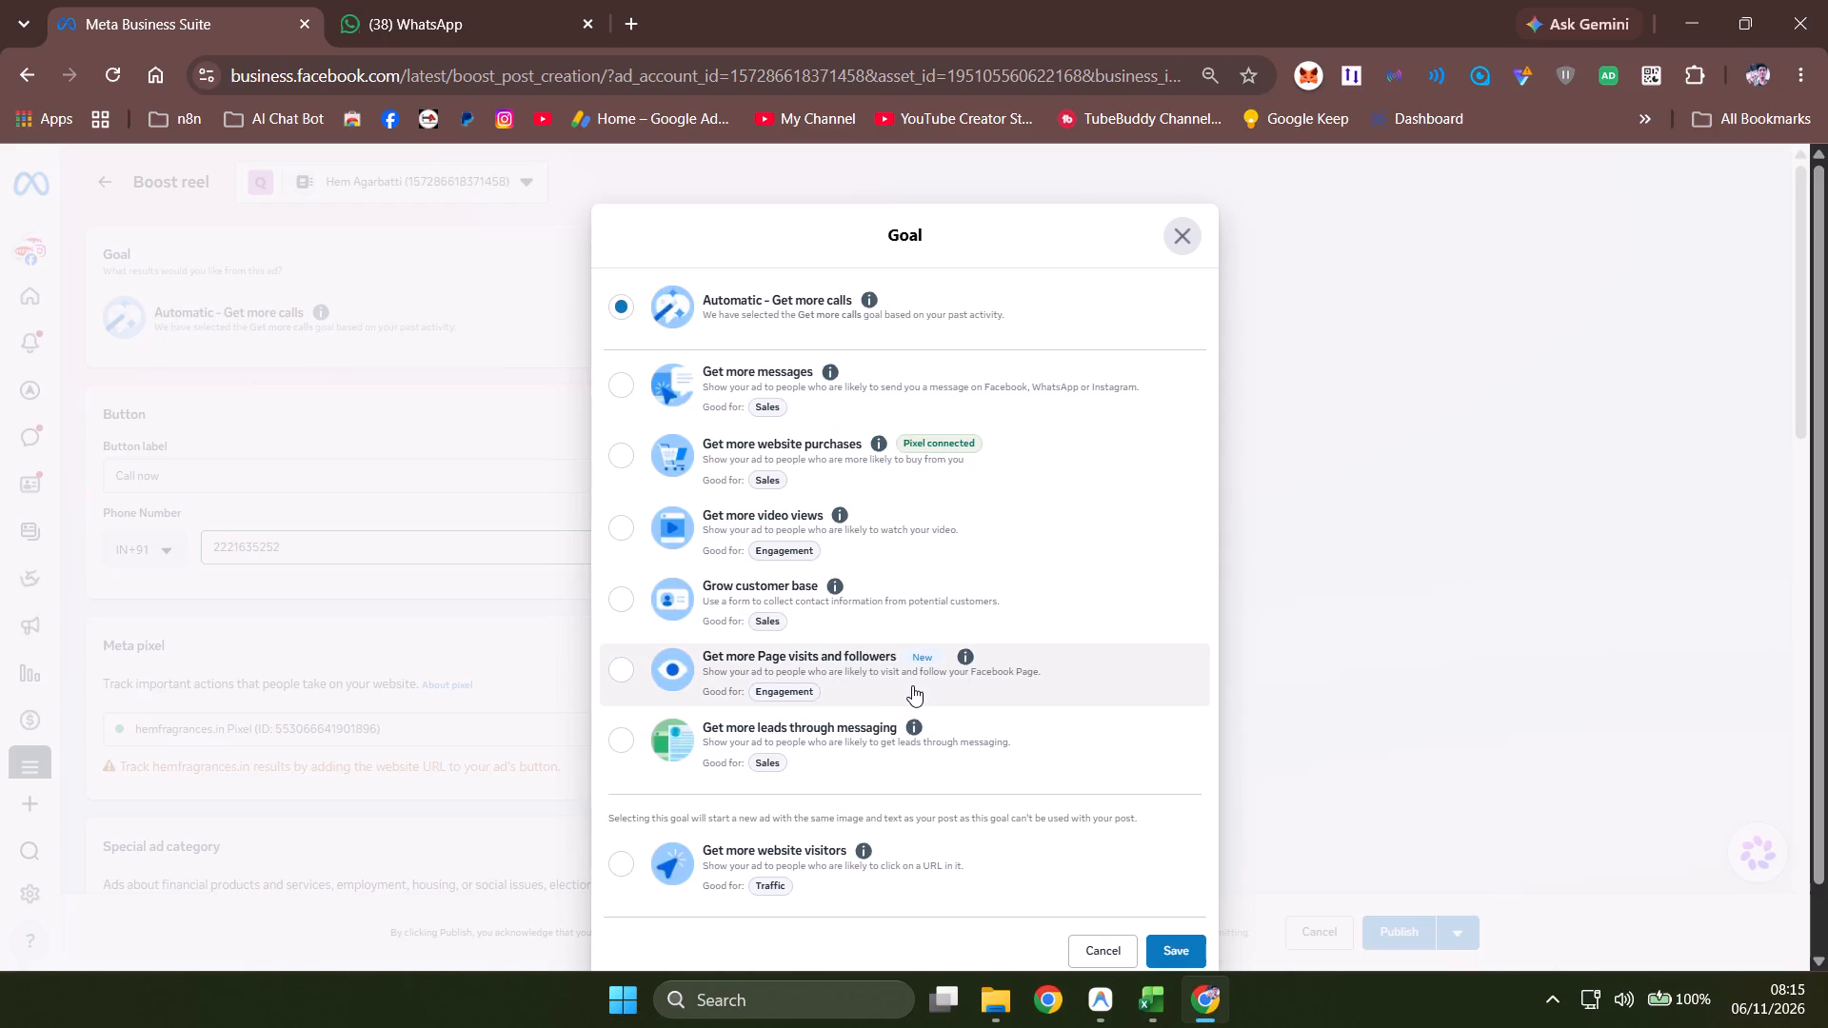
scroll(949, 651, down, 3)
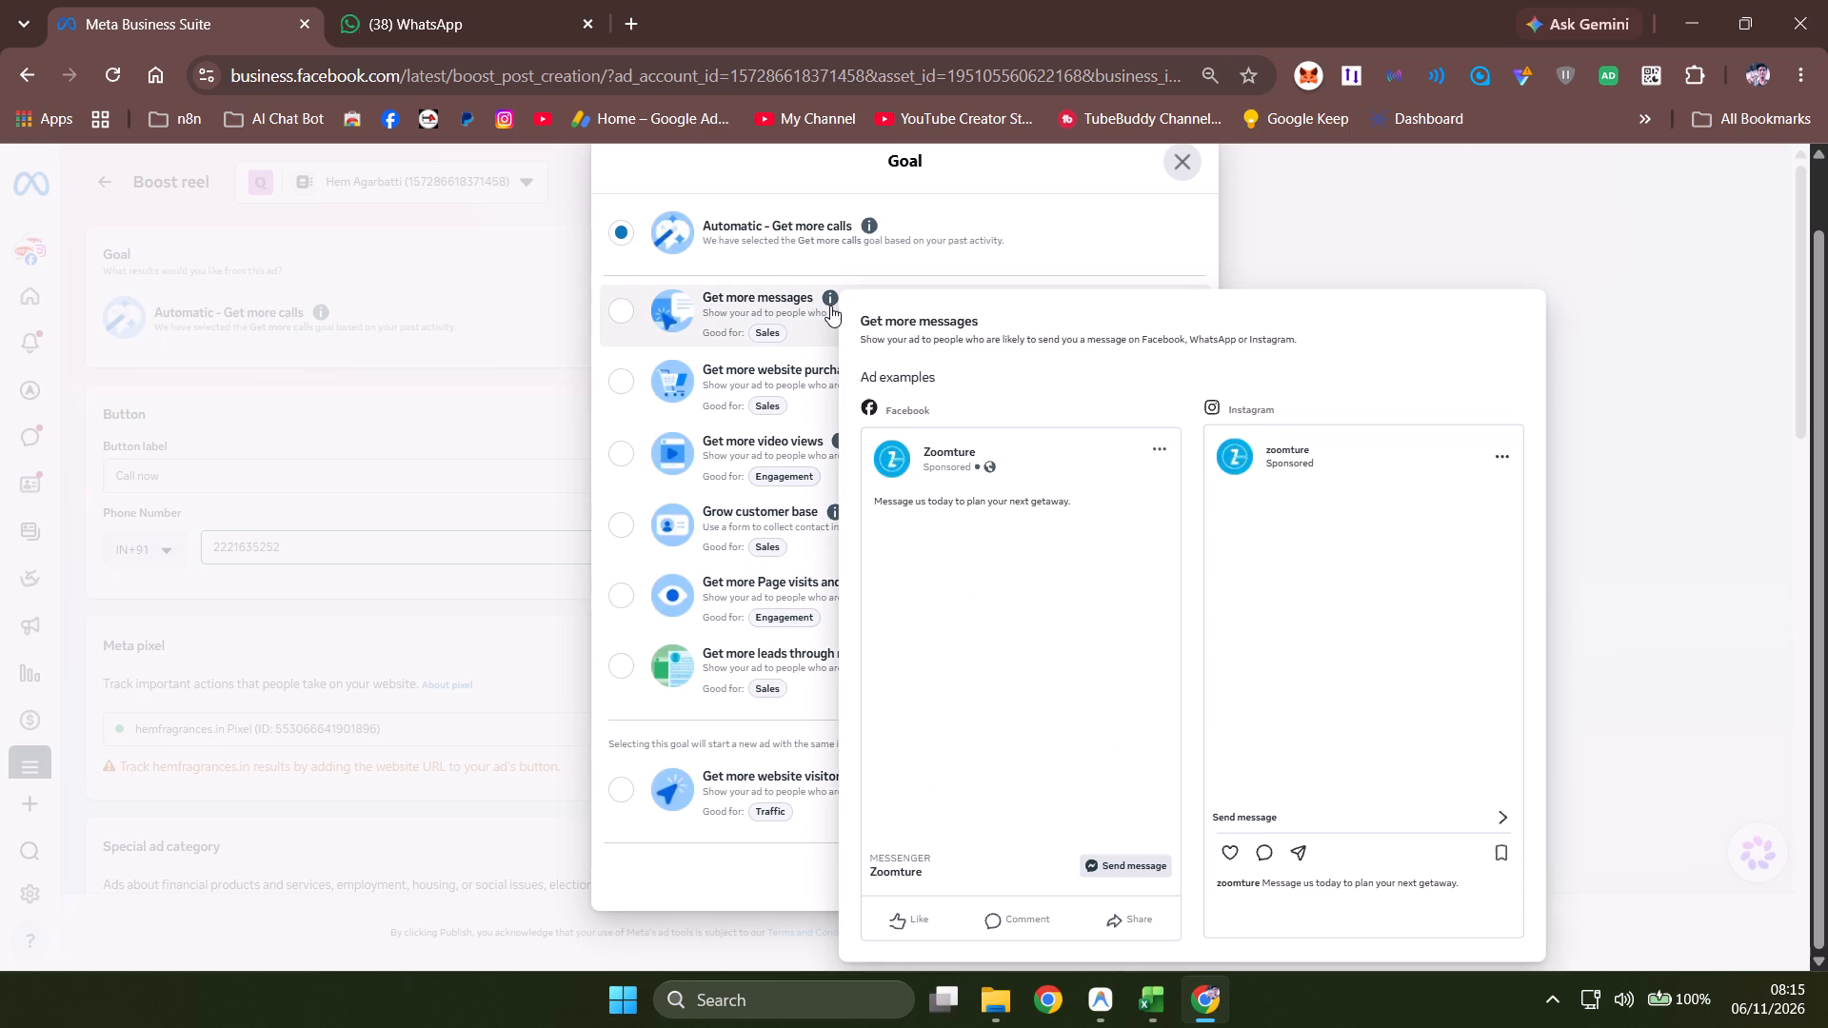
click(820, 461)
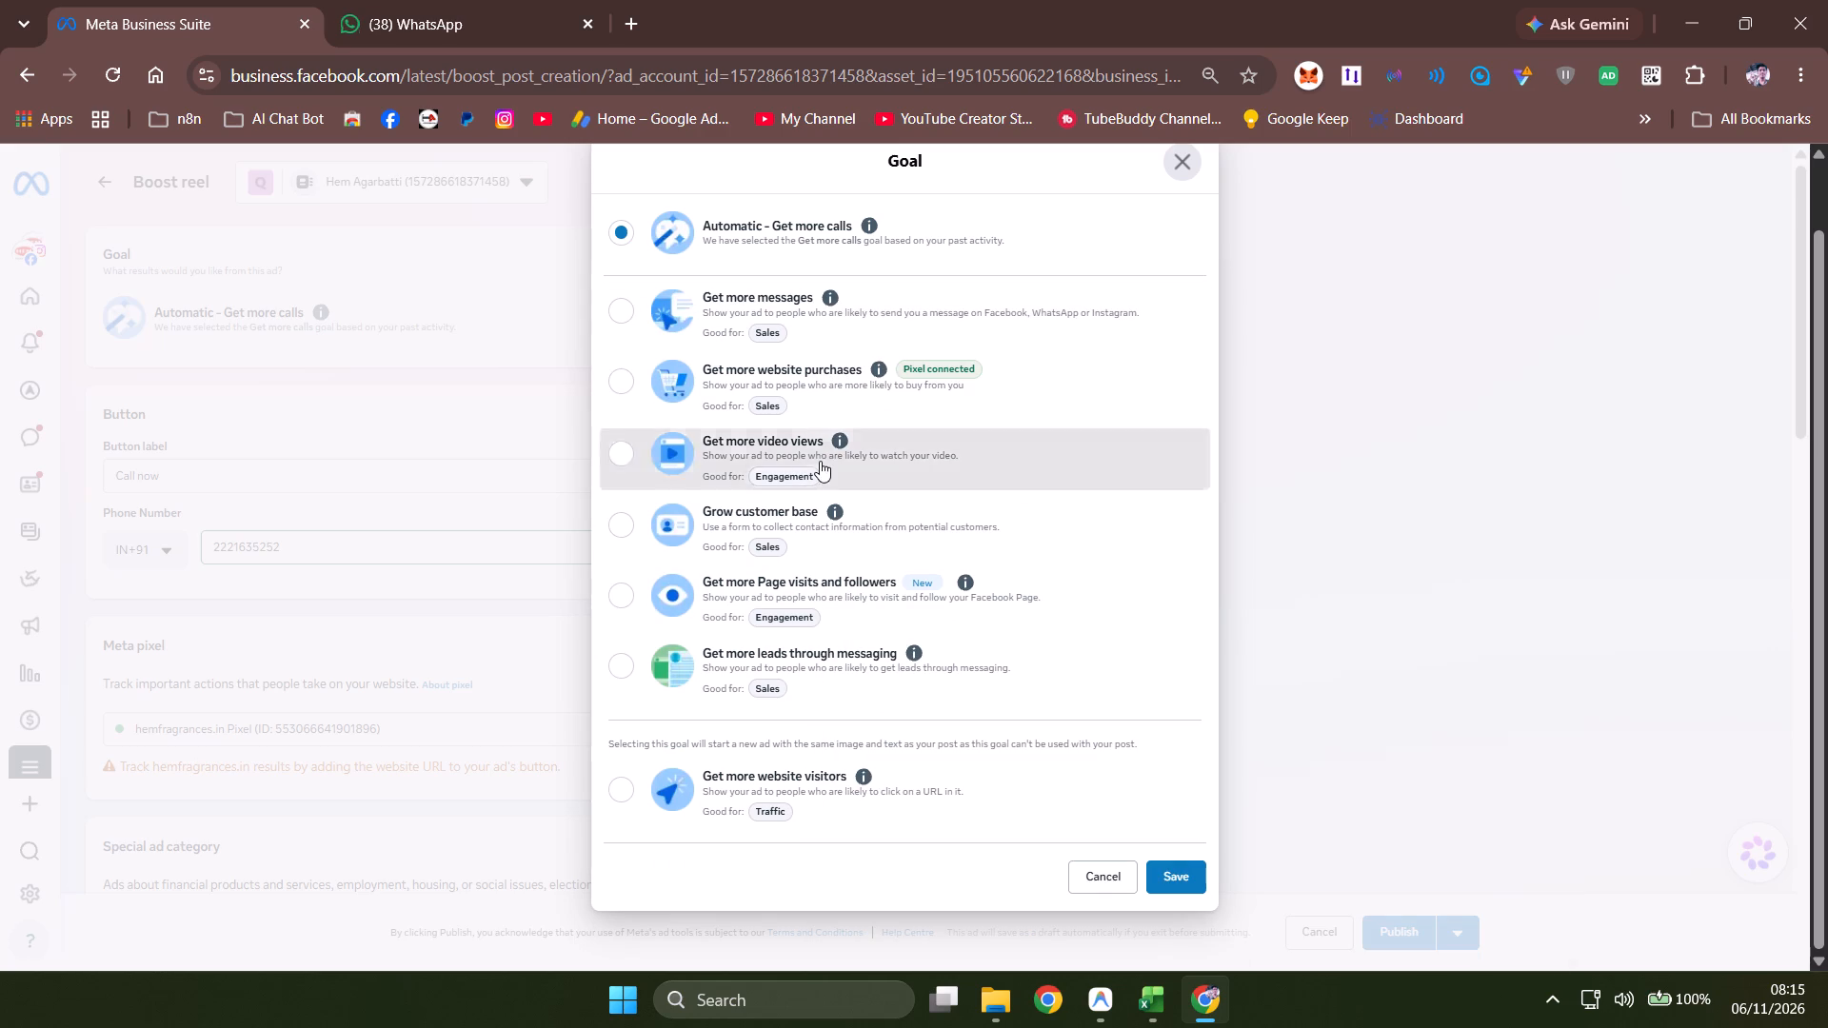
click(1191, 879)
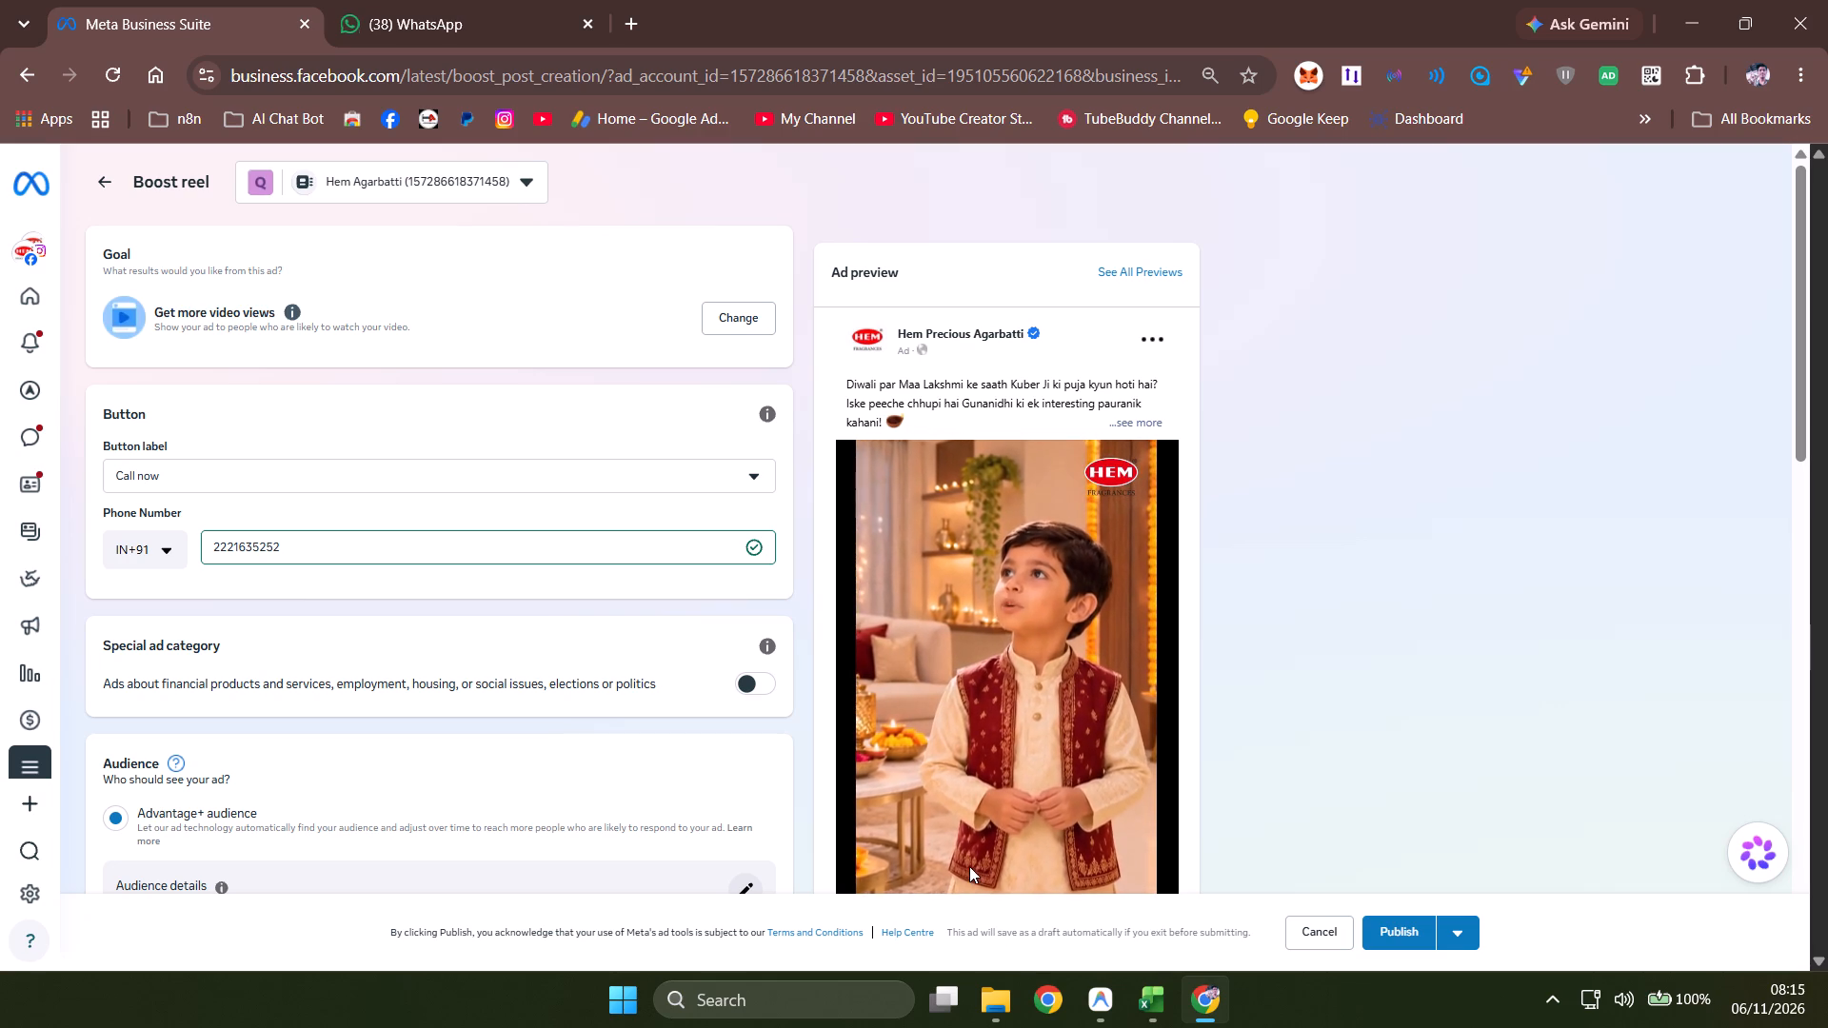
Set the ad's button label to No button.
click(273, 478)
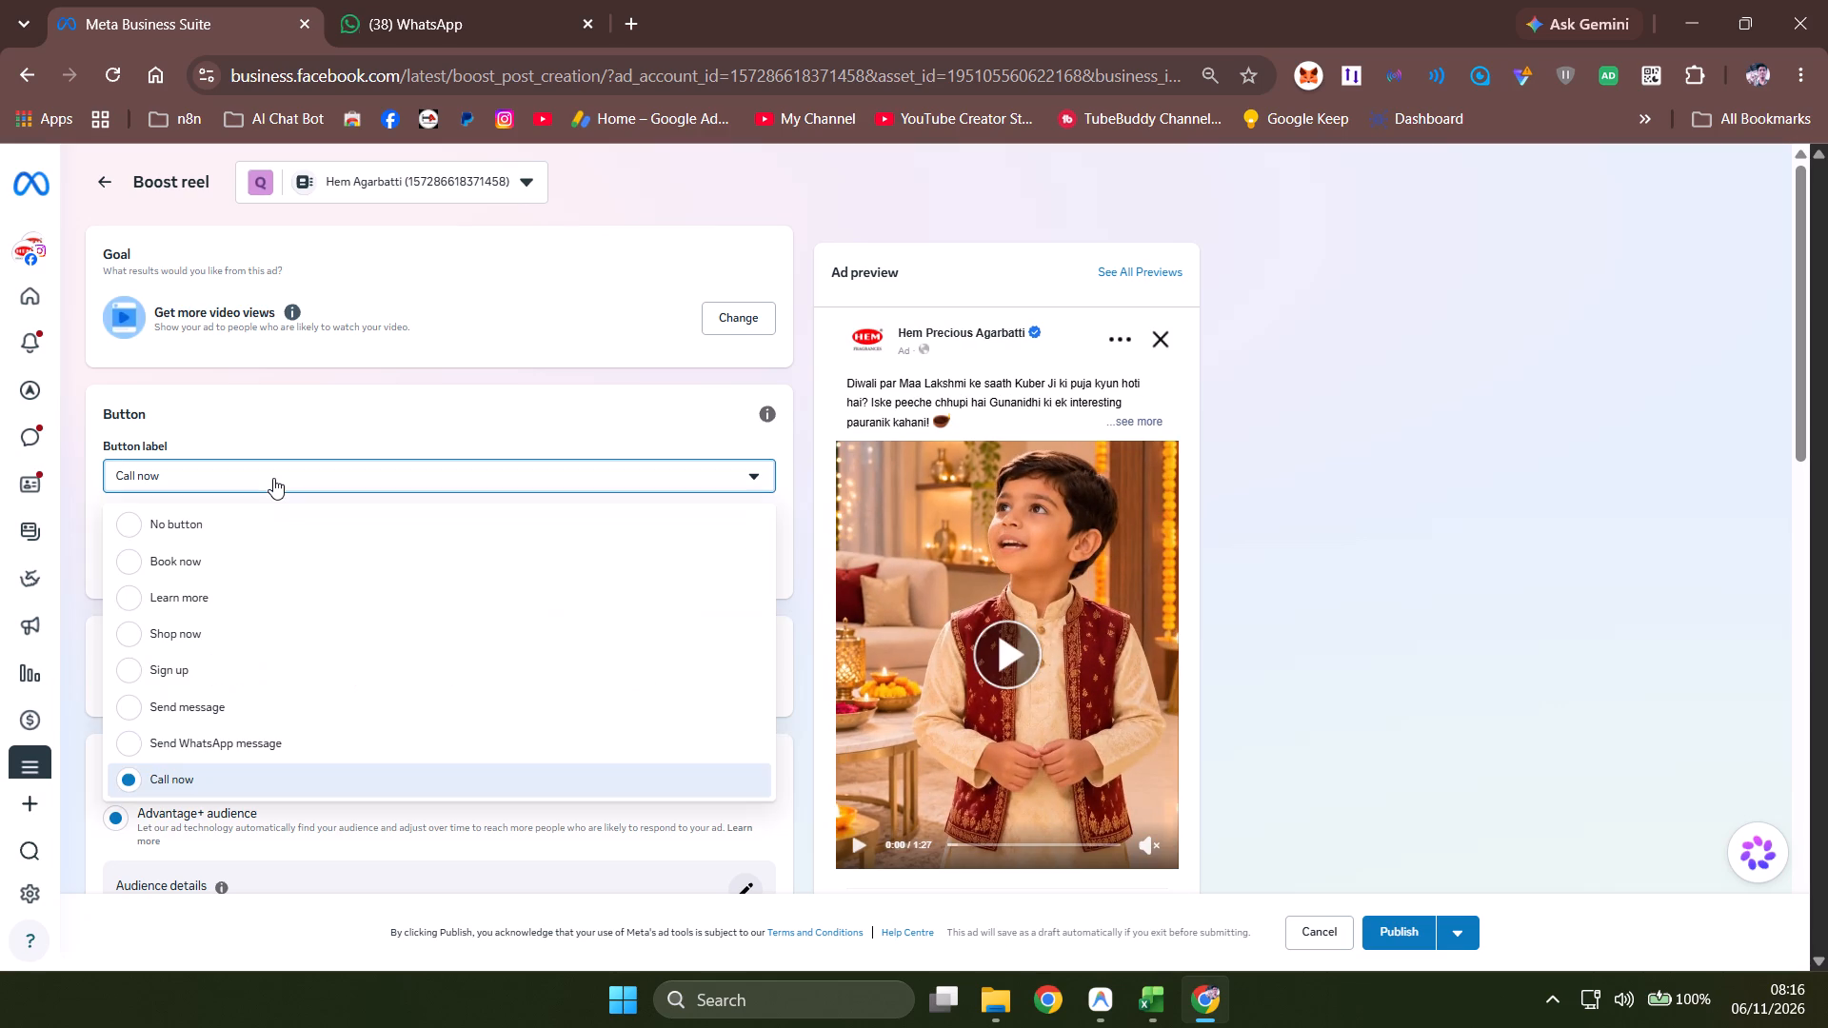
click(264, 524)
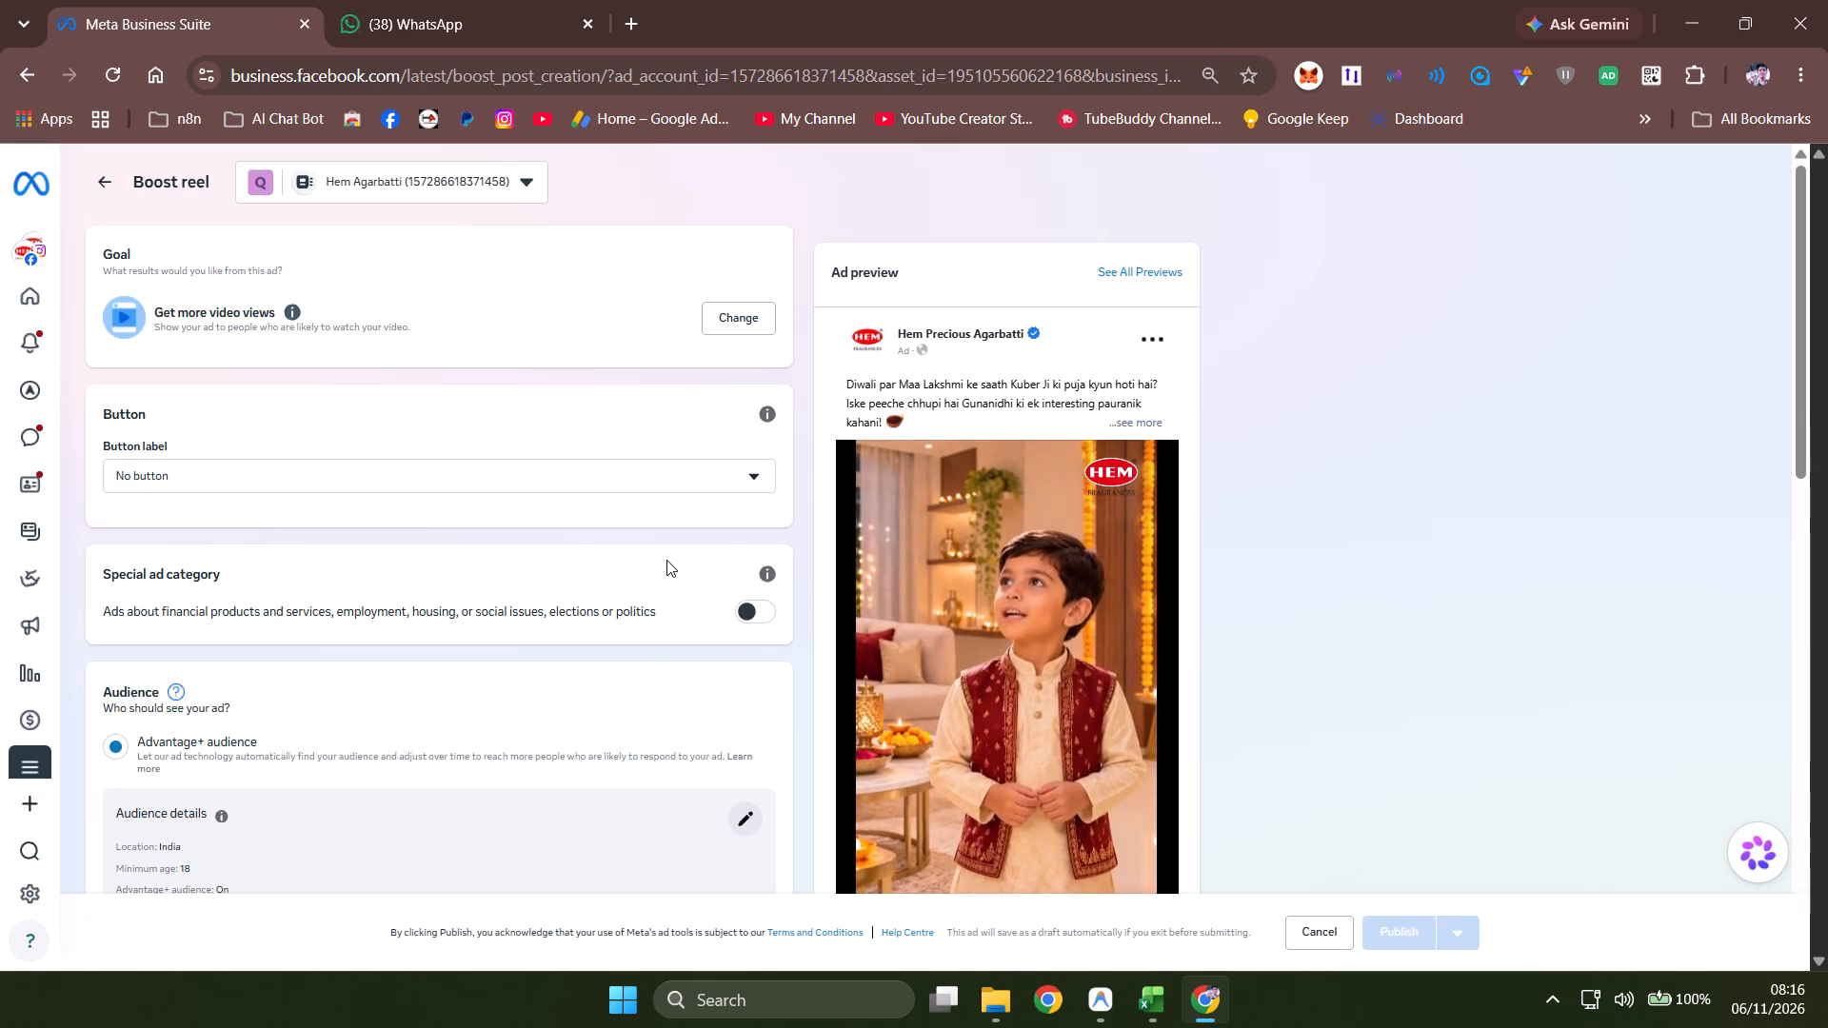
Set the ad's daily budget to ₹250.
scroll(351, 610, down, 1)
scroll(351, 609, up, 1)
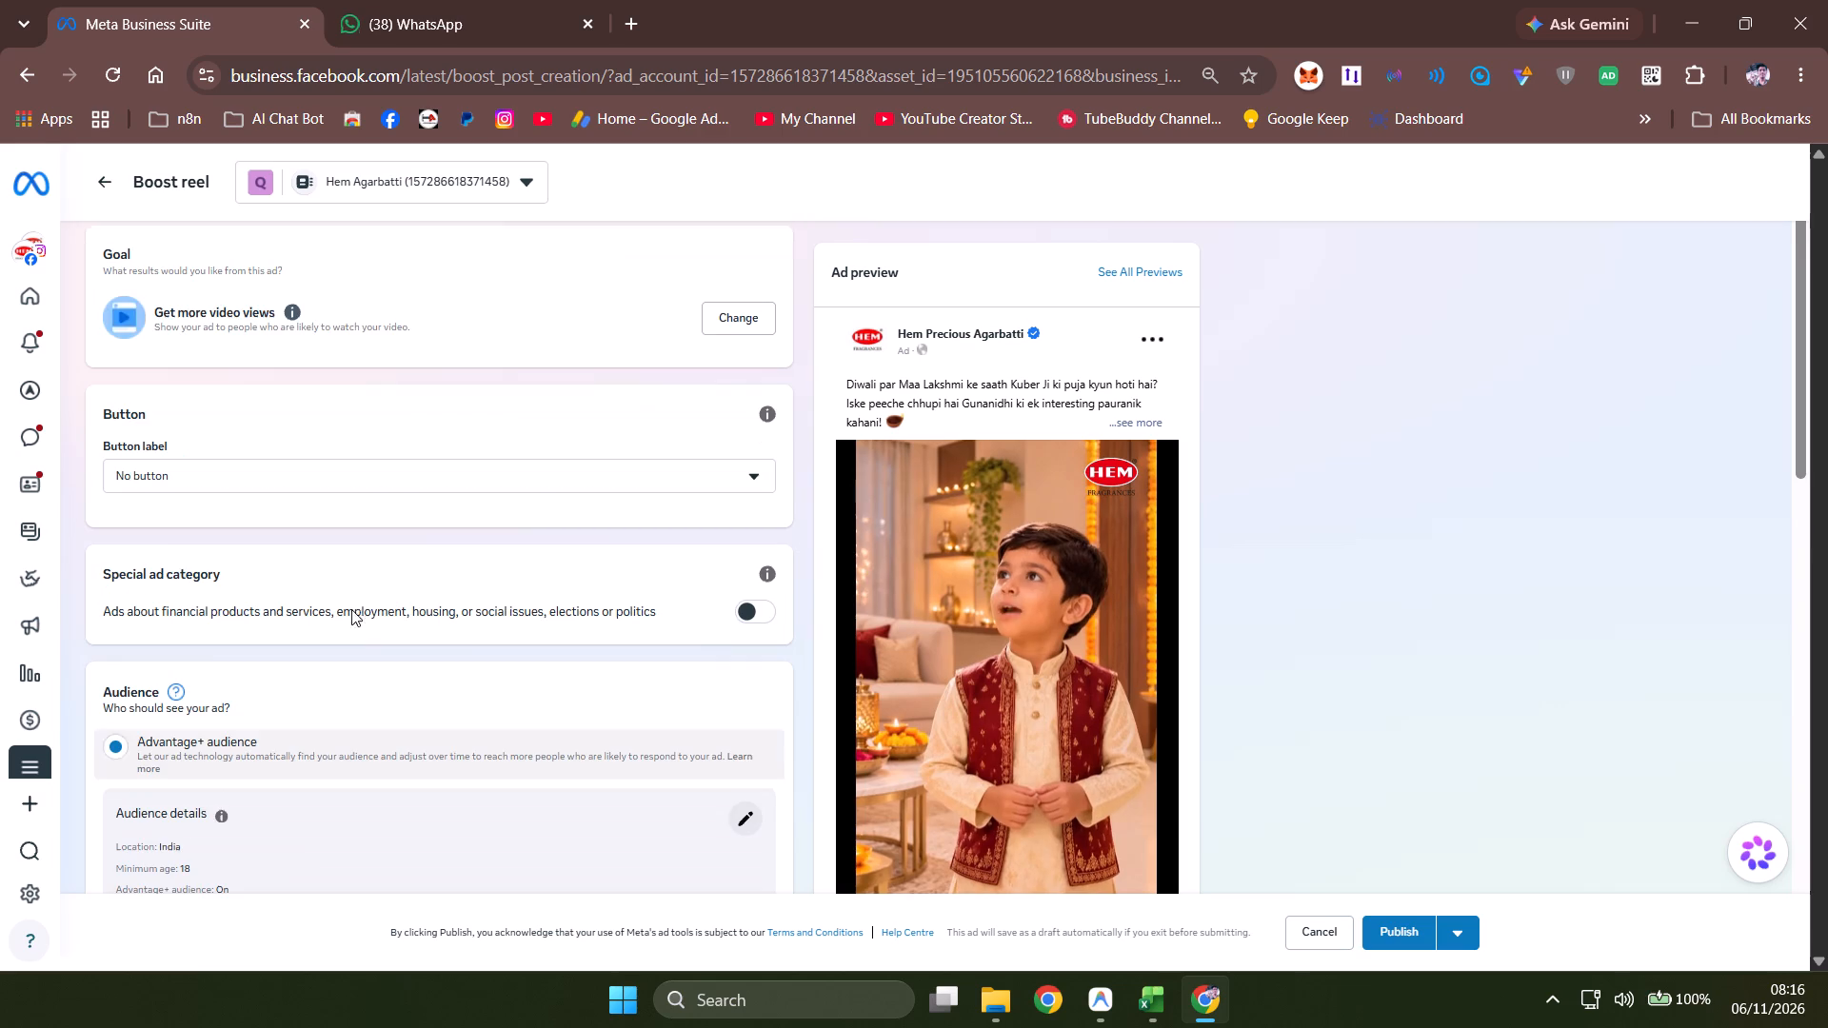
scroll(351, 609, up, 2)
scroll(1136, 496, down, 4)
scroll(370, 627, down, 1)
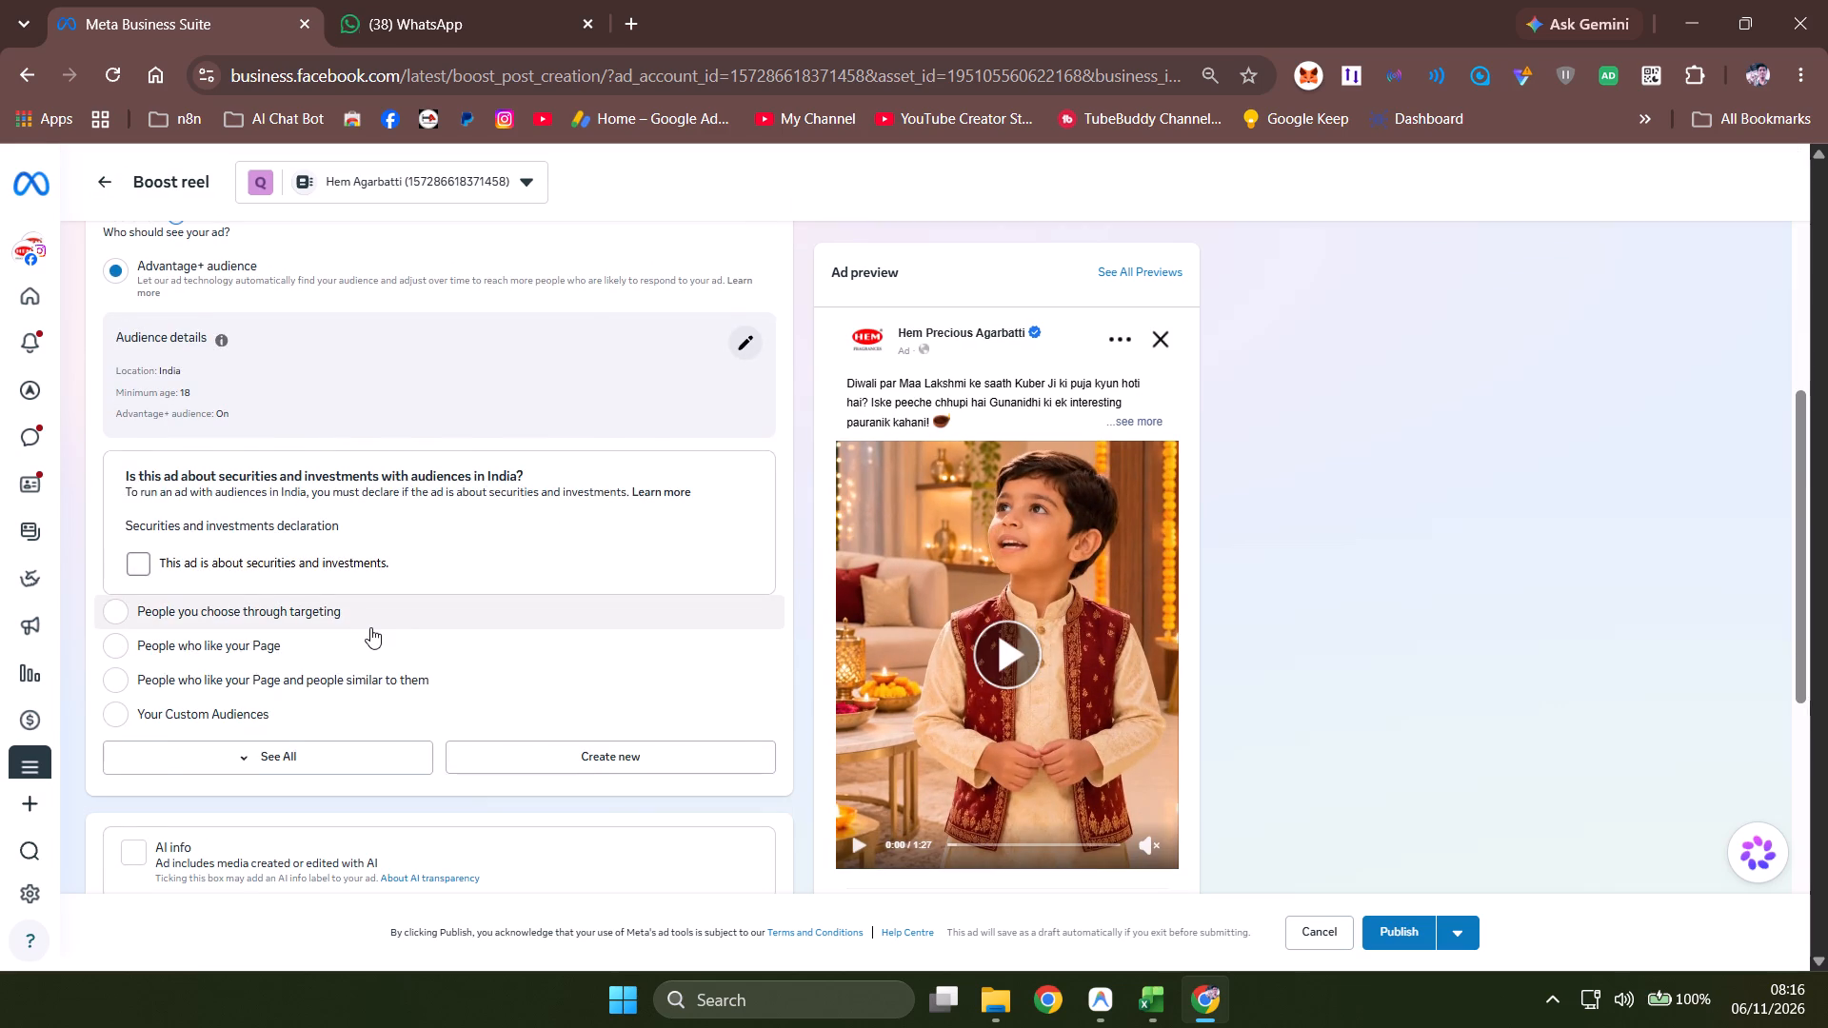
scroll(166, 489, up, 3)
scroll(167, 488, down, 5)
scroll(270, 618, down, 5)
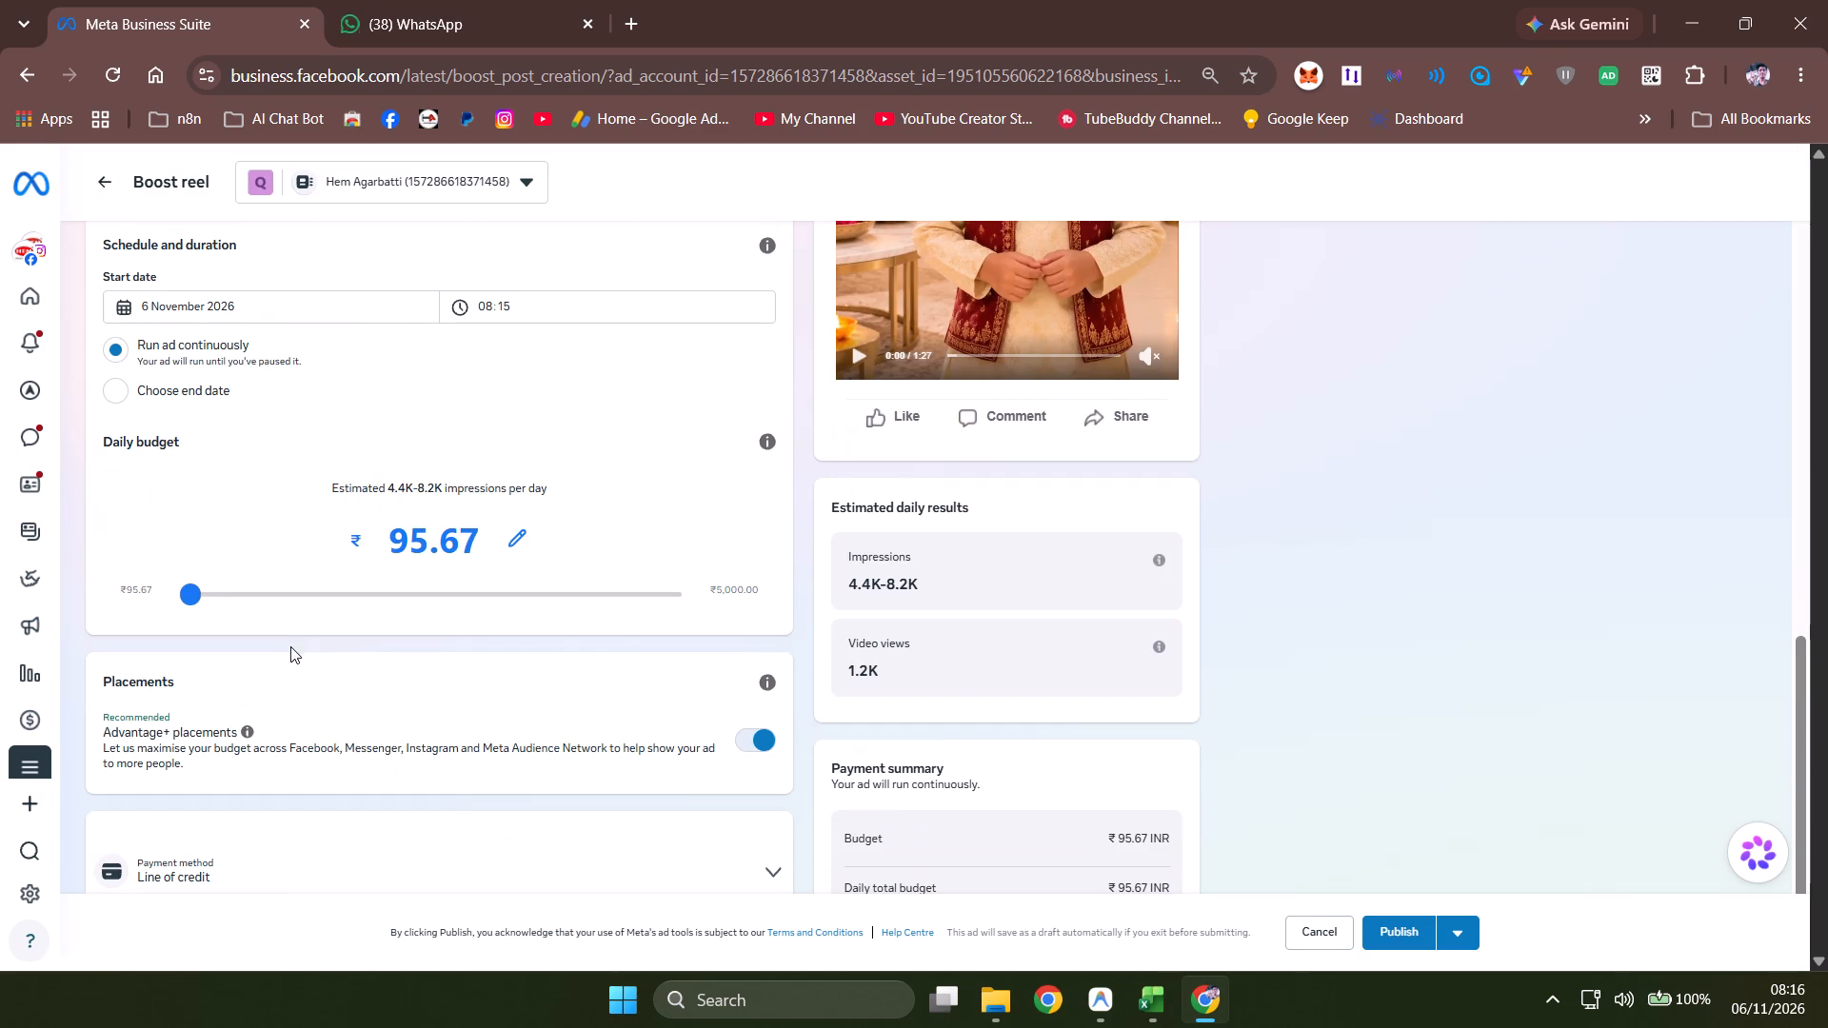
click(482, 470)
double_click(420, 536)
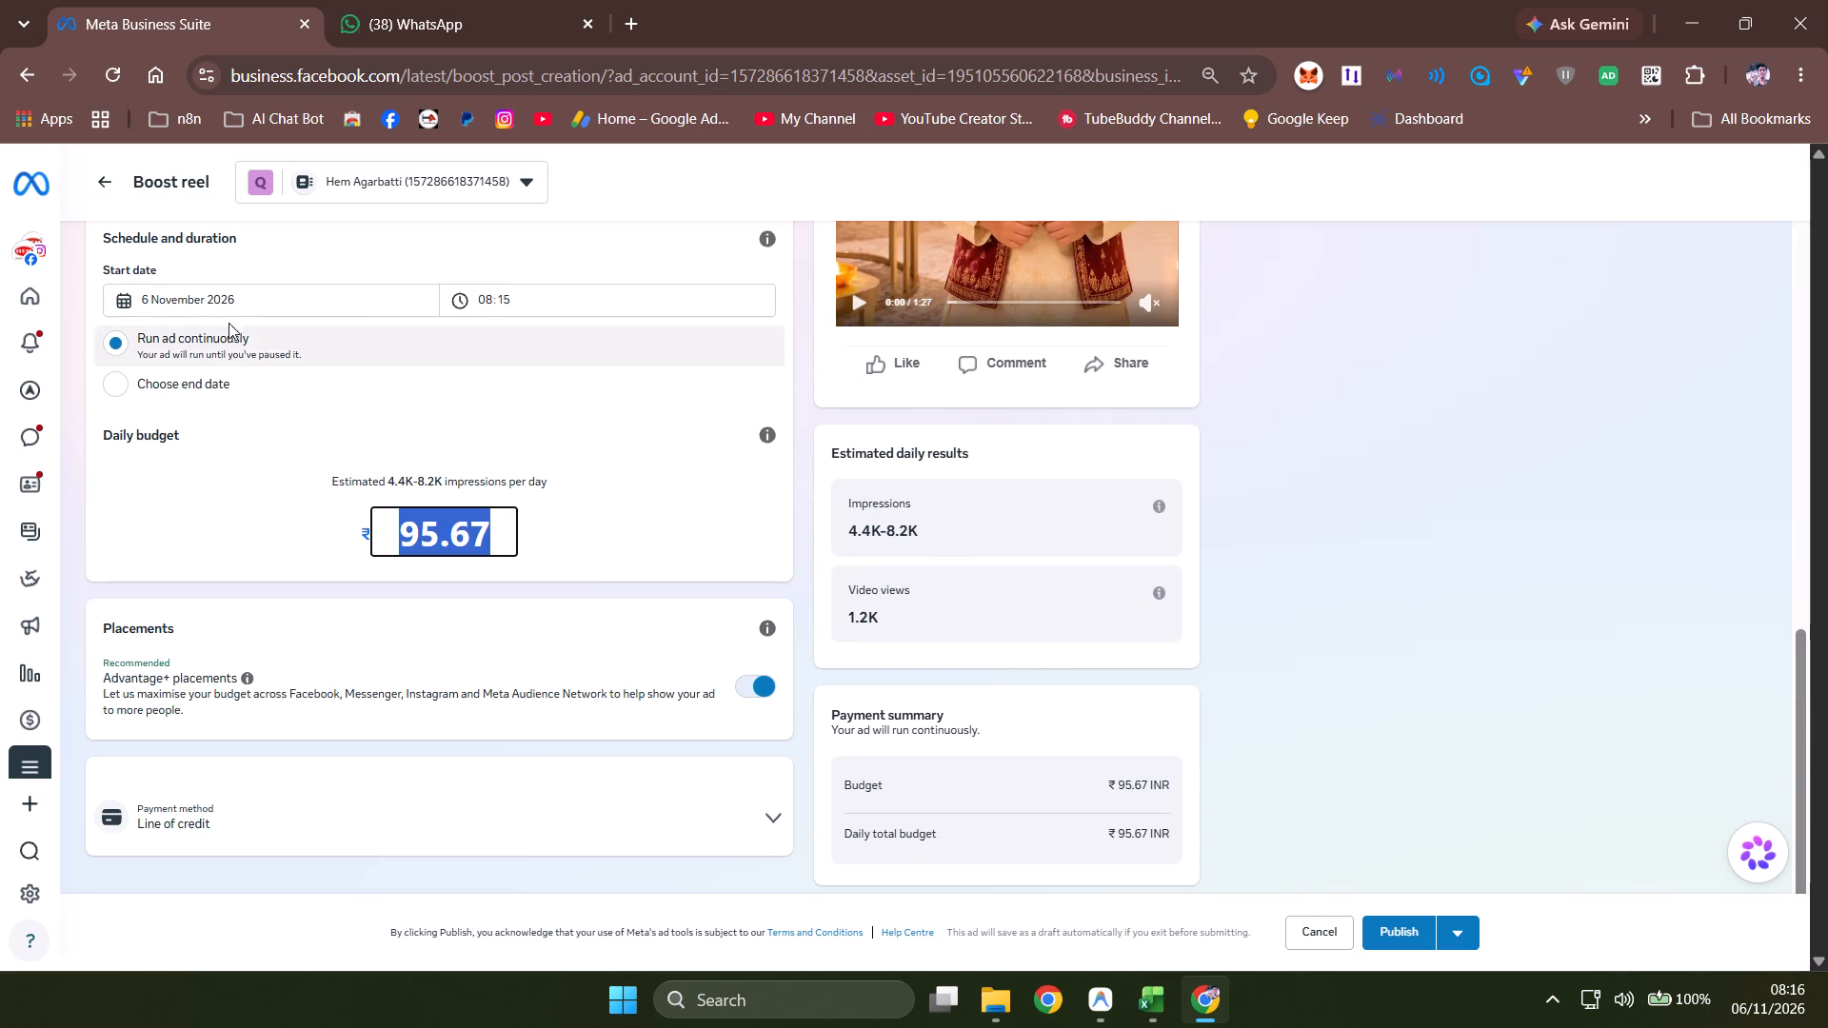
scroll(254, 470, up, 1)
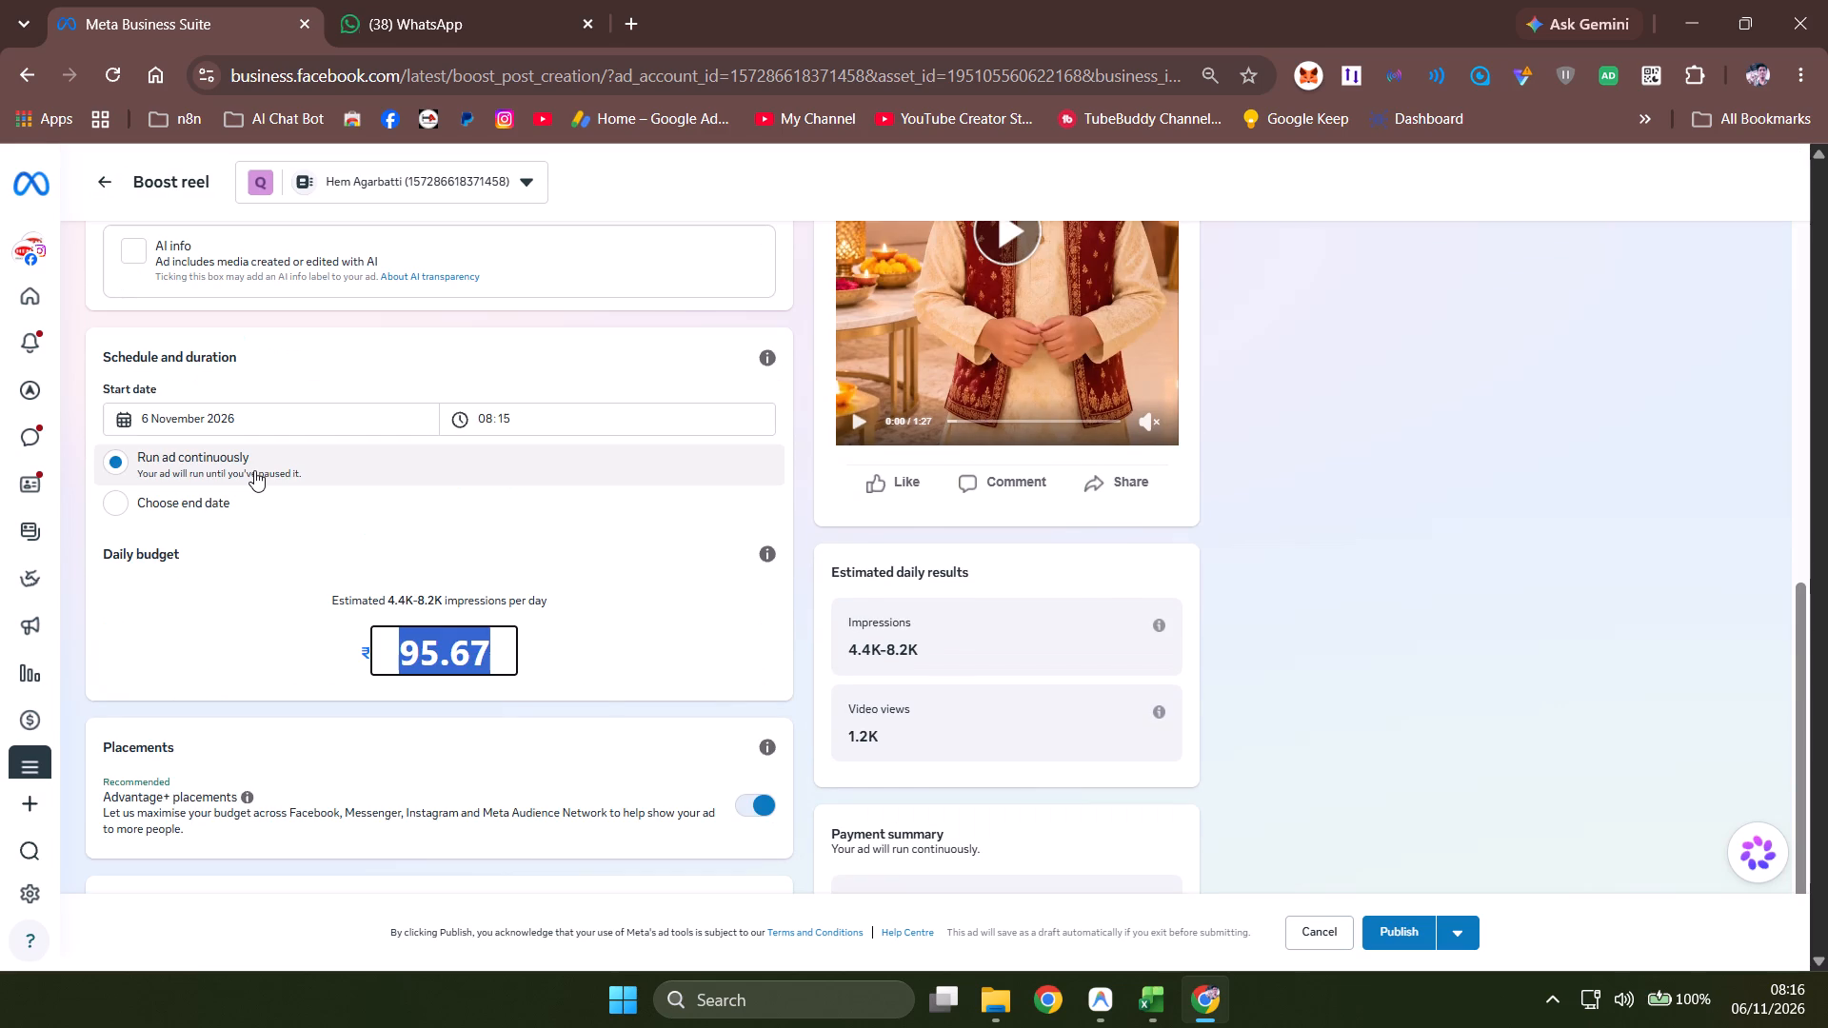
text(250)
Switch the ad schedule from running continuously to a chosen end date, with a duration of 2 days.
click(258, 503)
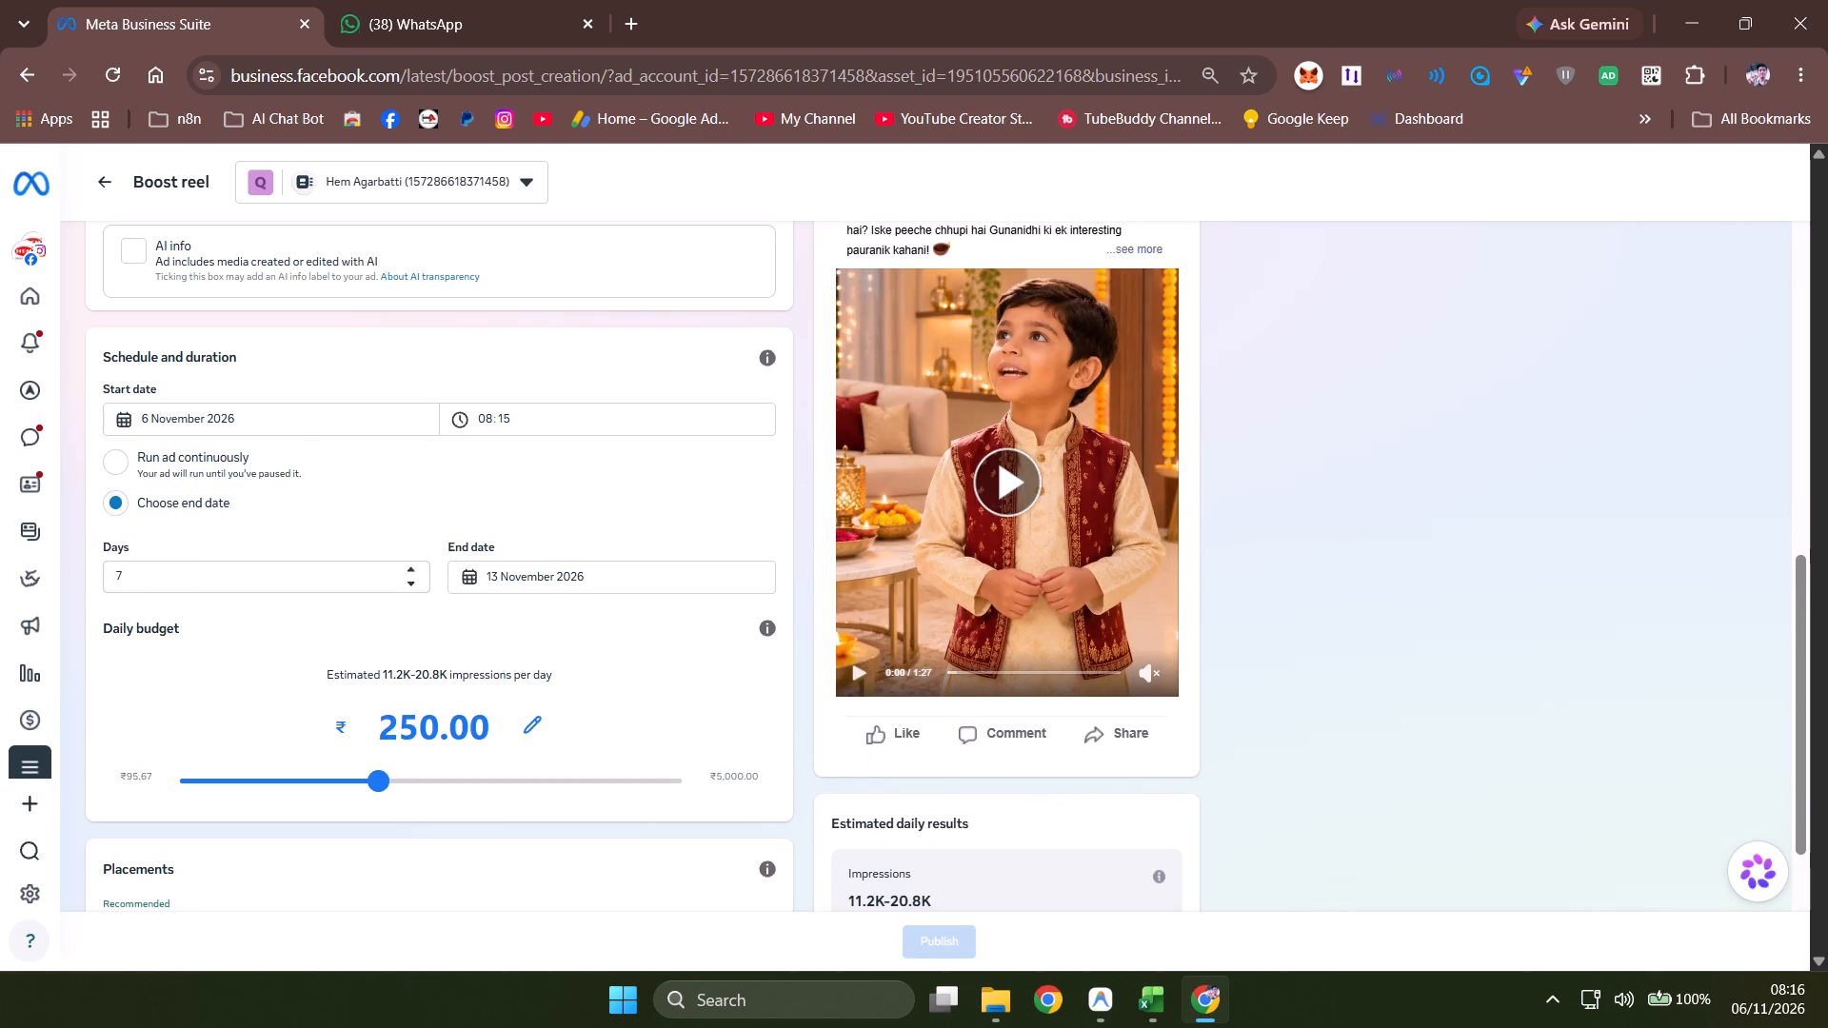
drag(145, 578, 119, 573)
click(119, 572)
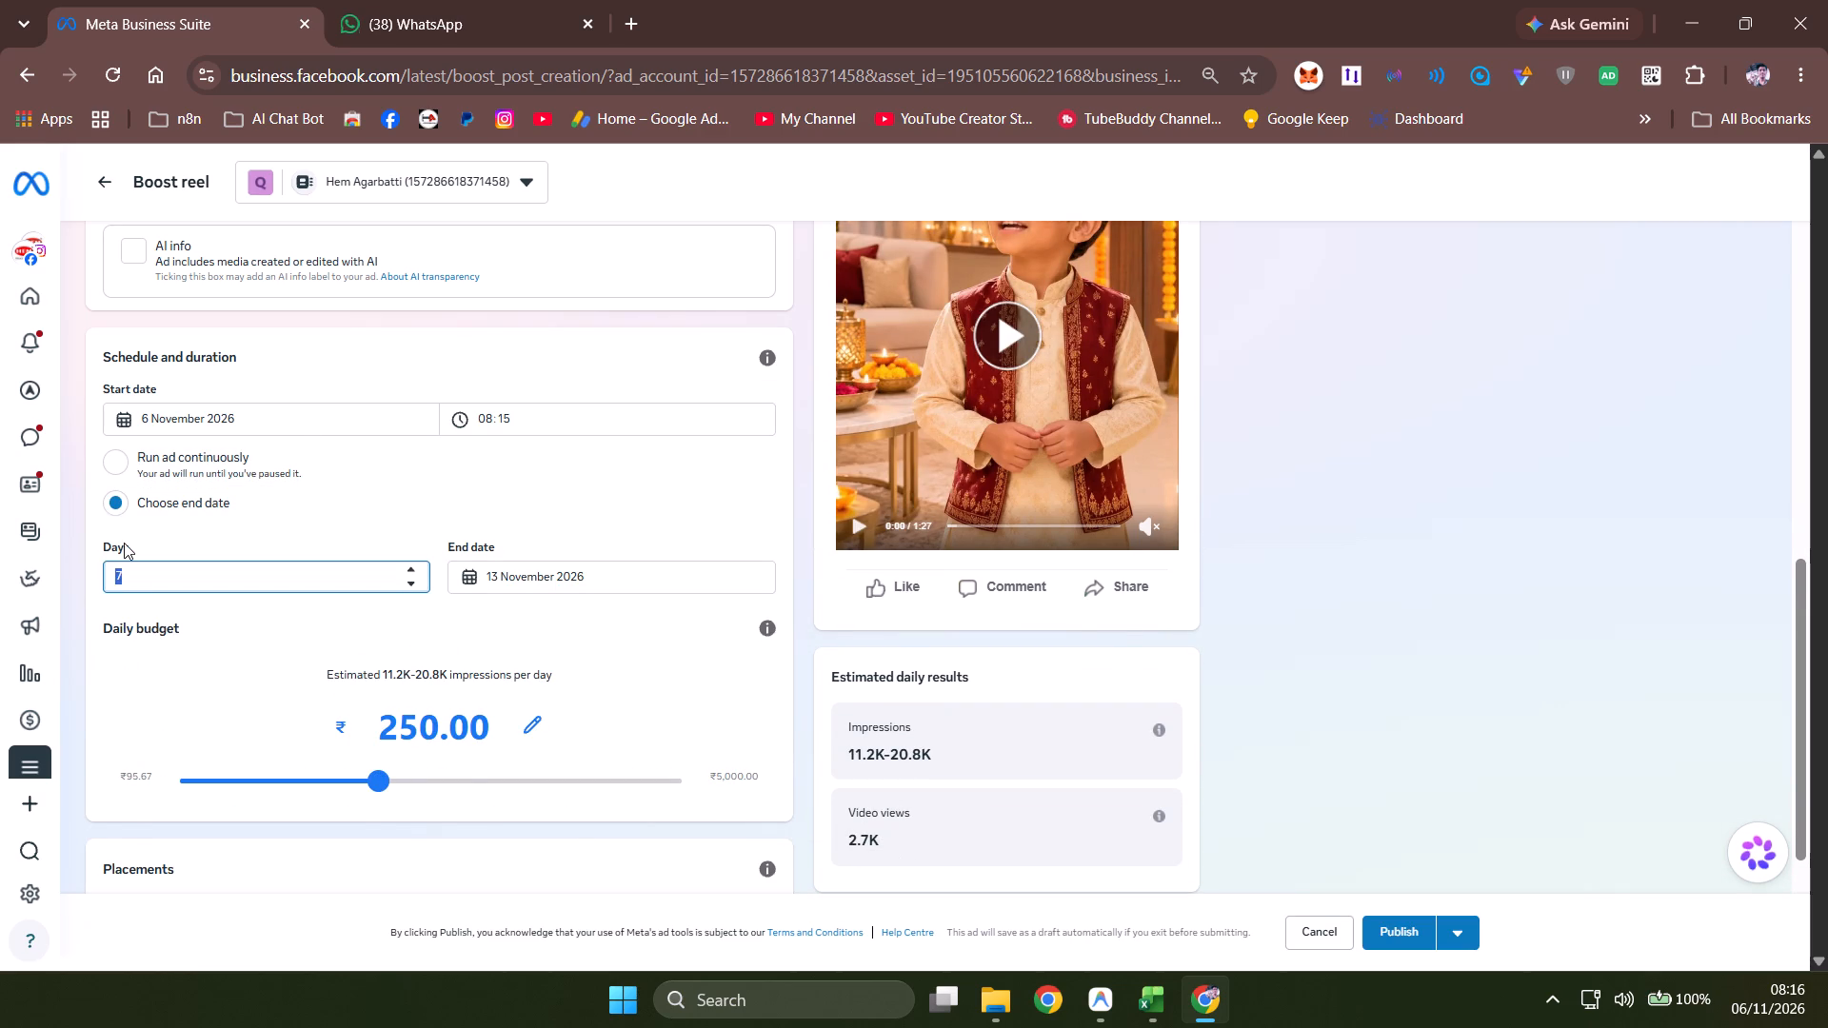
key(2)
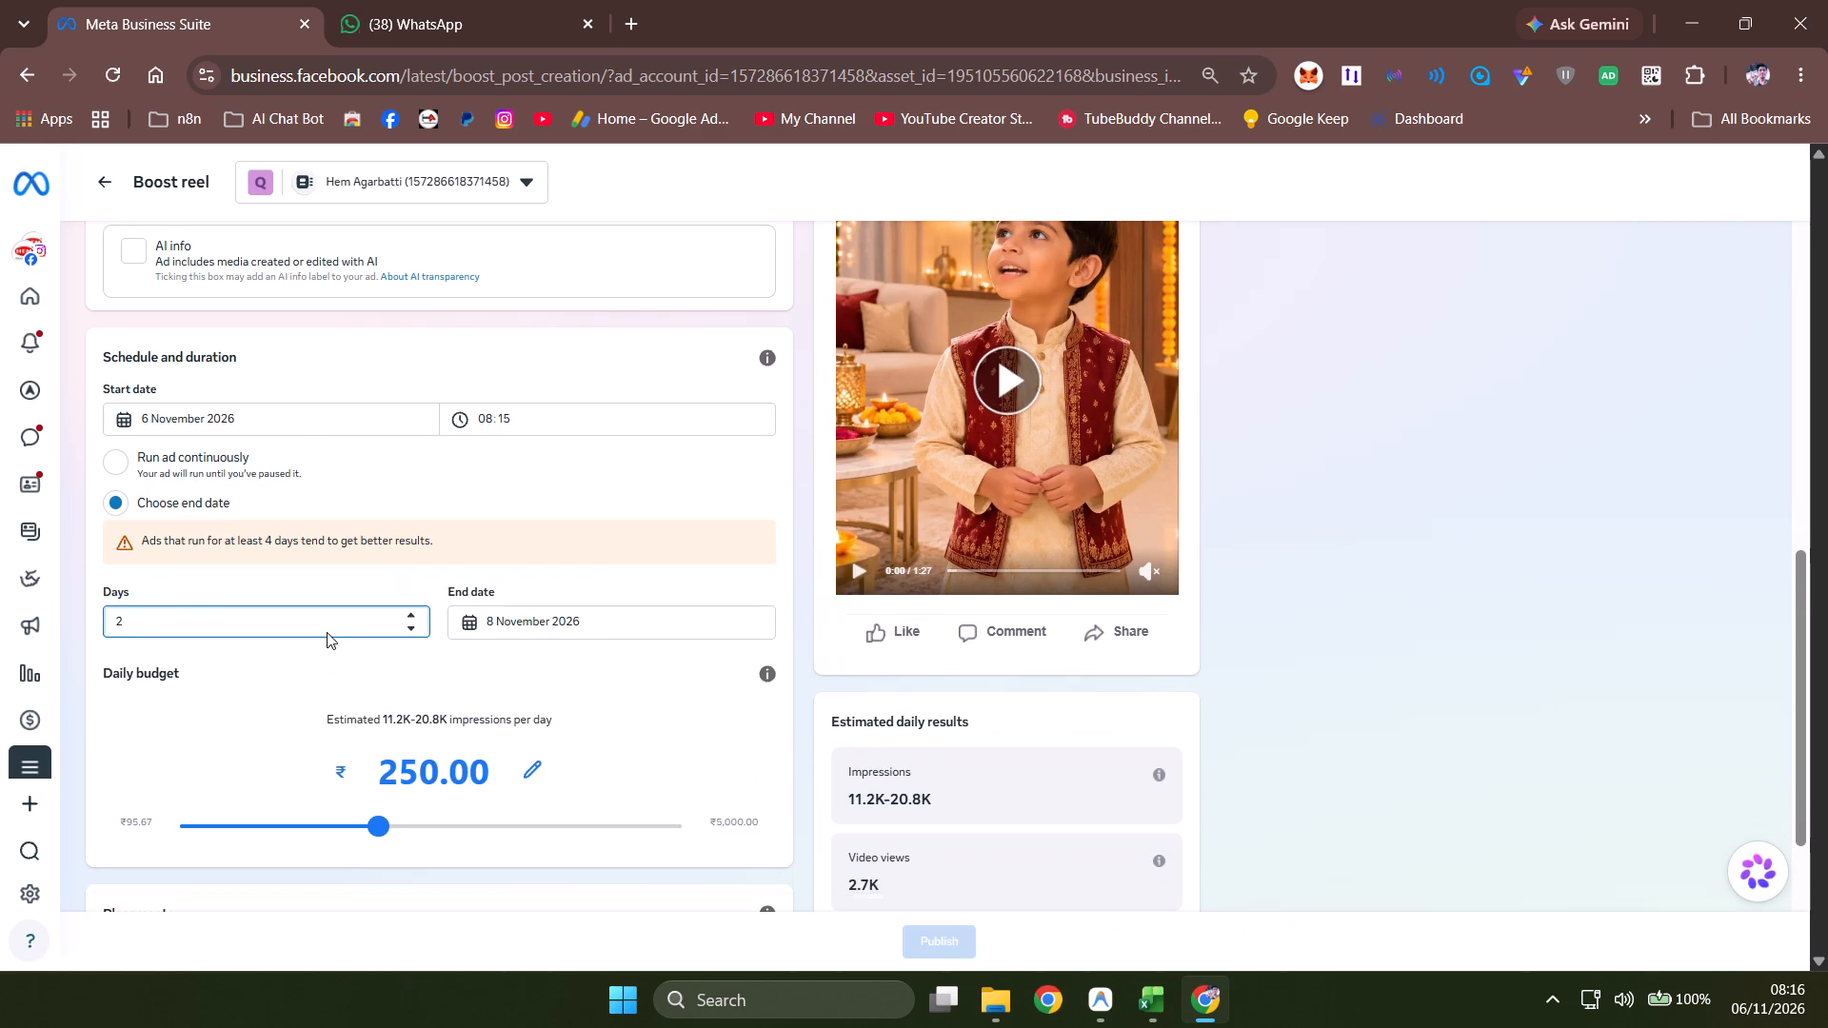
scroll(532, 618, up, 2)
scroll(532, 618, down, 10)
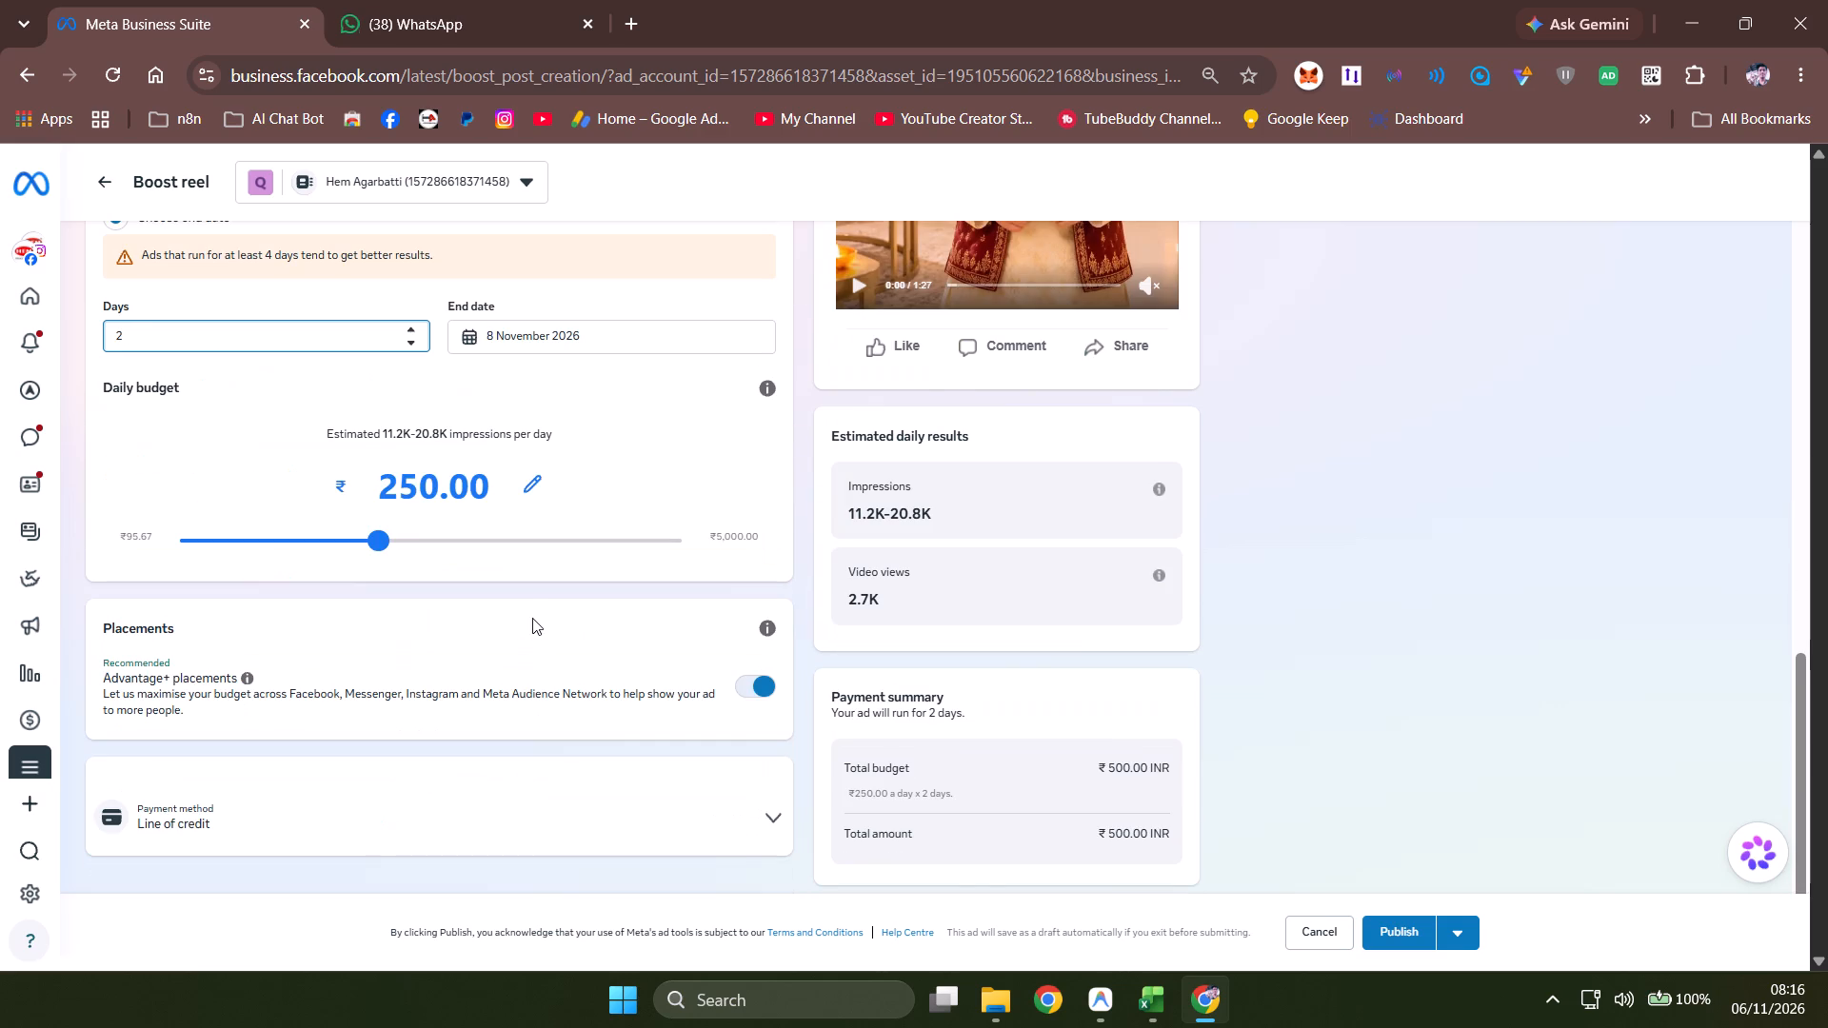
Publish the reel's boost ad and dismiss the ad review summary.
click(1411, 939)
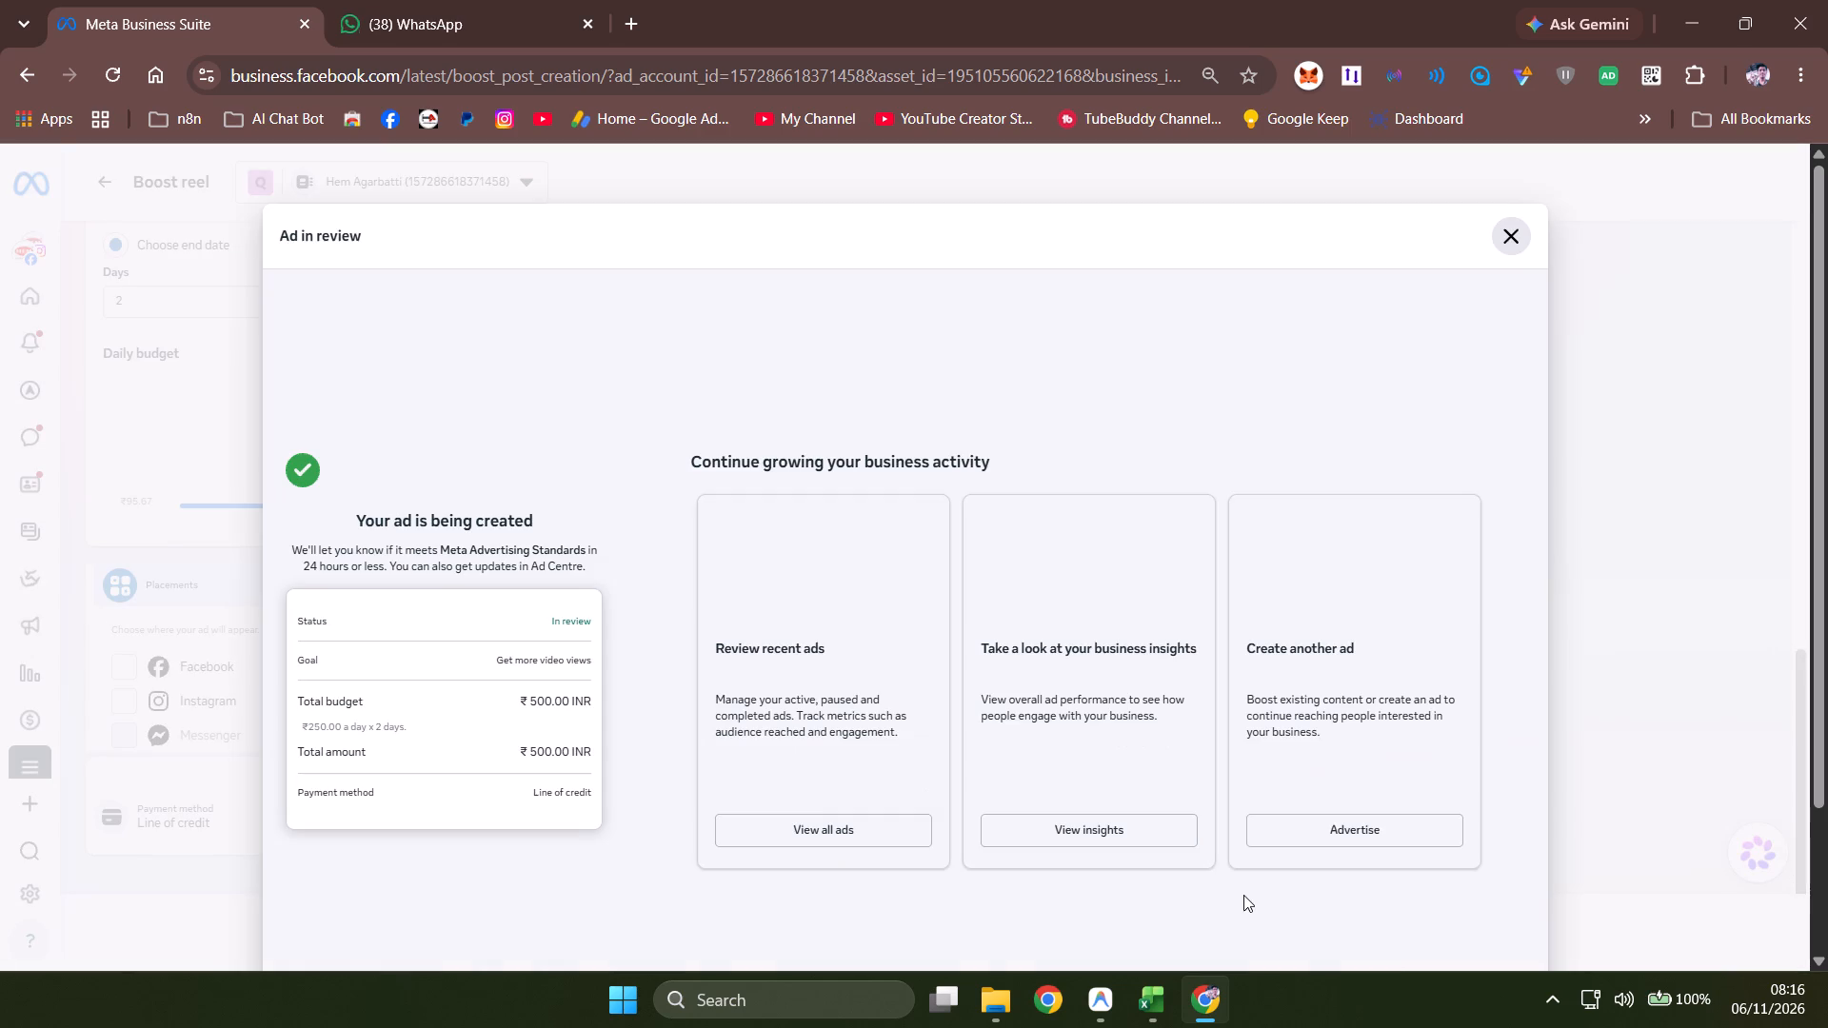
click(1502, 238)
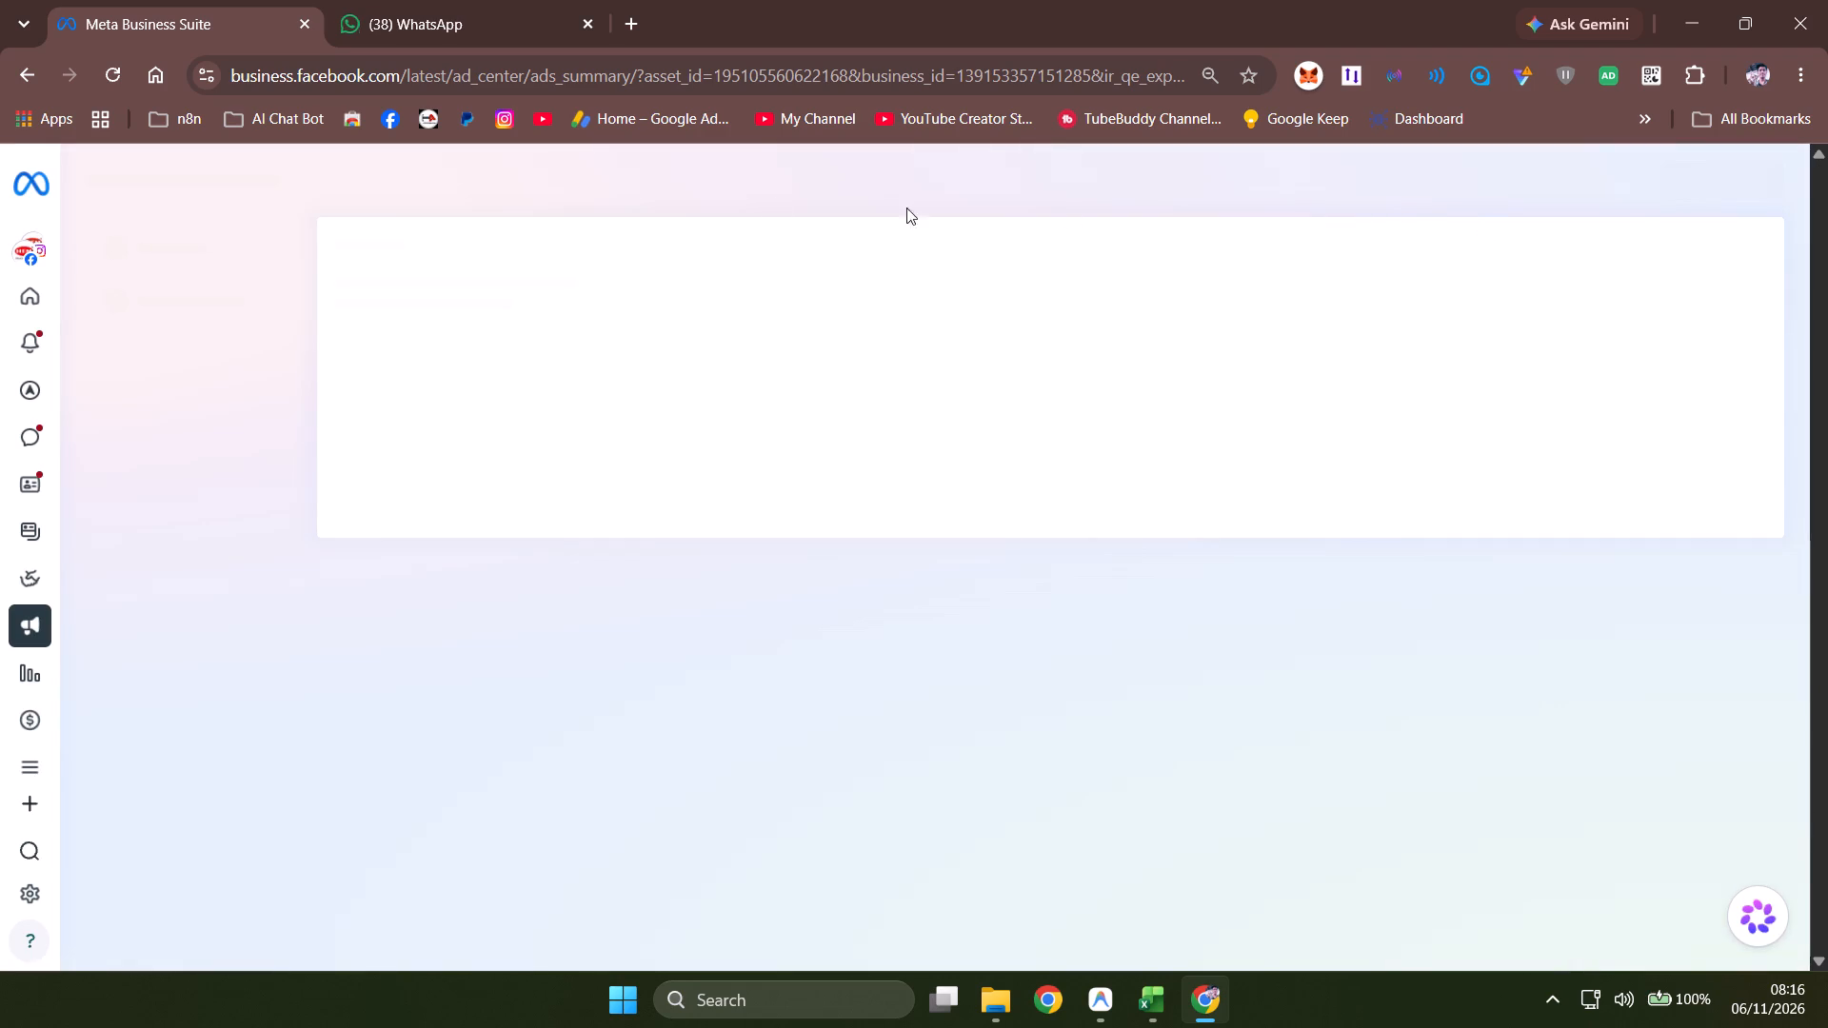
Return to the published posts and reels list and open the additional boost options for the Diwali Maa Lakshmi and Kuber Ji puja reel.
double_click(9, 80)
click(9, 80)
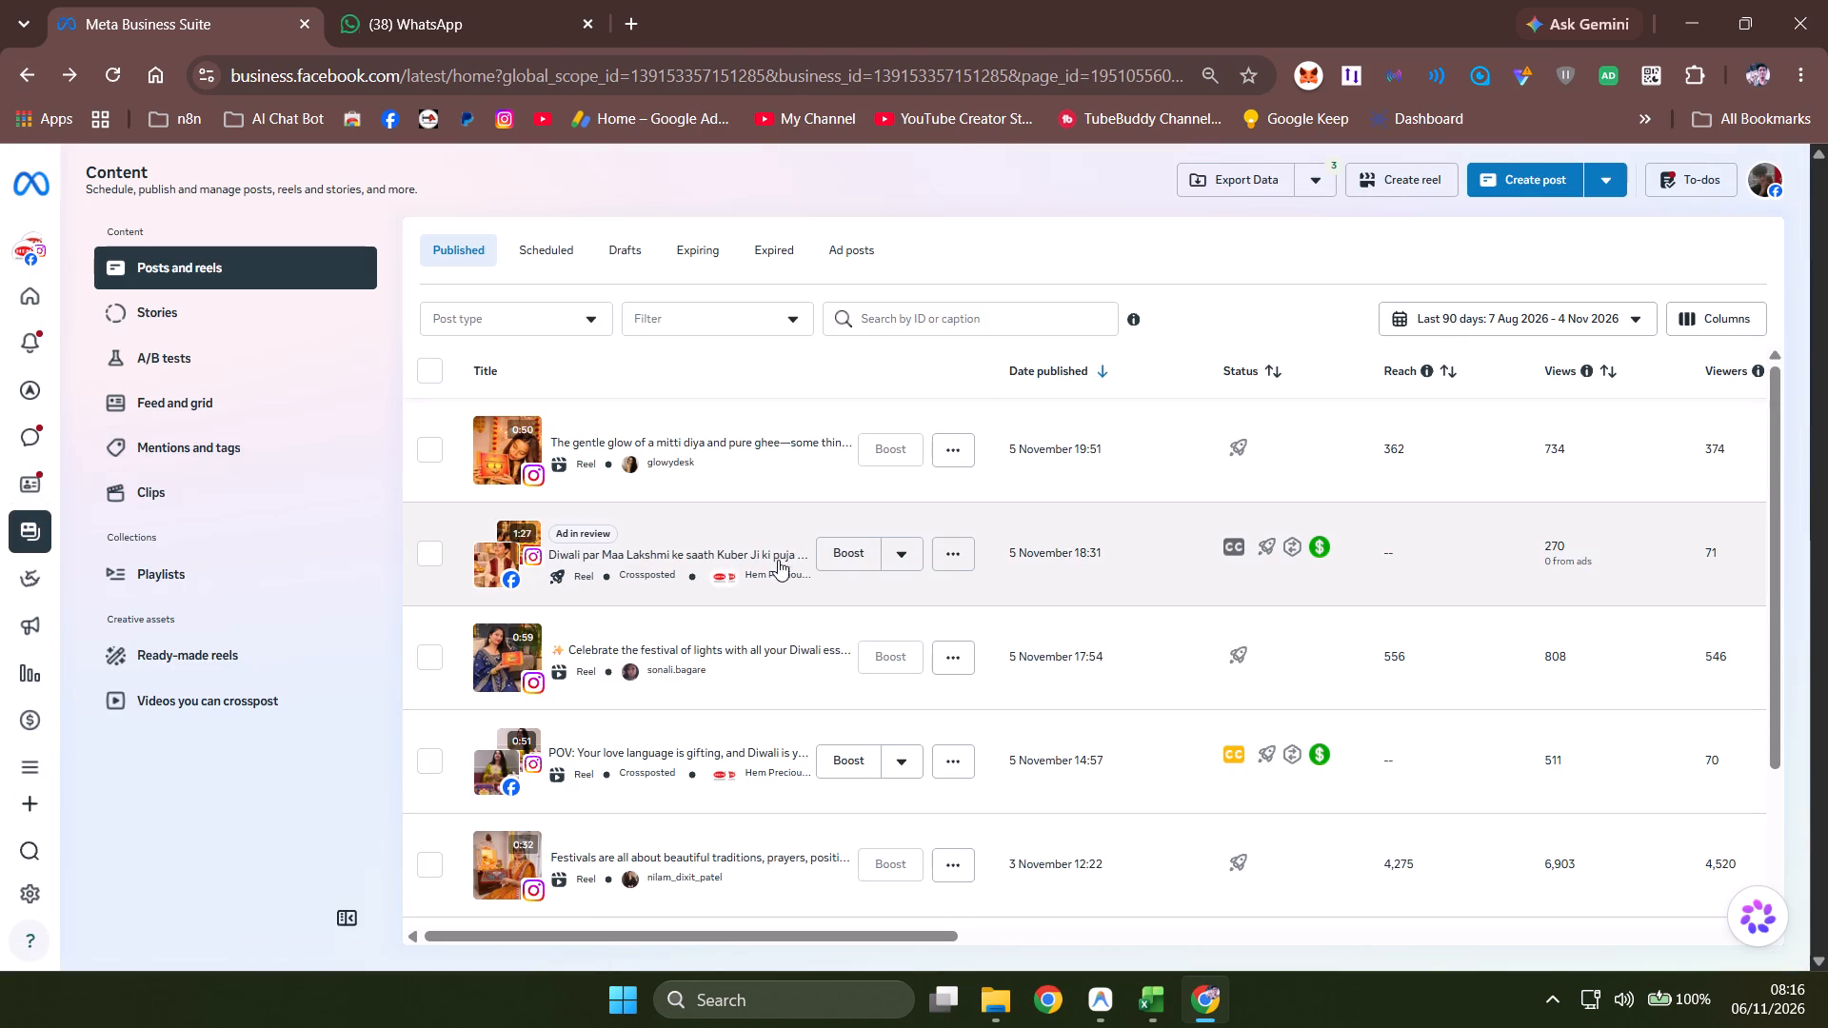
click(910, 553)
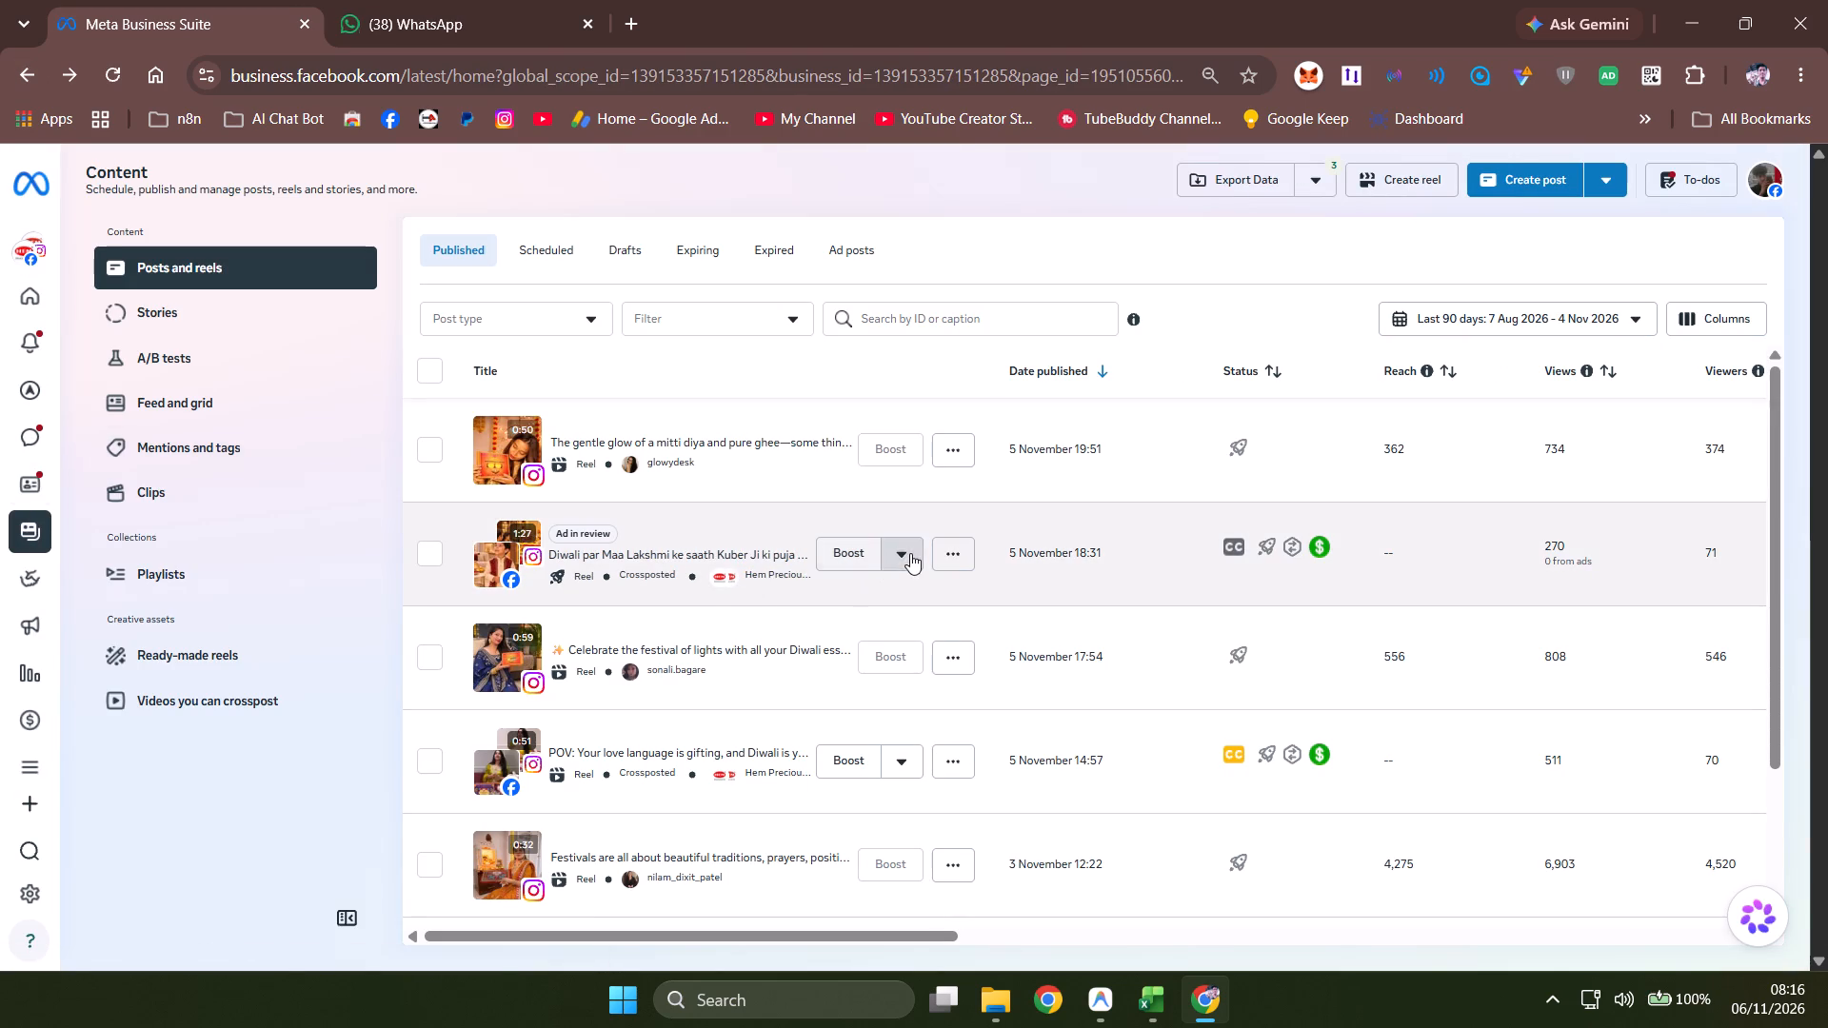
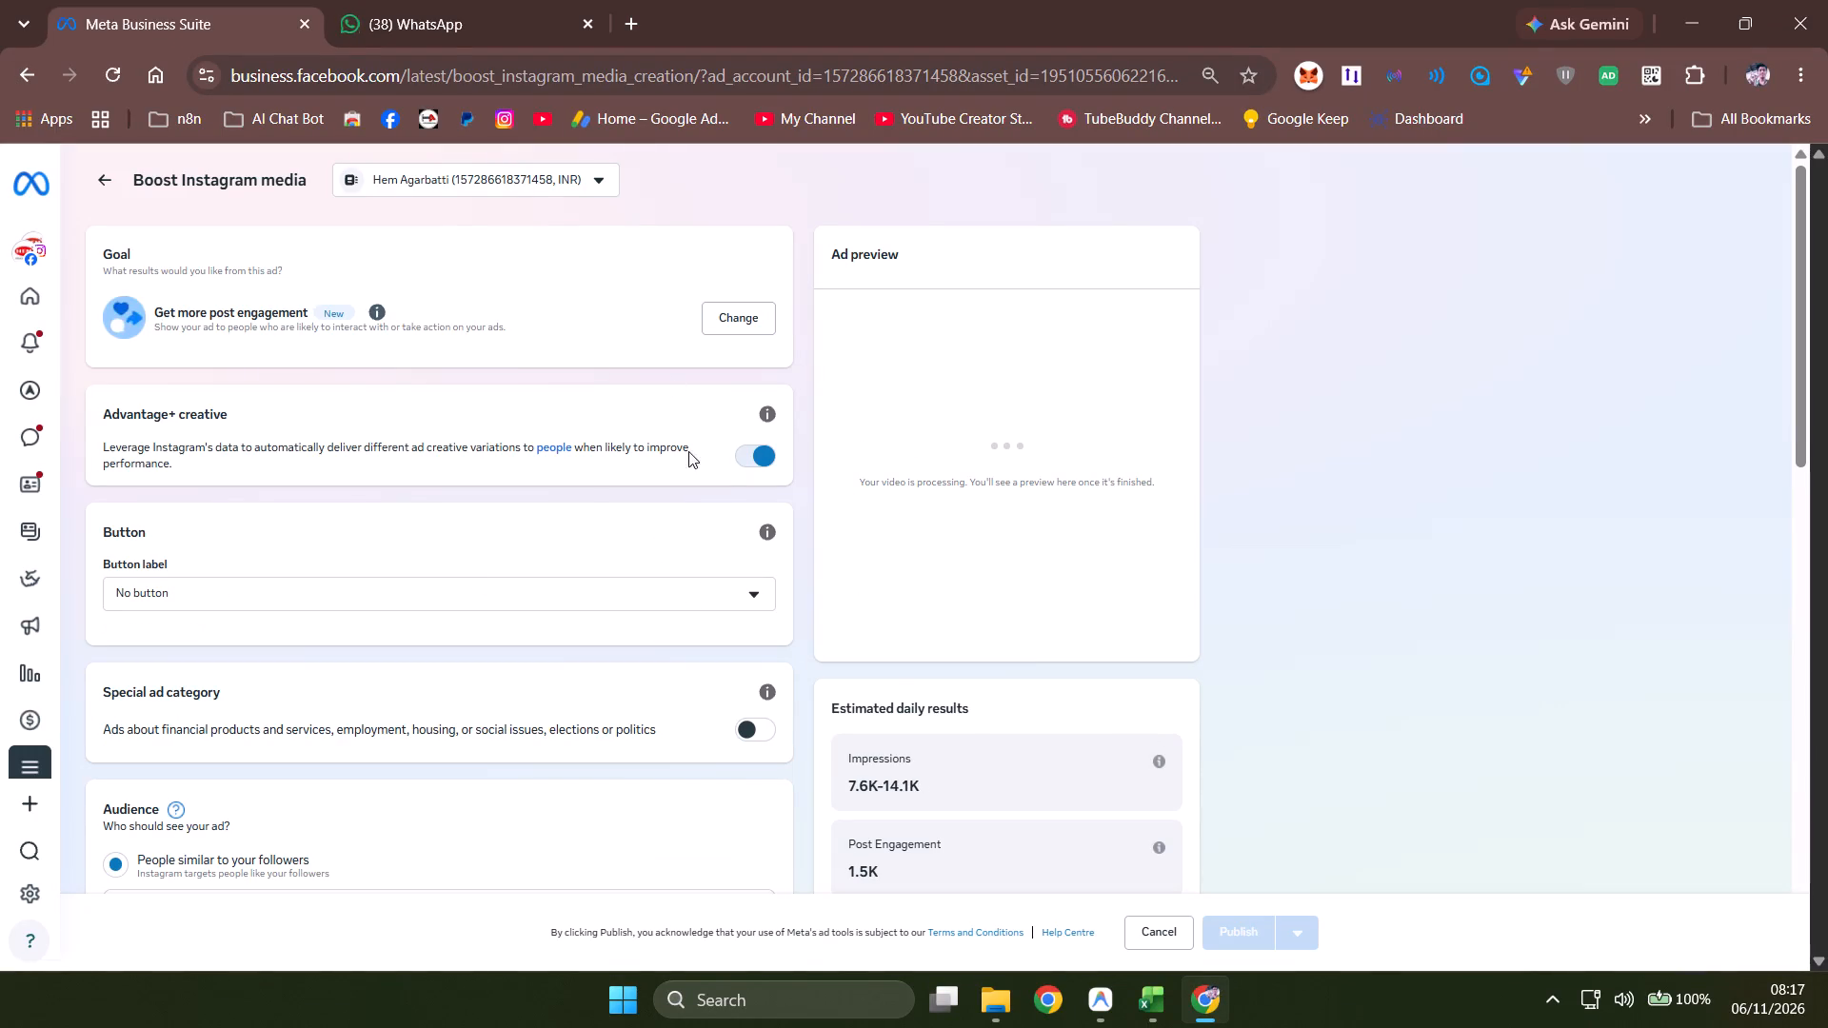
Turn off Advantage+ creative for the boosted Instagram media.
click(759, 466)
Choose the ad audience located in India with minimum age 18 and Advantage+ audience on.
scroll(501, 552, down, 3)
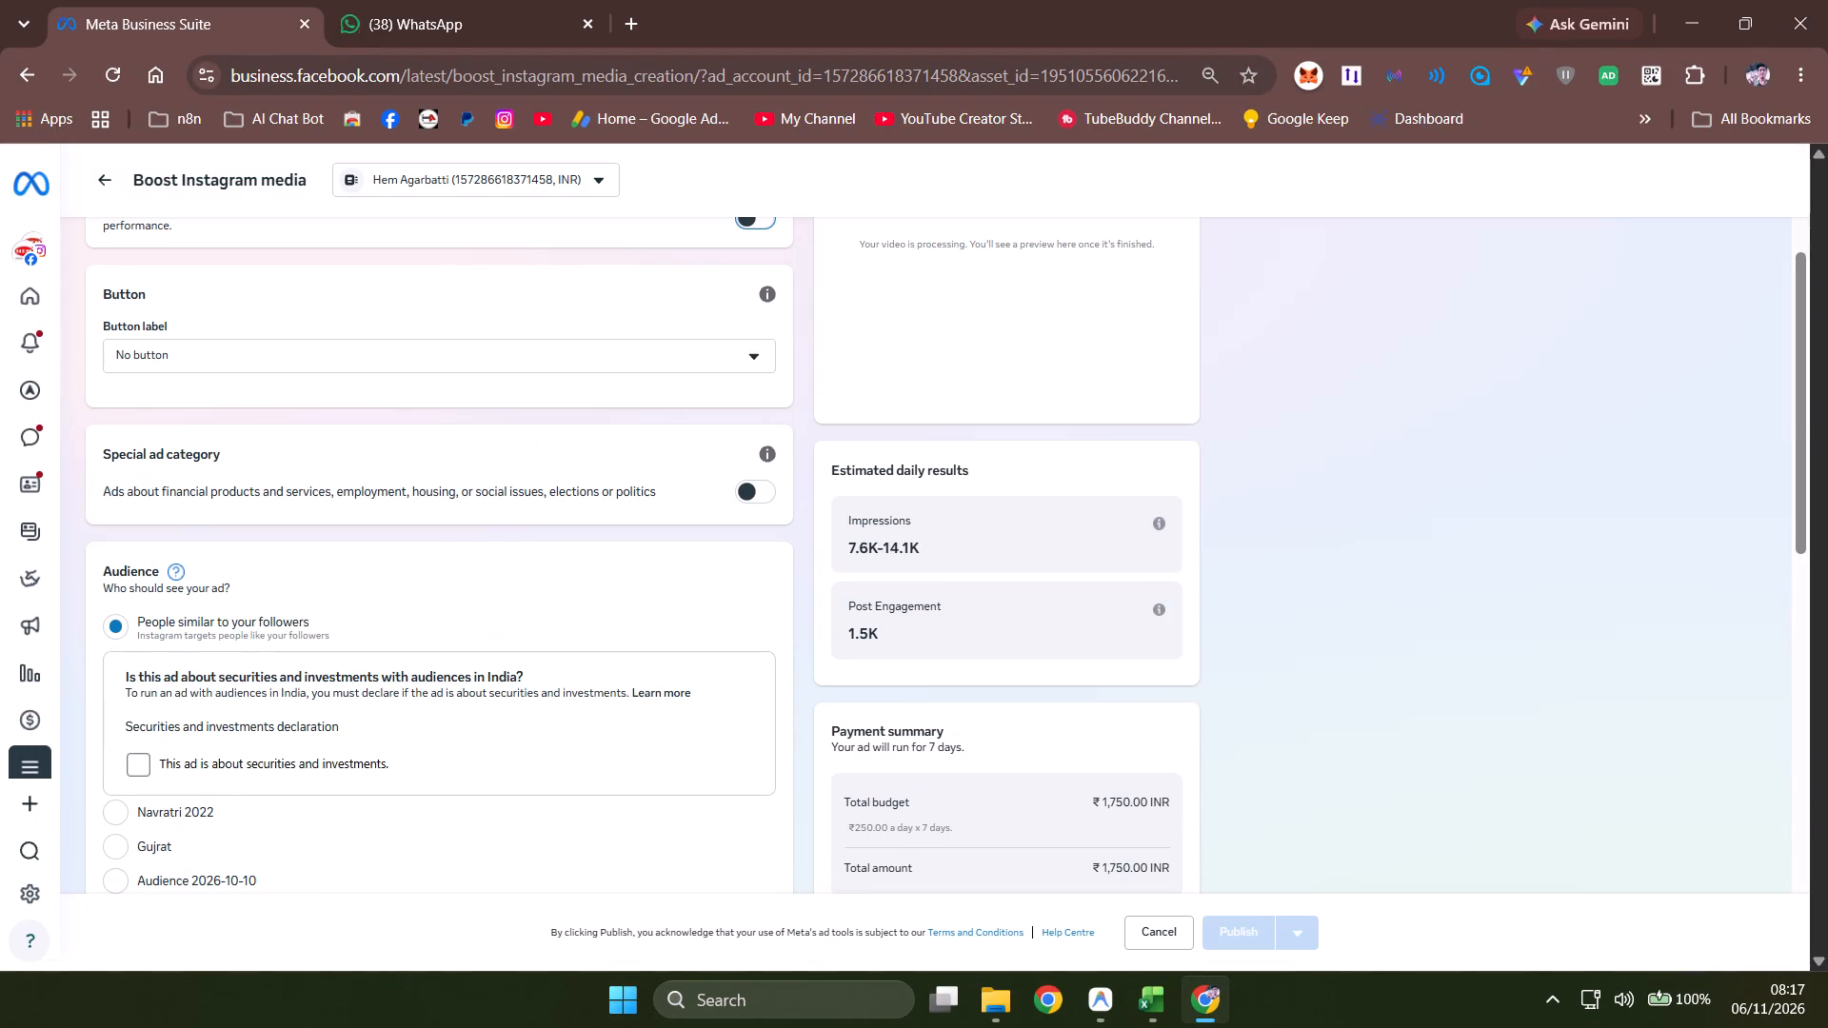
click(166, 793)
Set the ad's duration to 2 days.
scroll(604, 603, down, 5)
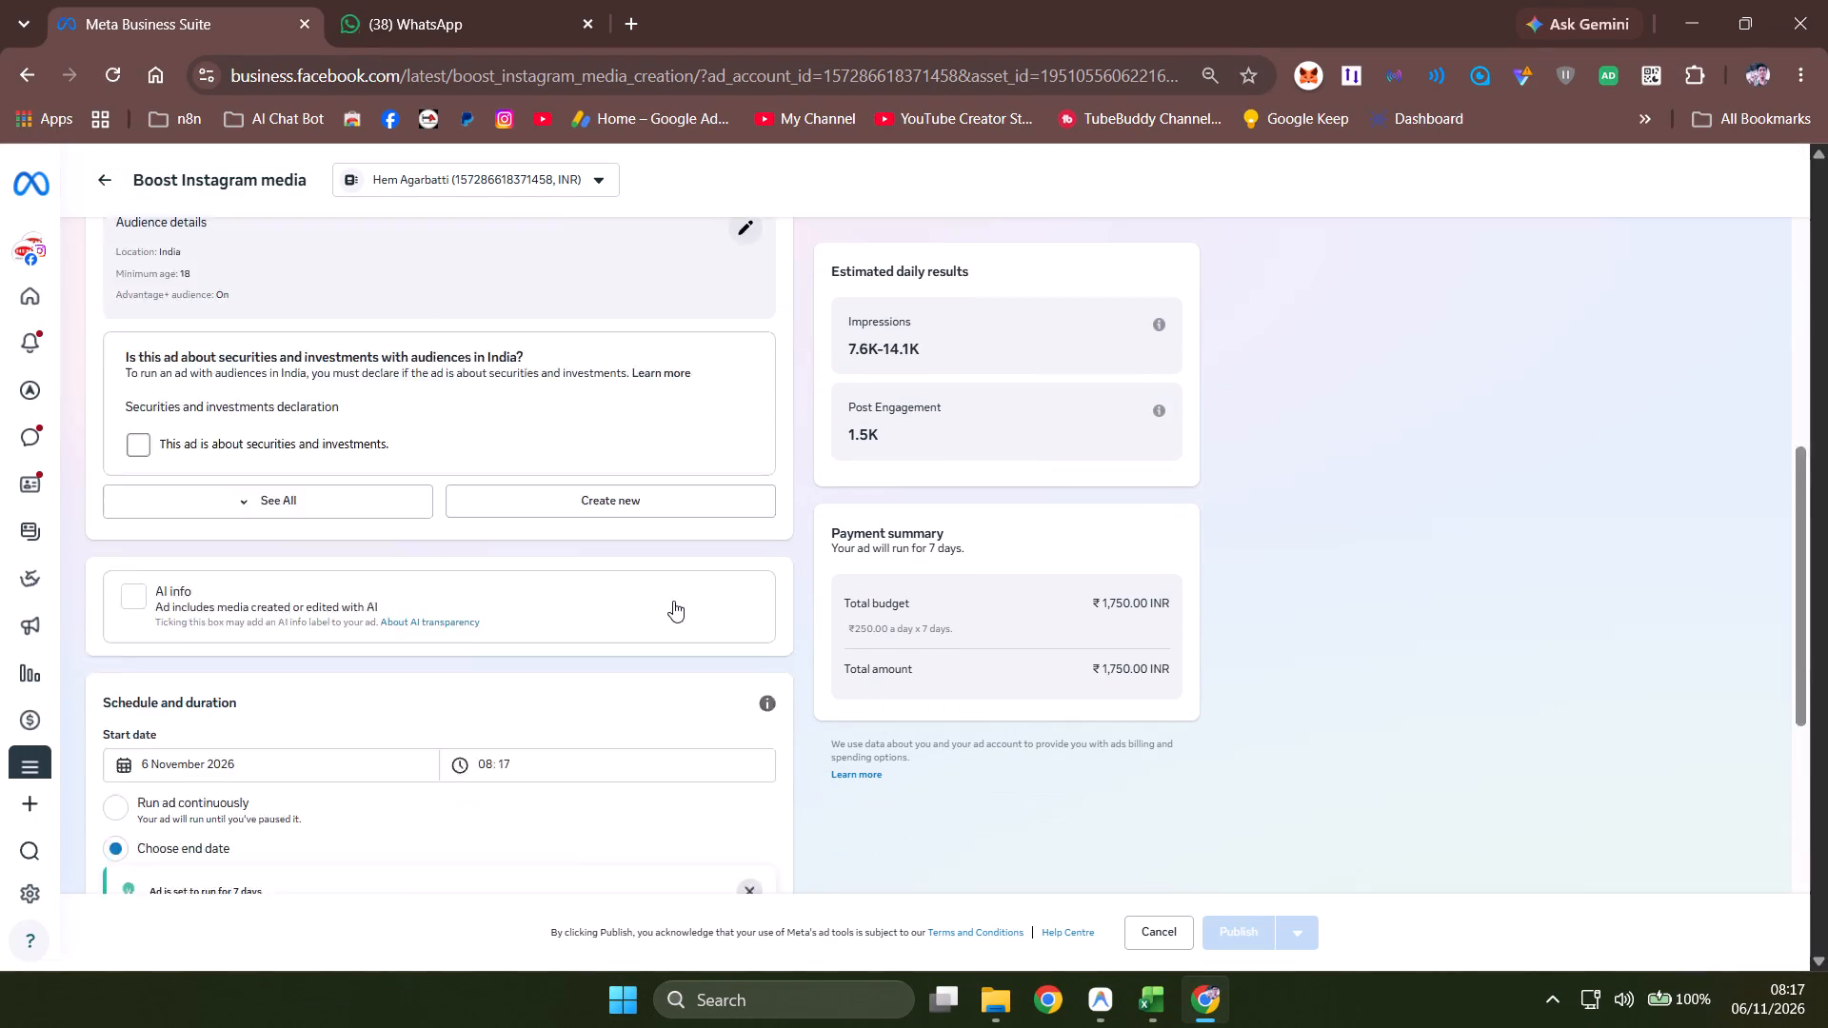
scroll(337, 634, down, 3)
drag(131, 525, 108, 519)
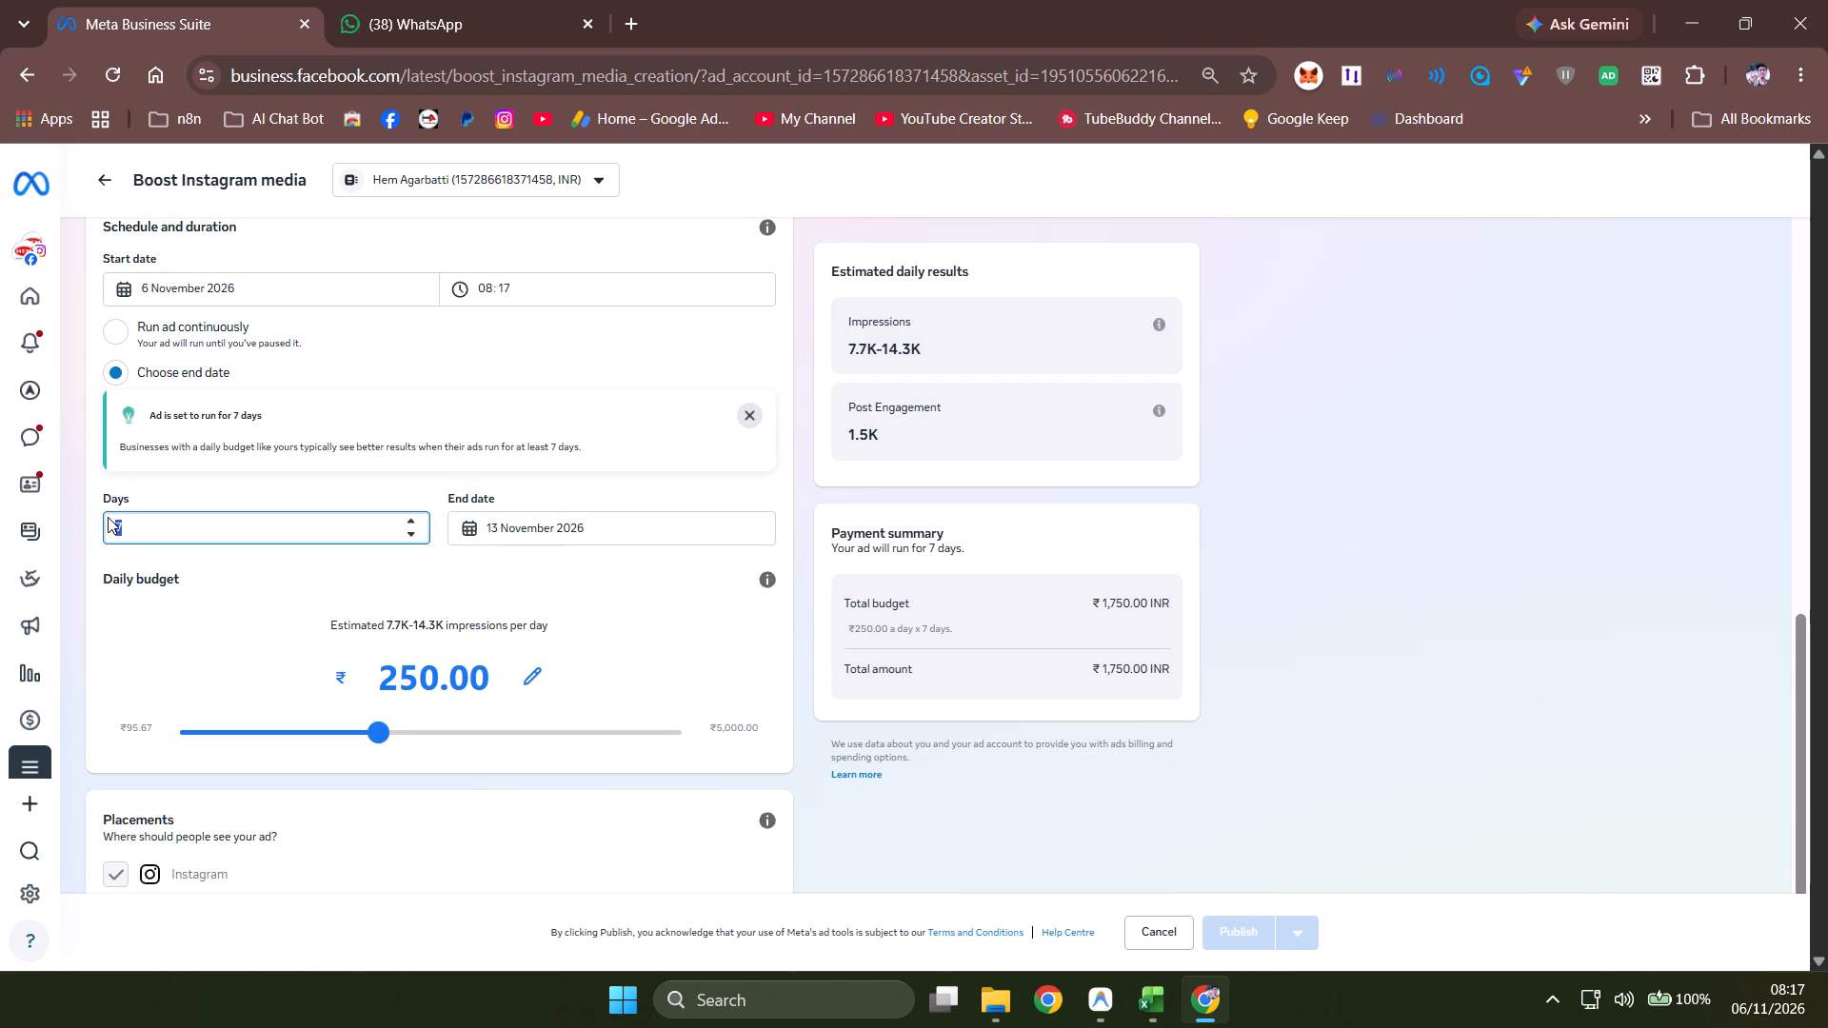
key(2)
Publish the Instagram media ad and close the ad review confirmation.
scroll(600, 642, down, 5)
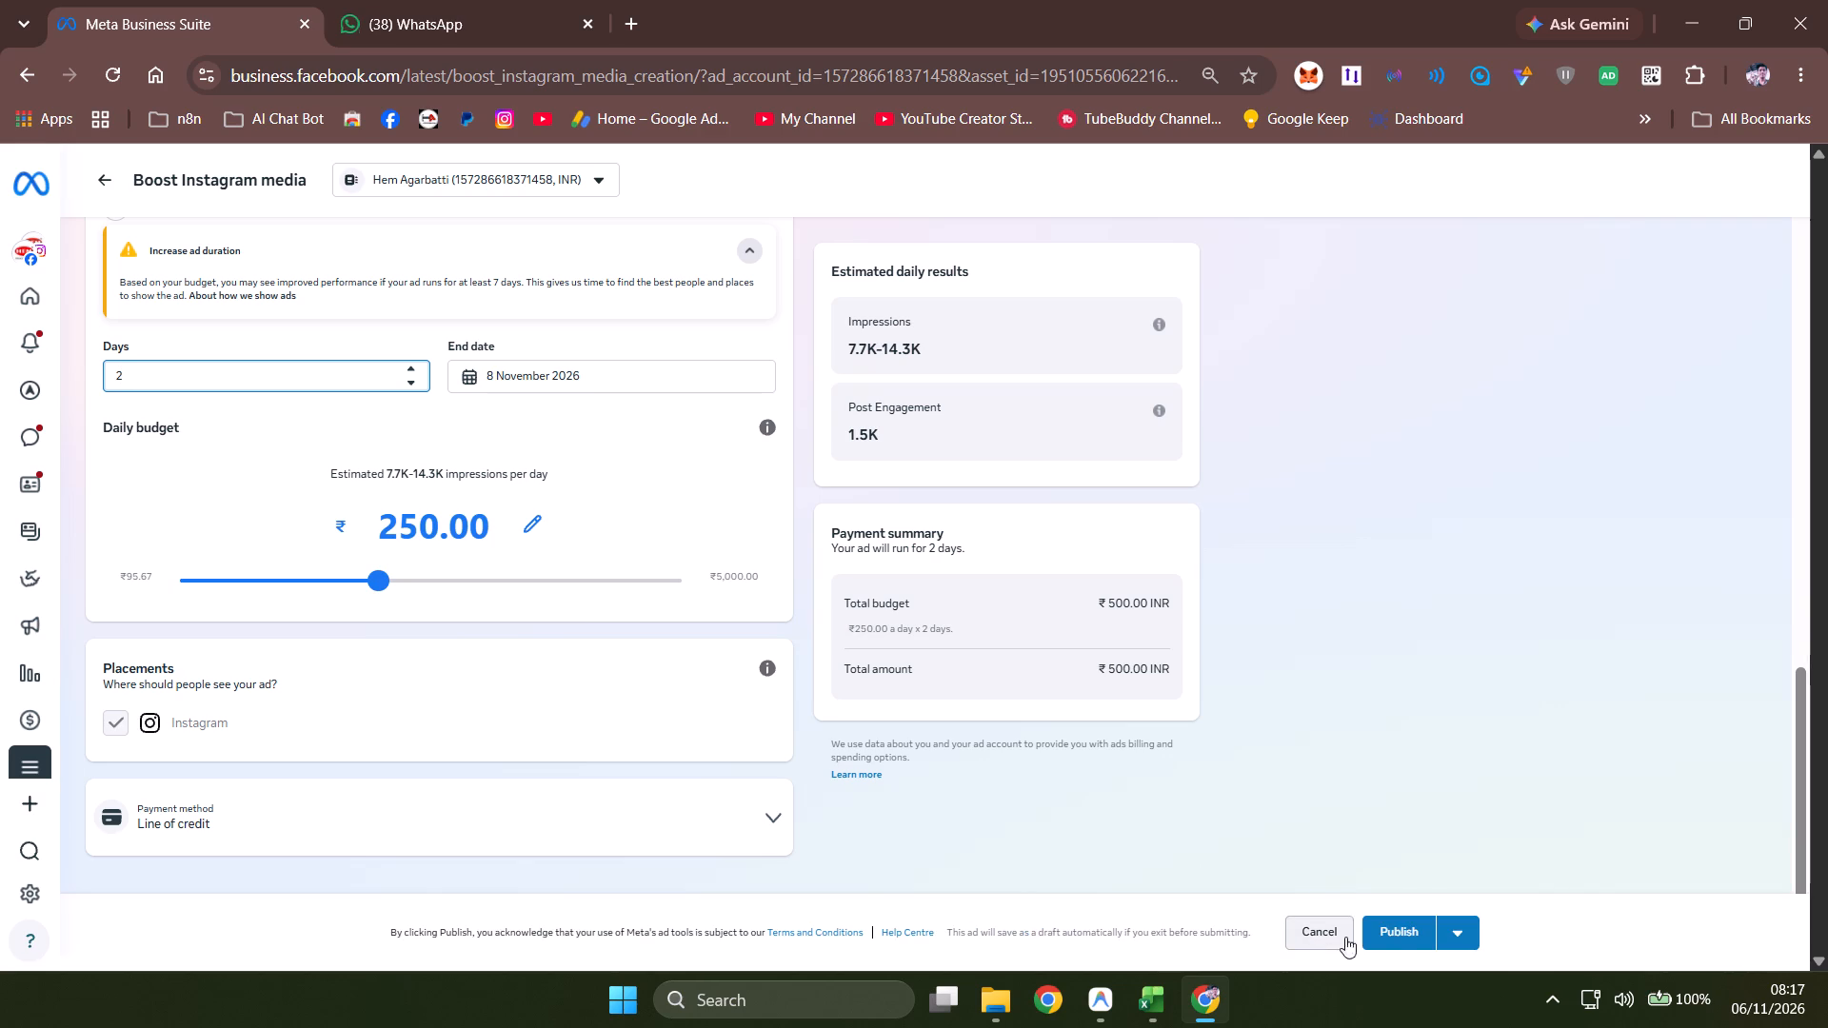
click(1396, 934)
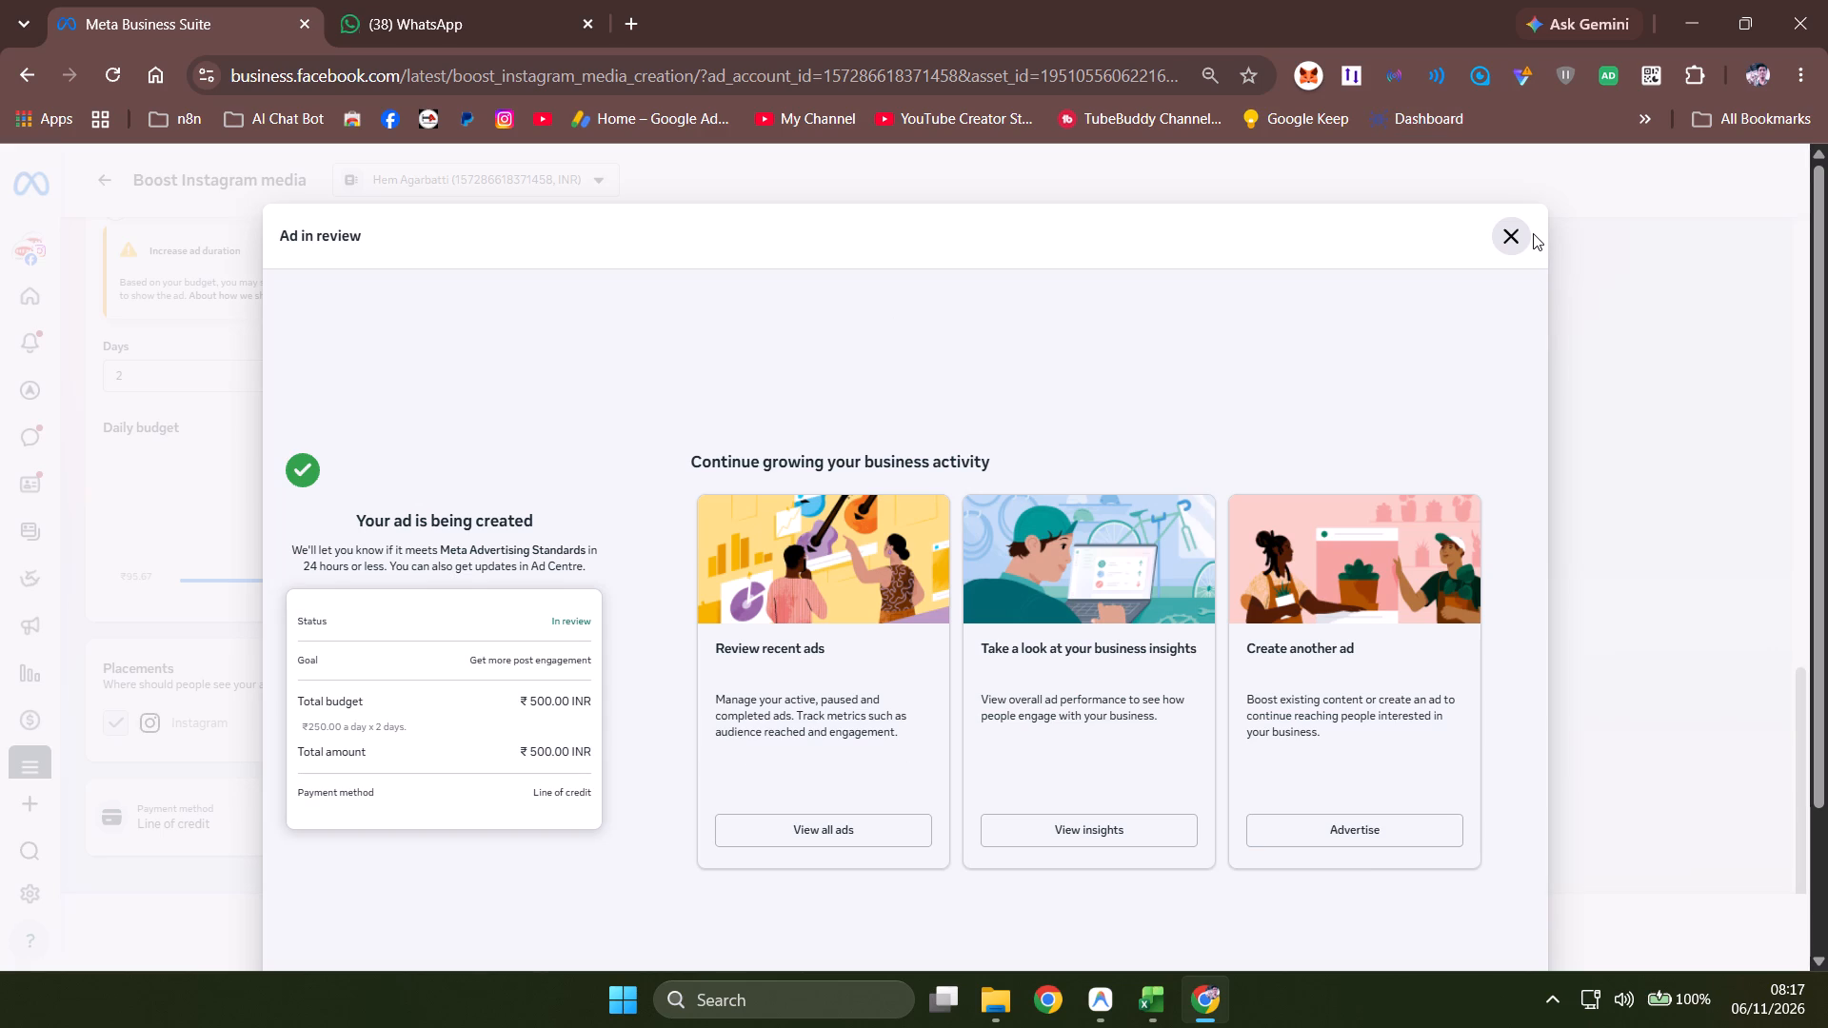
click(1502, 239)
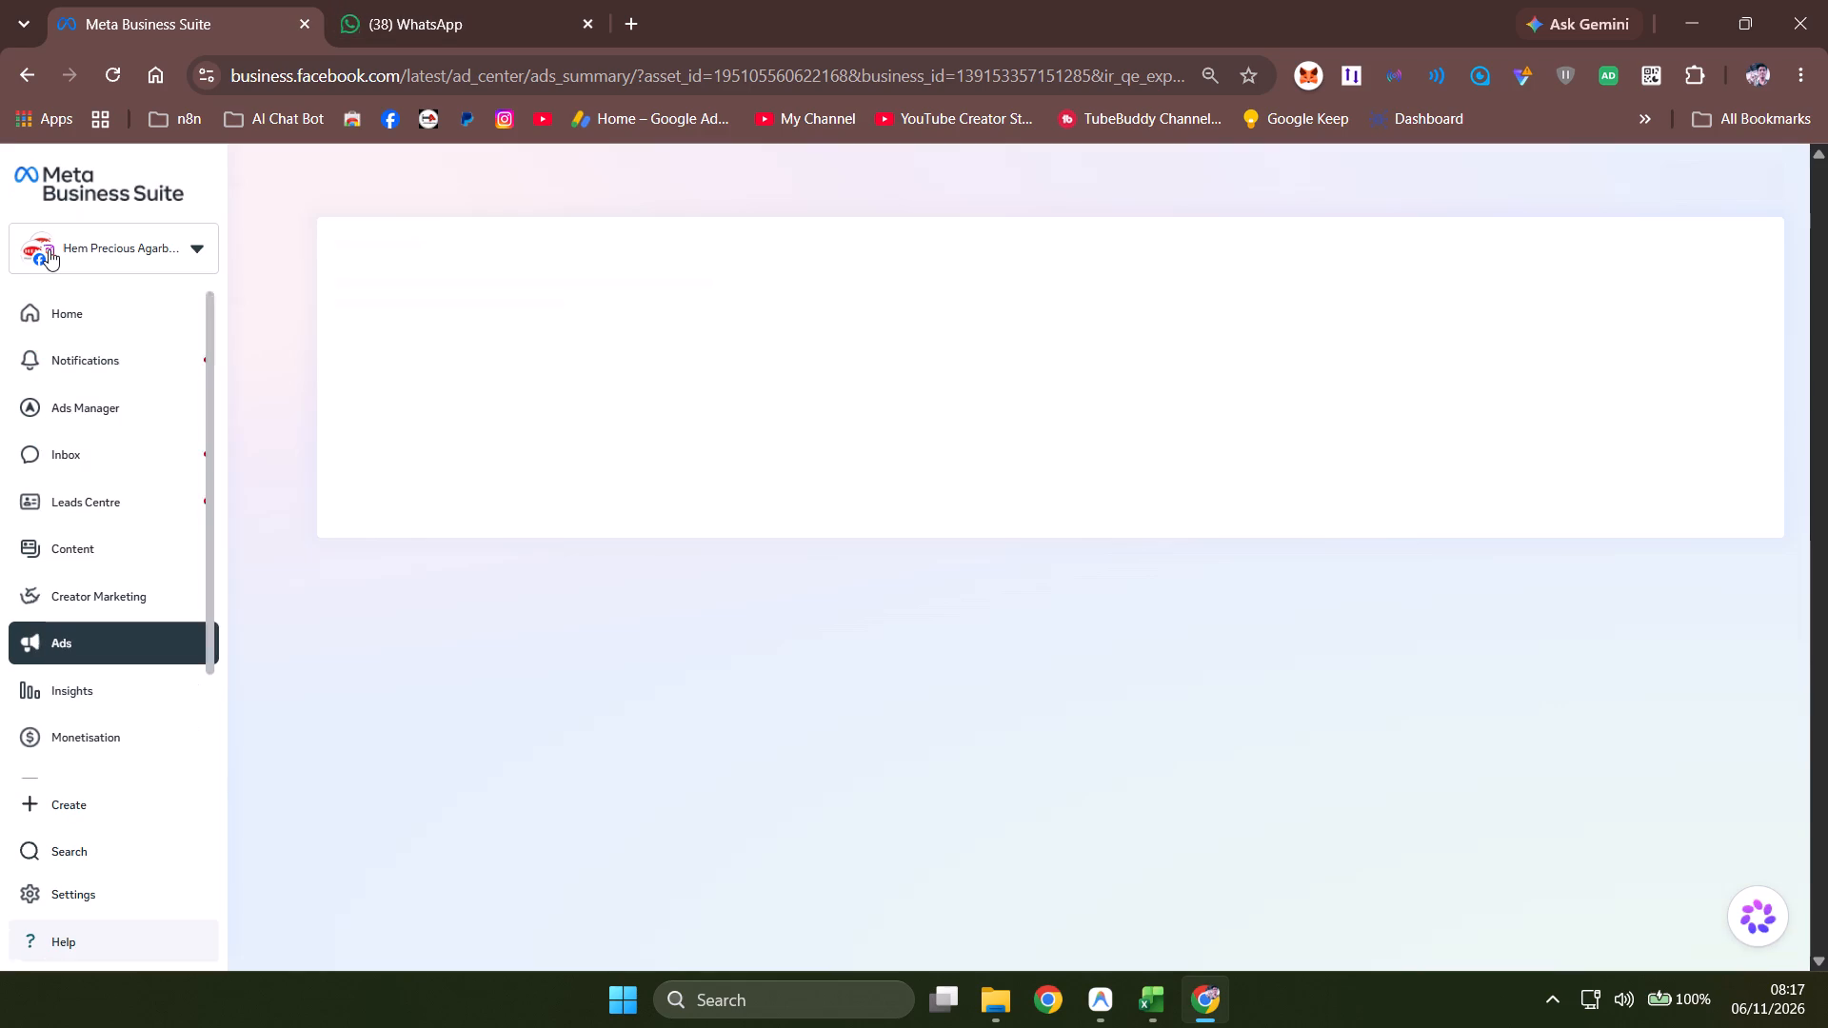
Switch the active business asset to Indie Rasoi, indierasoiindia in the Nom Nom Restaurants Pvt Ltd portfolio.
click(49, 249)
scroll(511, 620, down, 2)
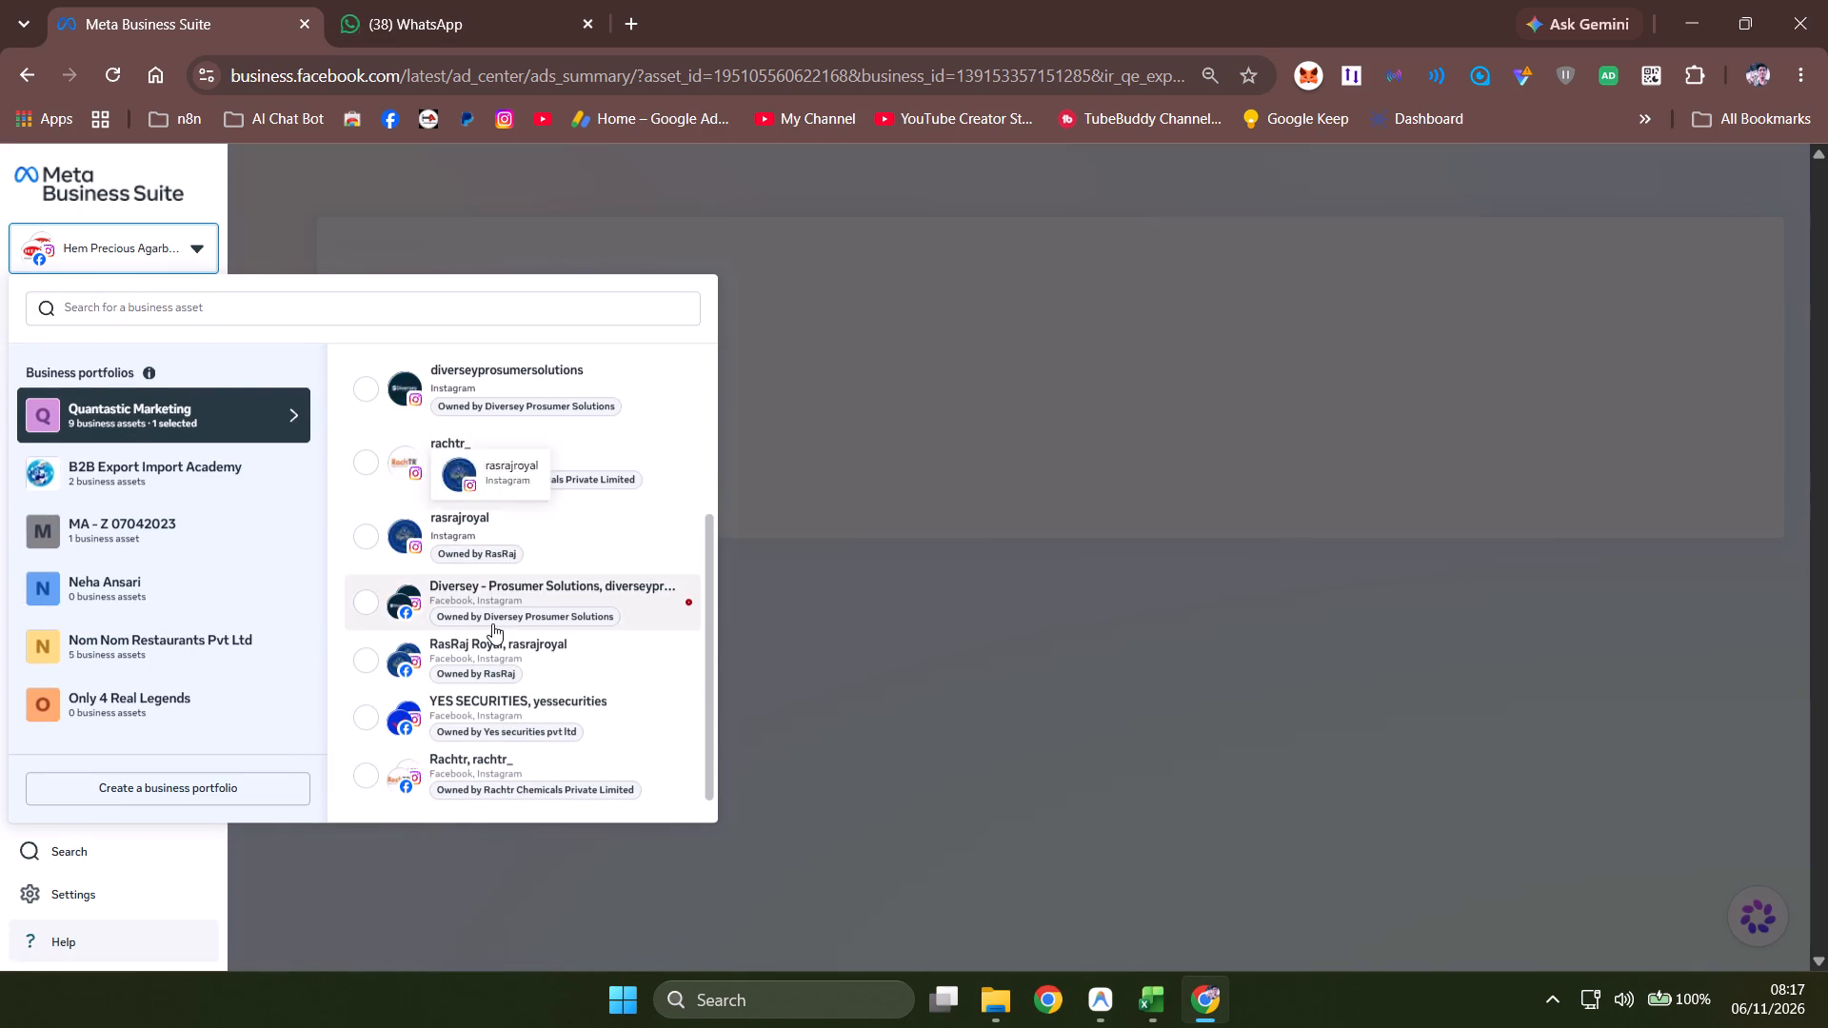
scroll(493, 624, down, 3)
scroll(505, 742, up, 4)
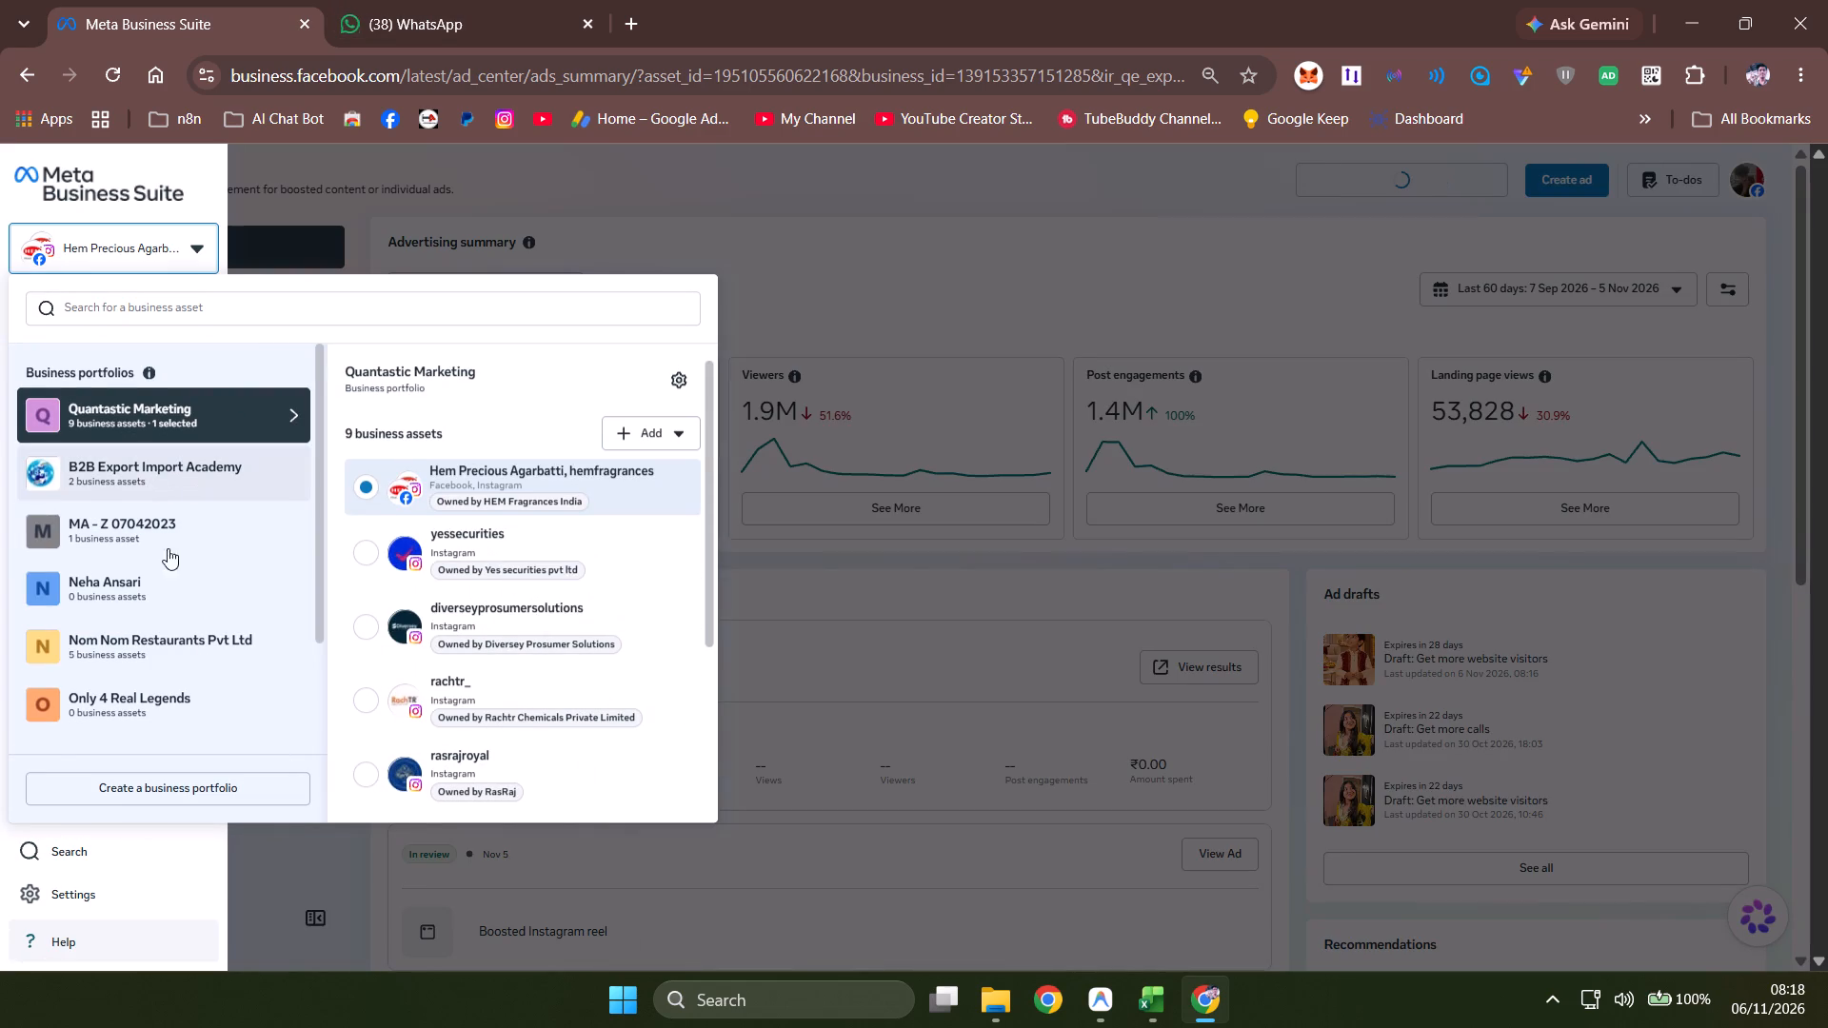
click(208, 477)
click(208, 442)
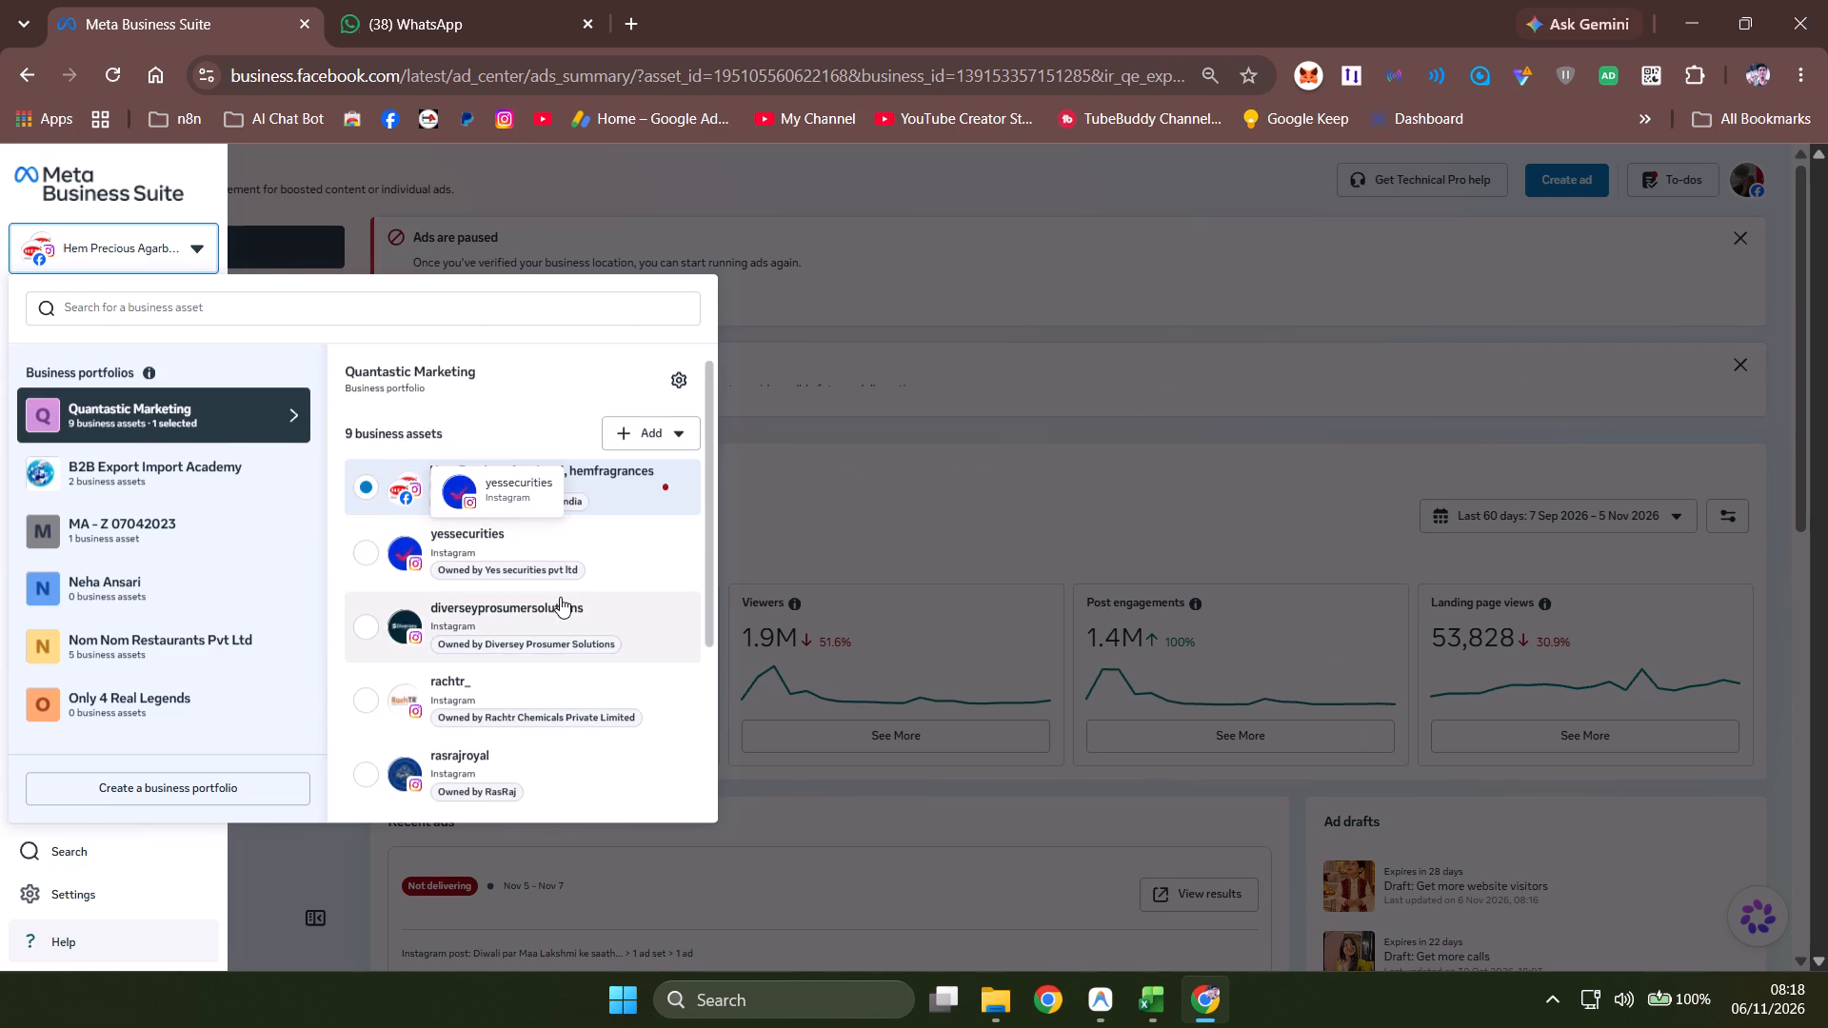
scroll(560, 597, down, 2)
click(221, 636)
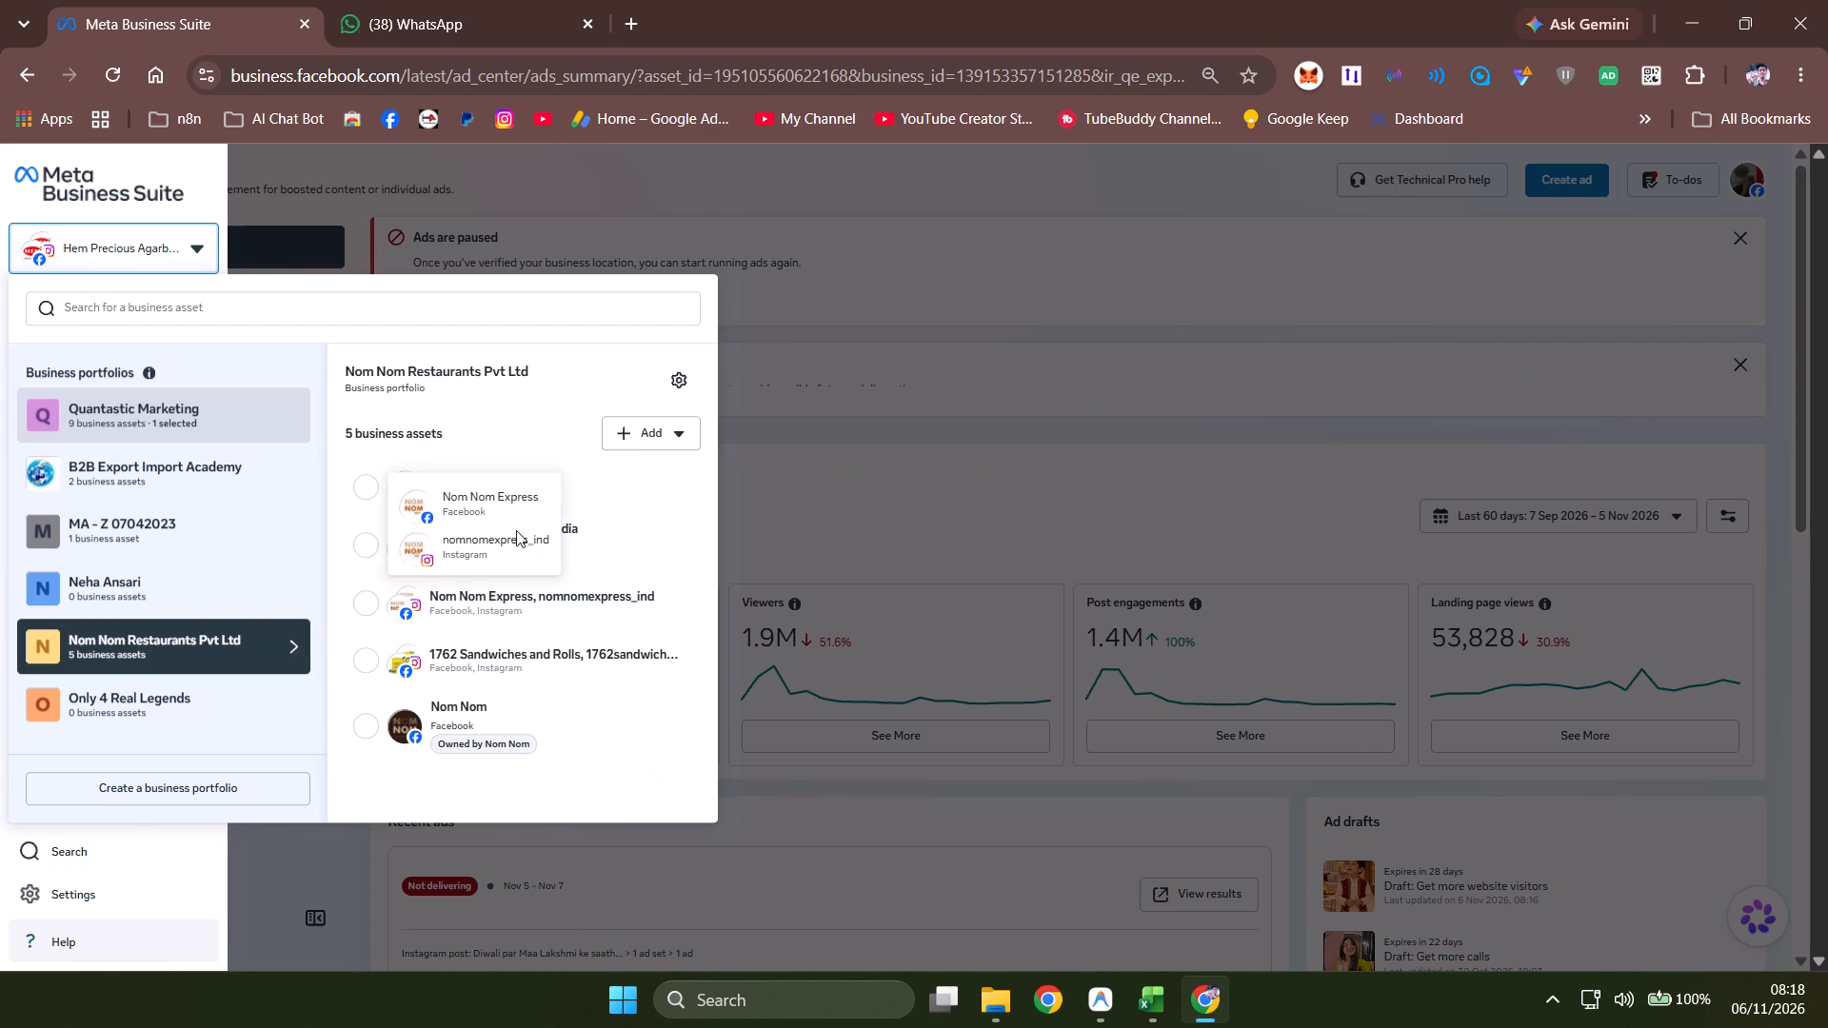
scroll(456, 705, down, 3)
click(471, 549)
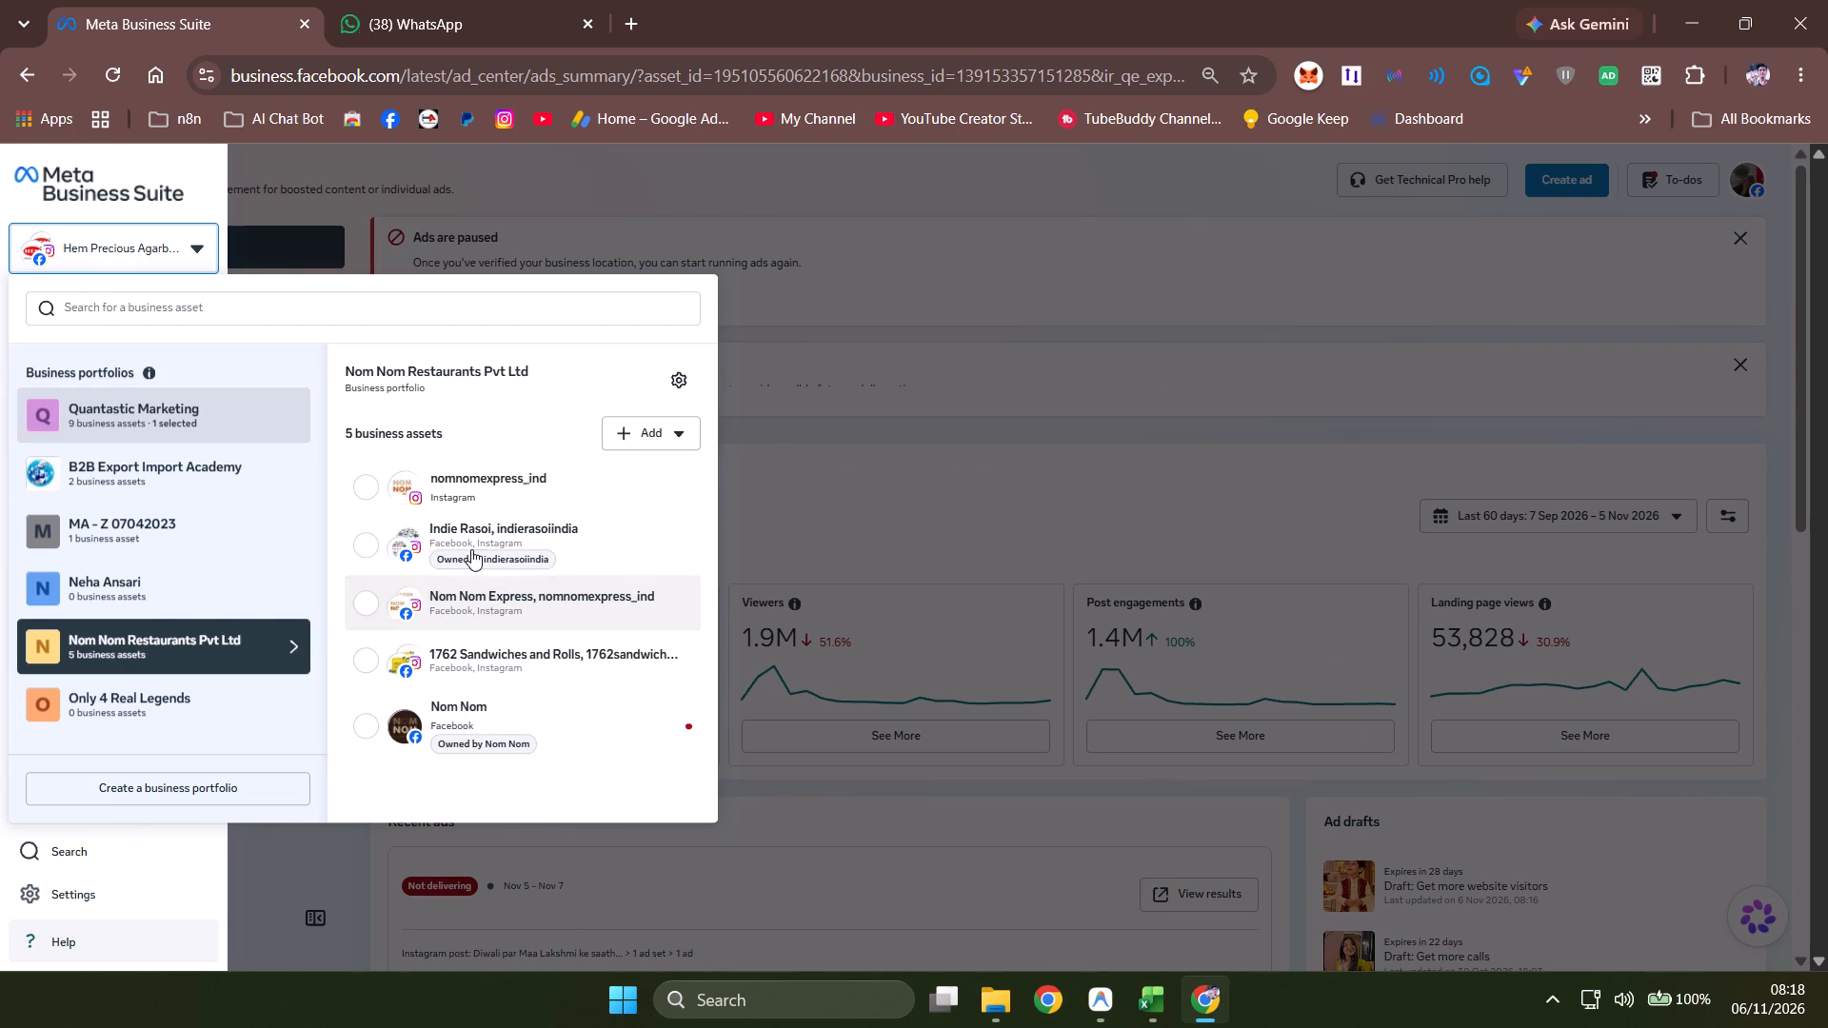
Select Indie Rasoi, indierasoiindia in the Nom Nom Restaurants Pvt Ltd portfolio and view its recent ads.
click(412, 541)
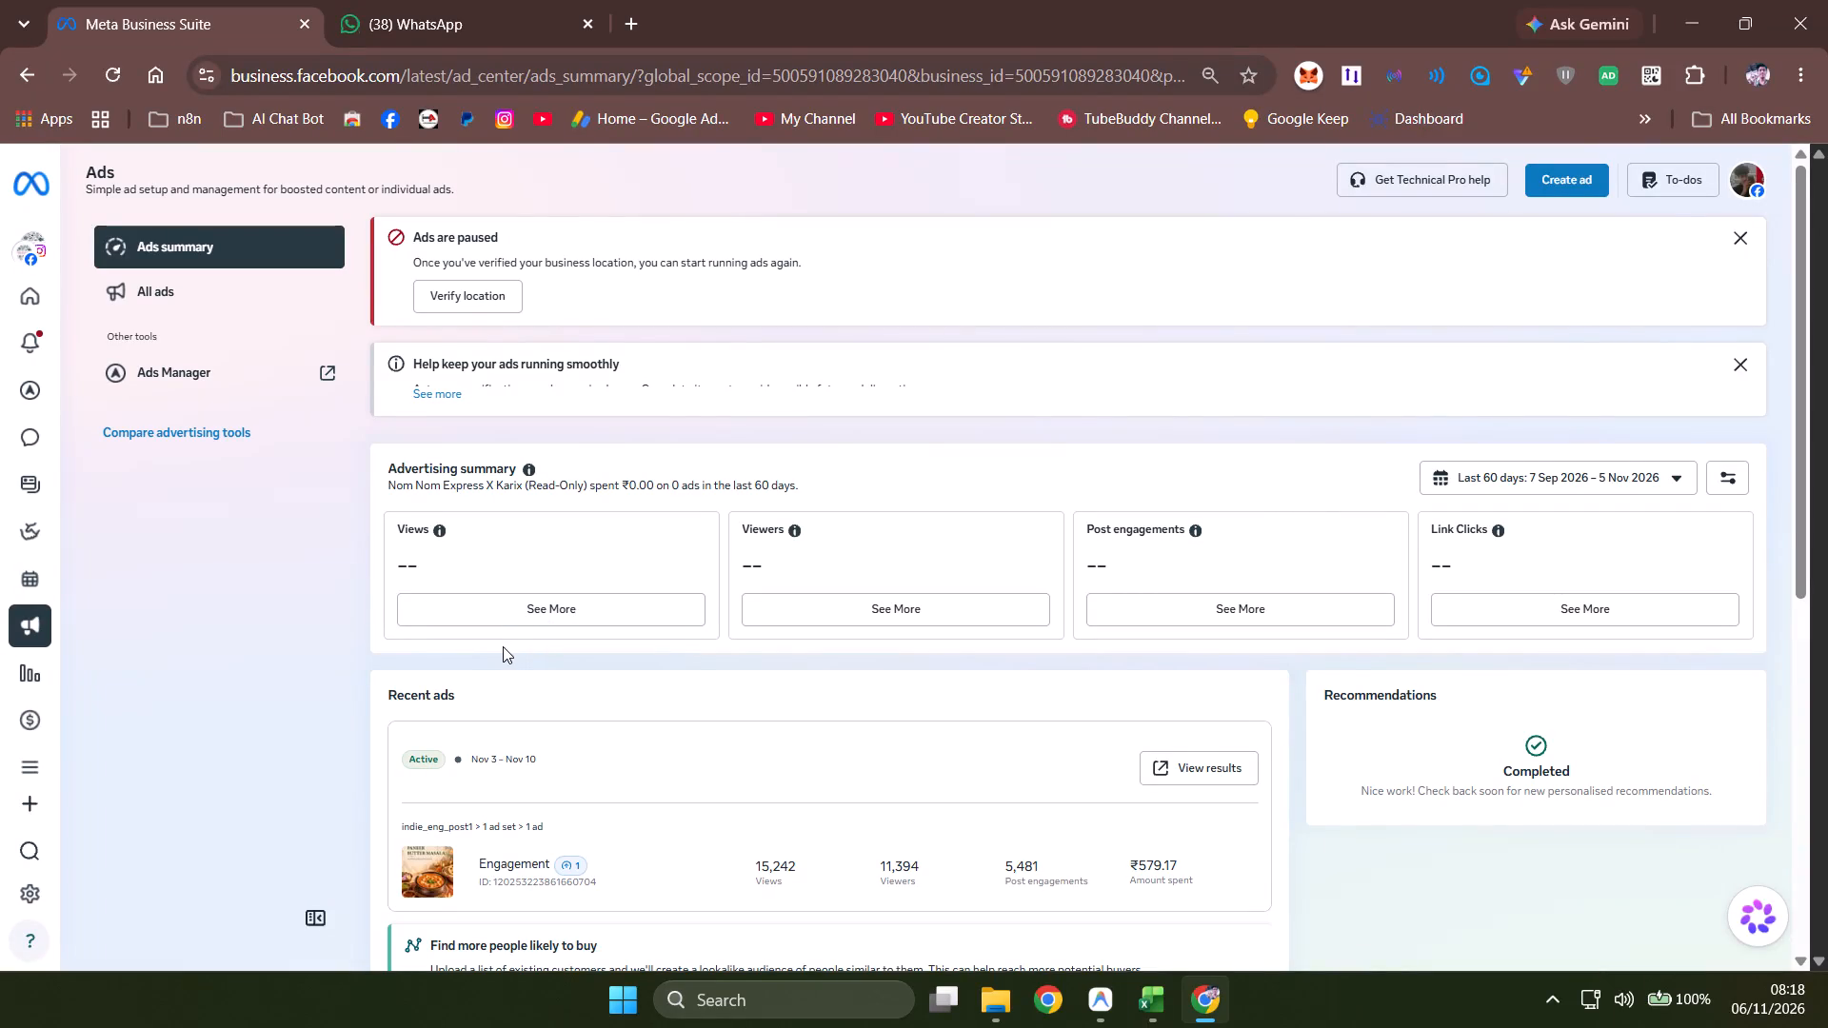
scroll(531, 784, down, 1)
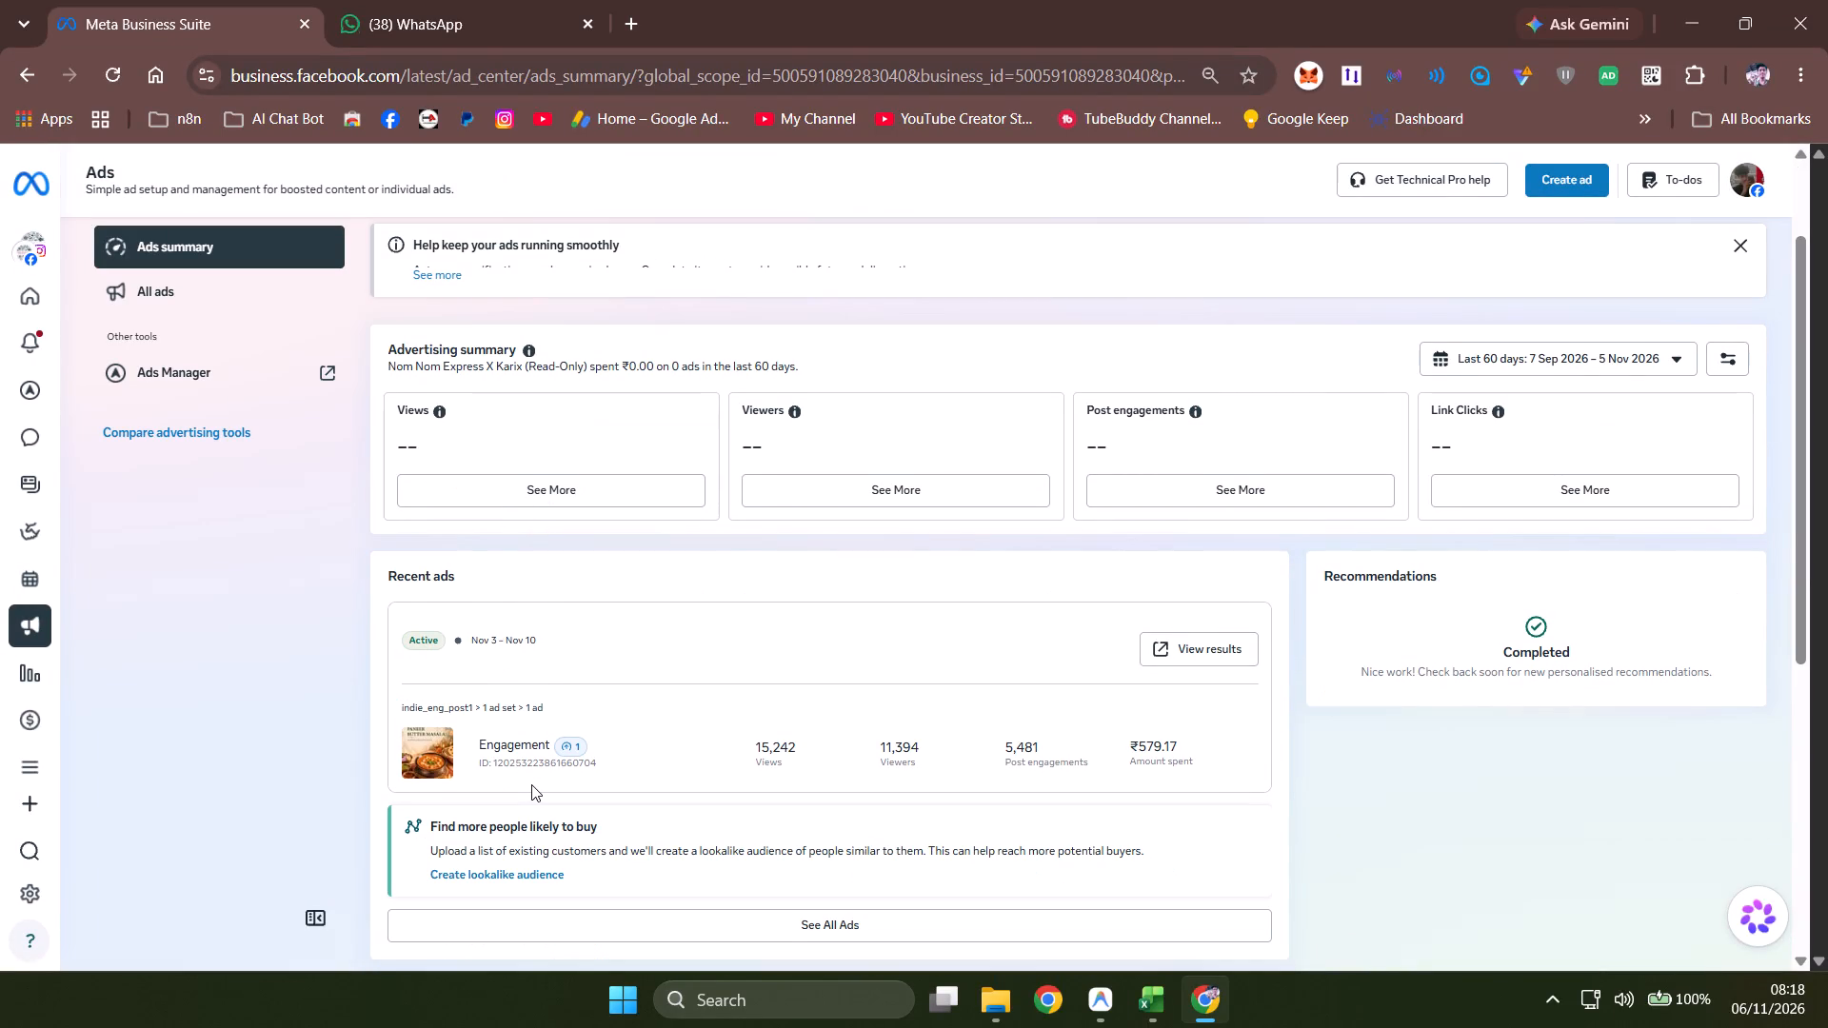
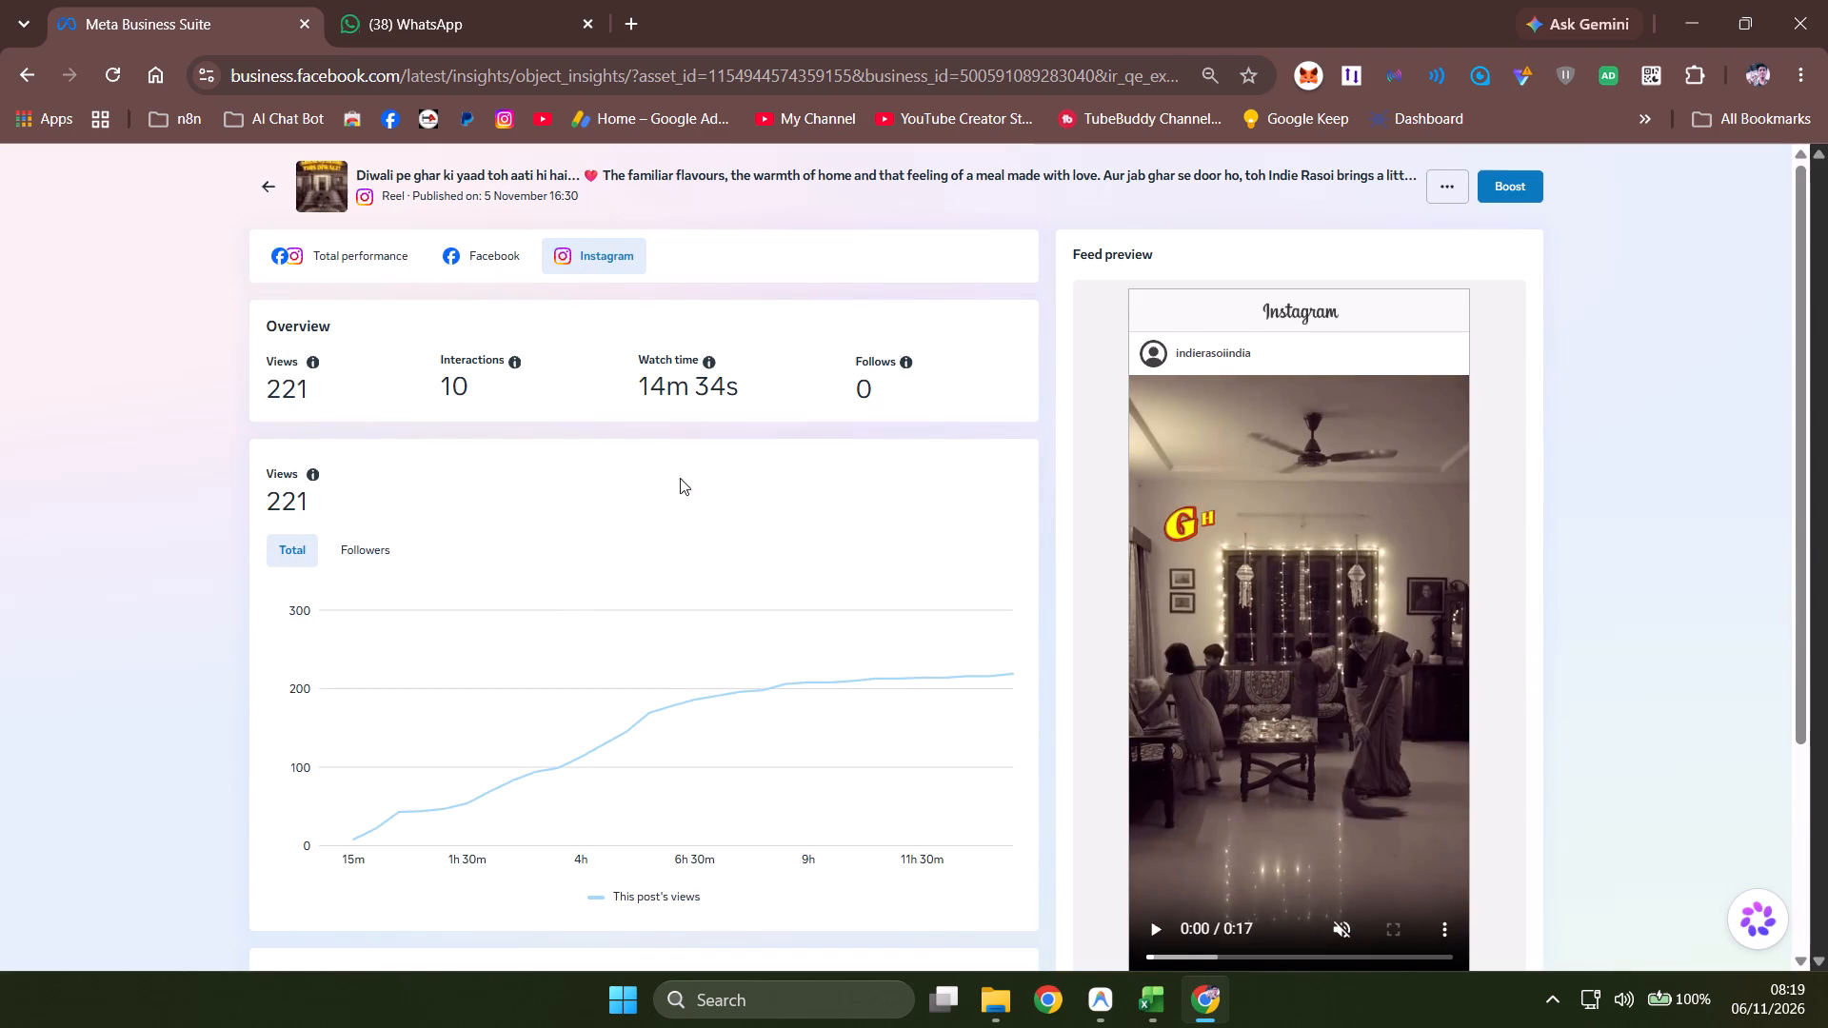
Start a boost for Indie Rasoi's Diwali reel published on 5 November and set its goal to Get more post engagement.
click(1520, 193)
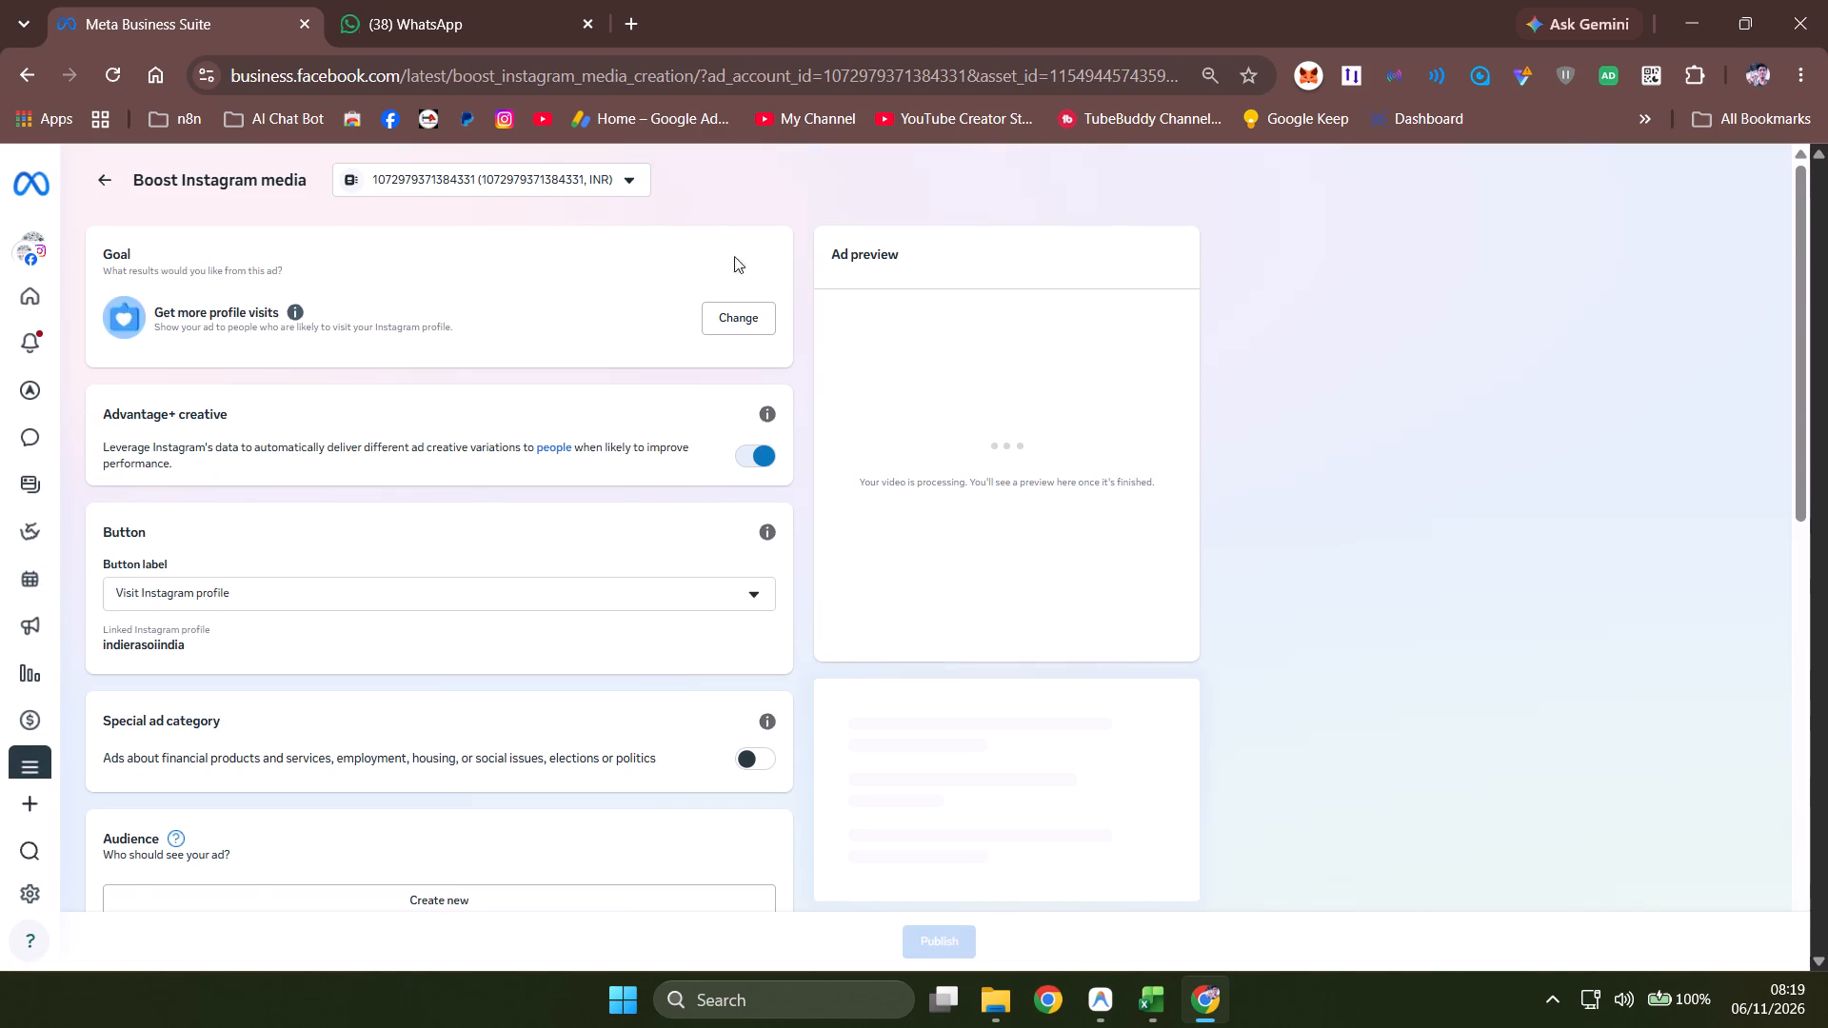
click(738, 329)
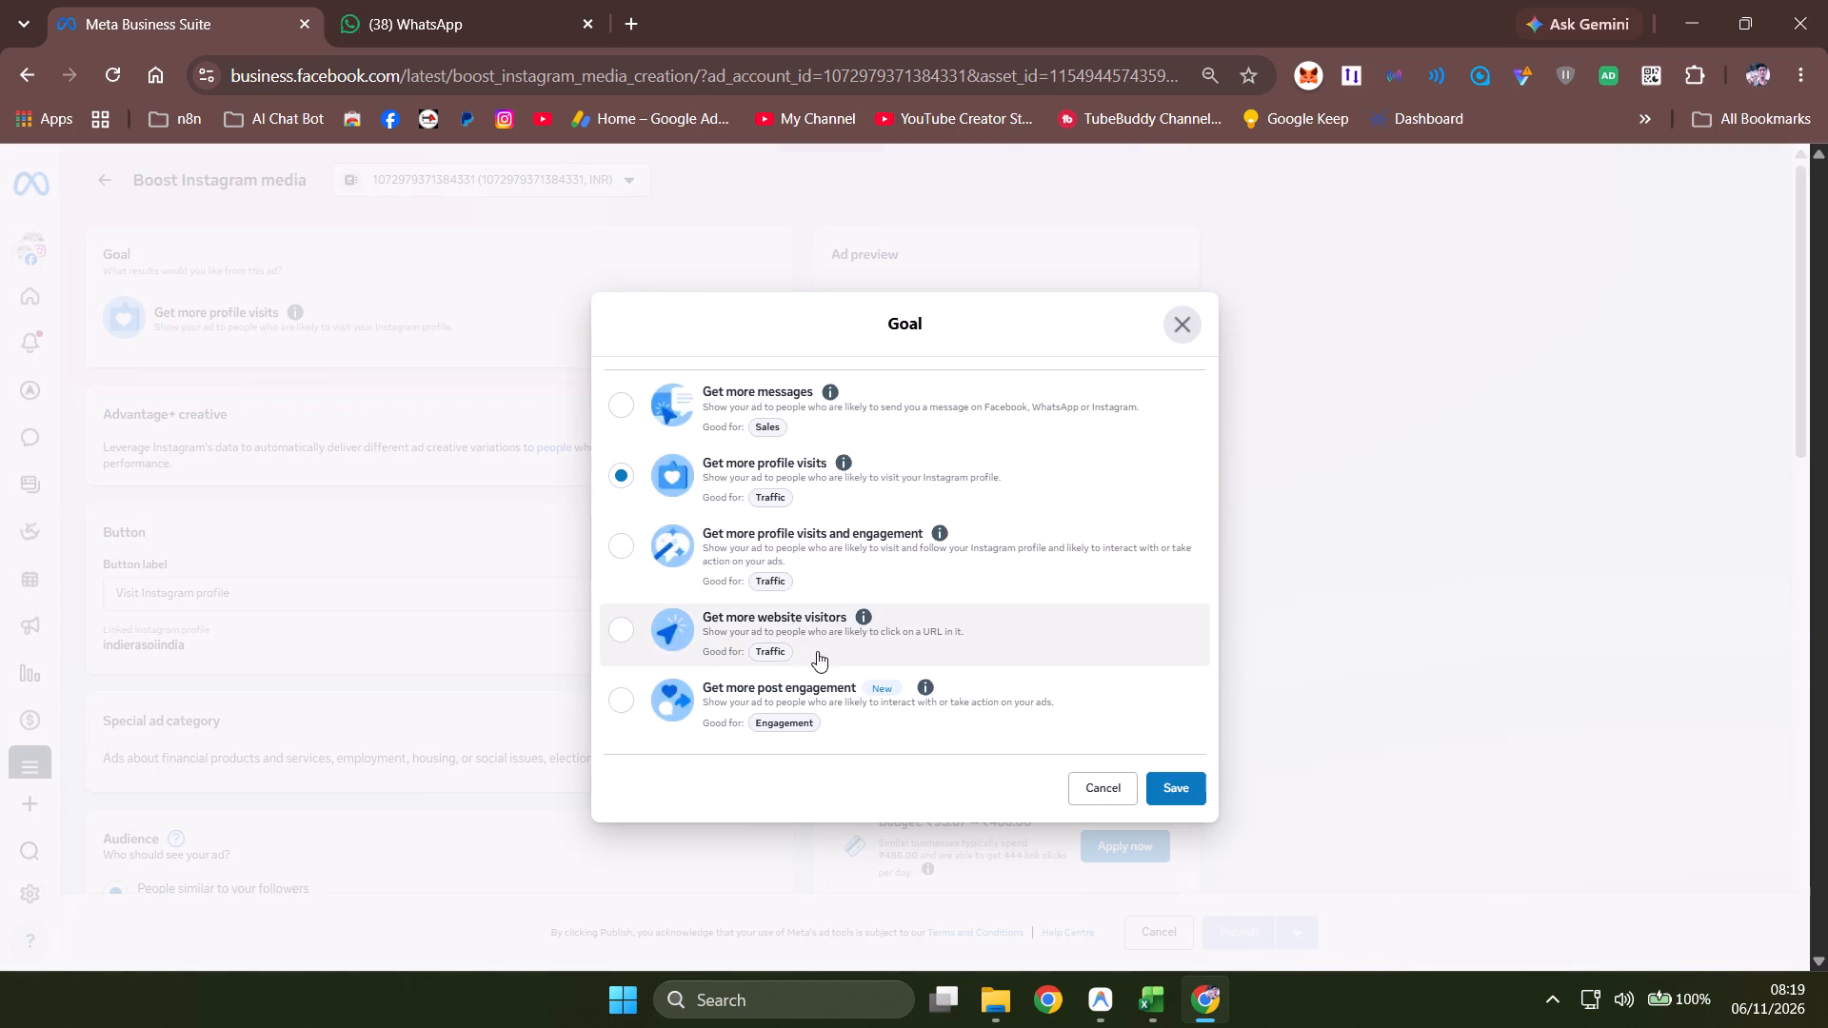
click(800, 704)
click(1158, 800)
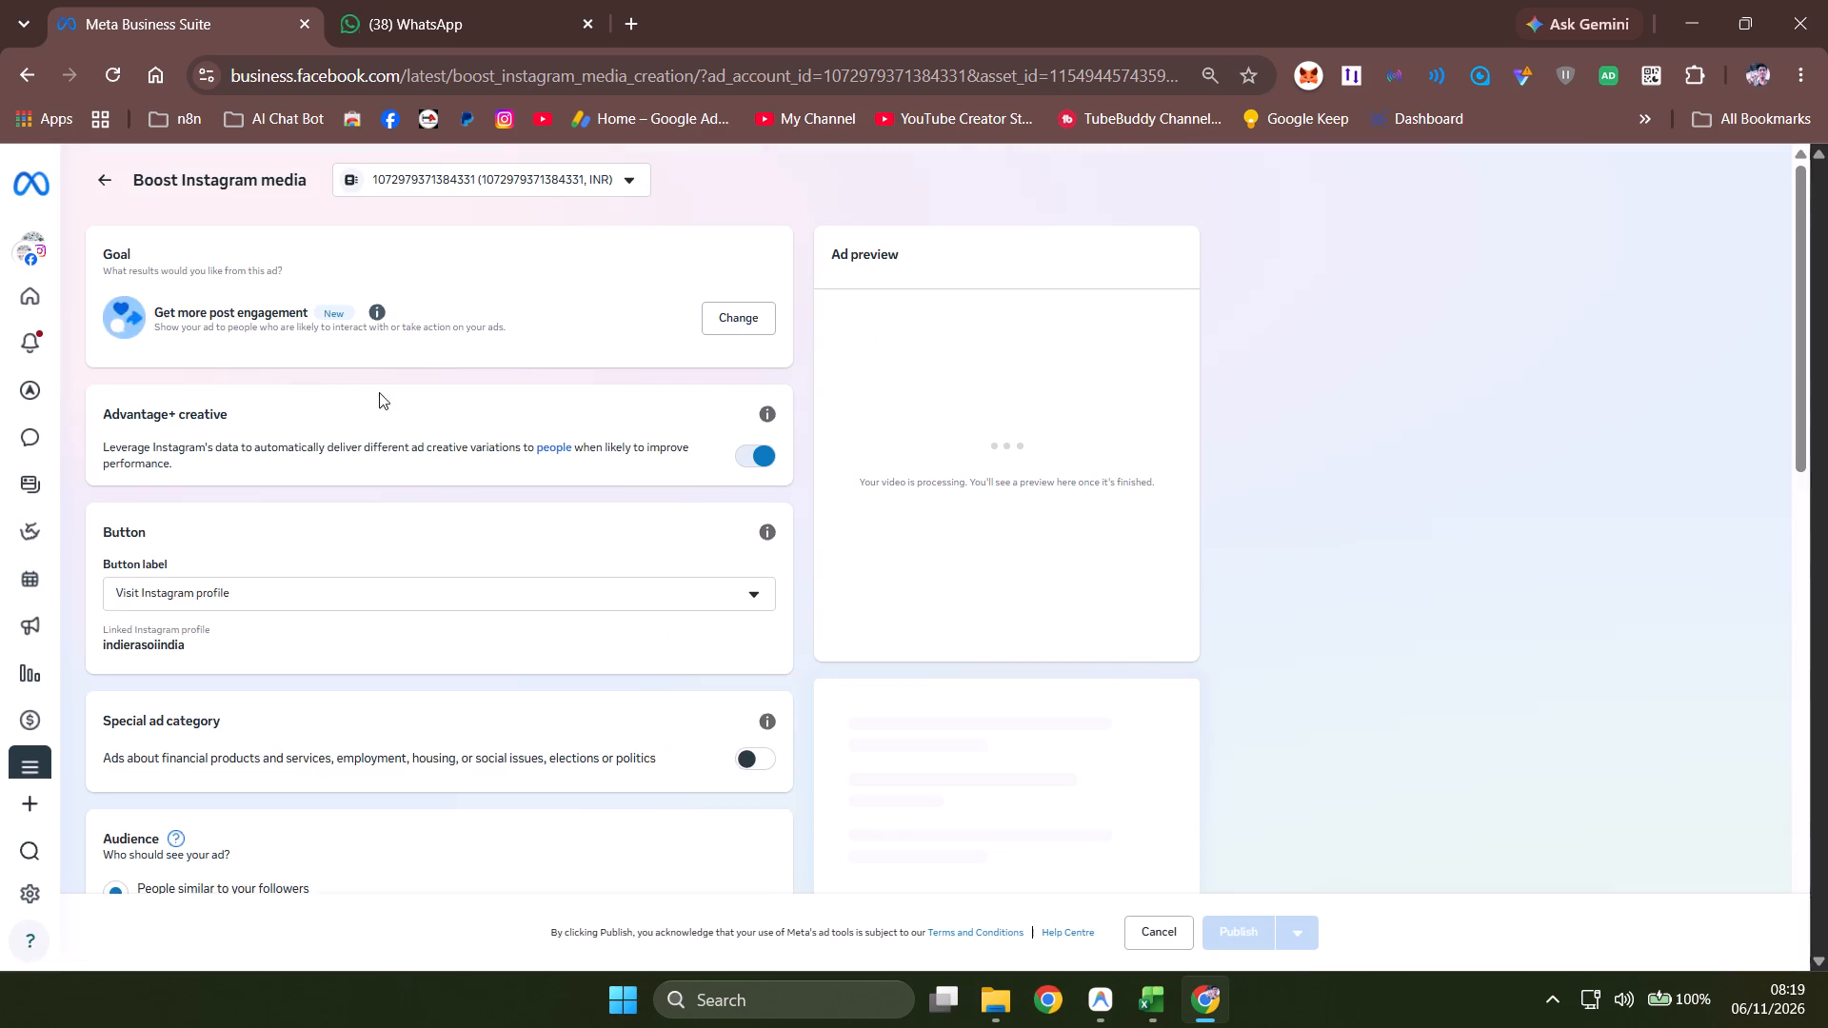
Turn off Advantage+ creative for the Indie Rasoi reel's ad.
click(763, 464)
scroll(315, 646, down, 3)
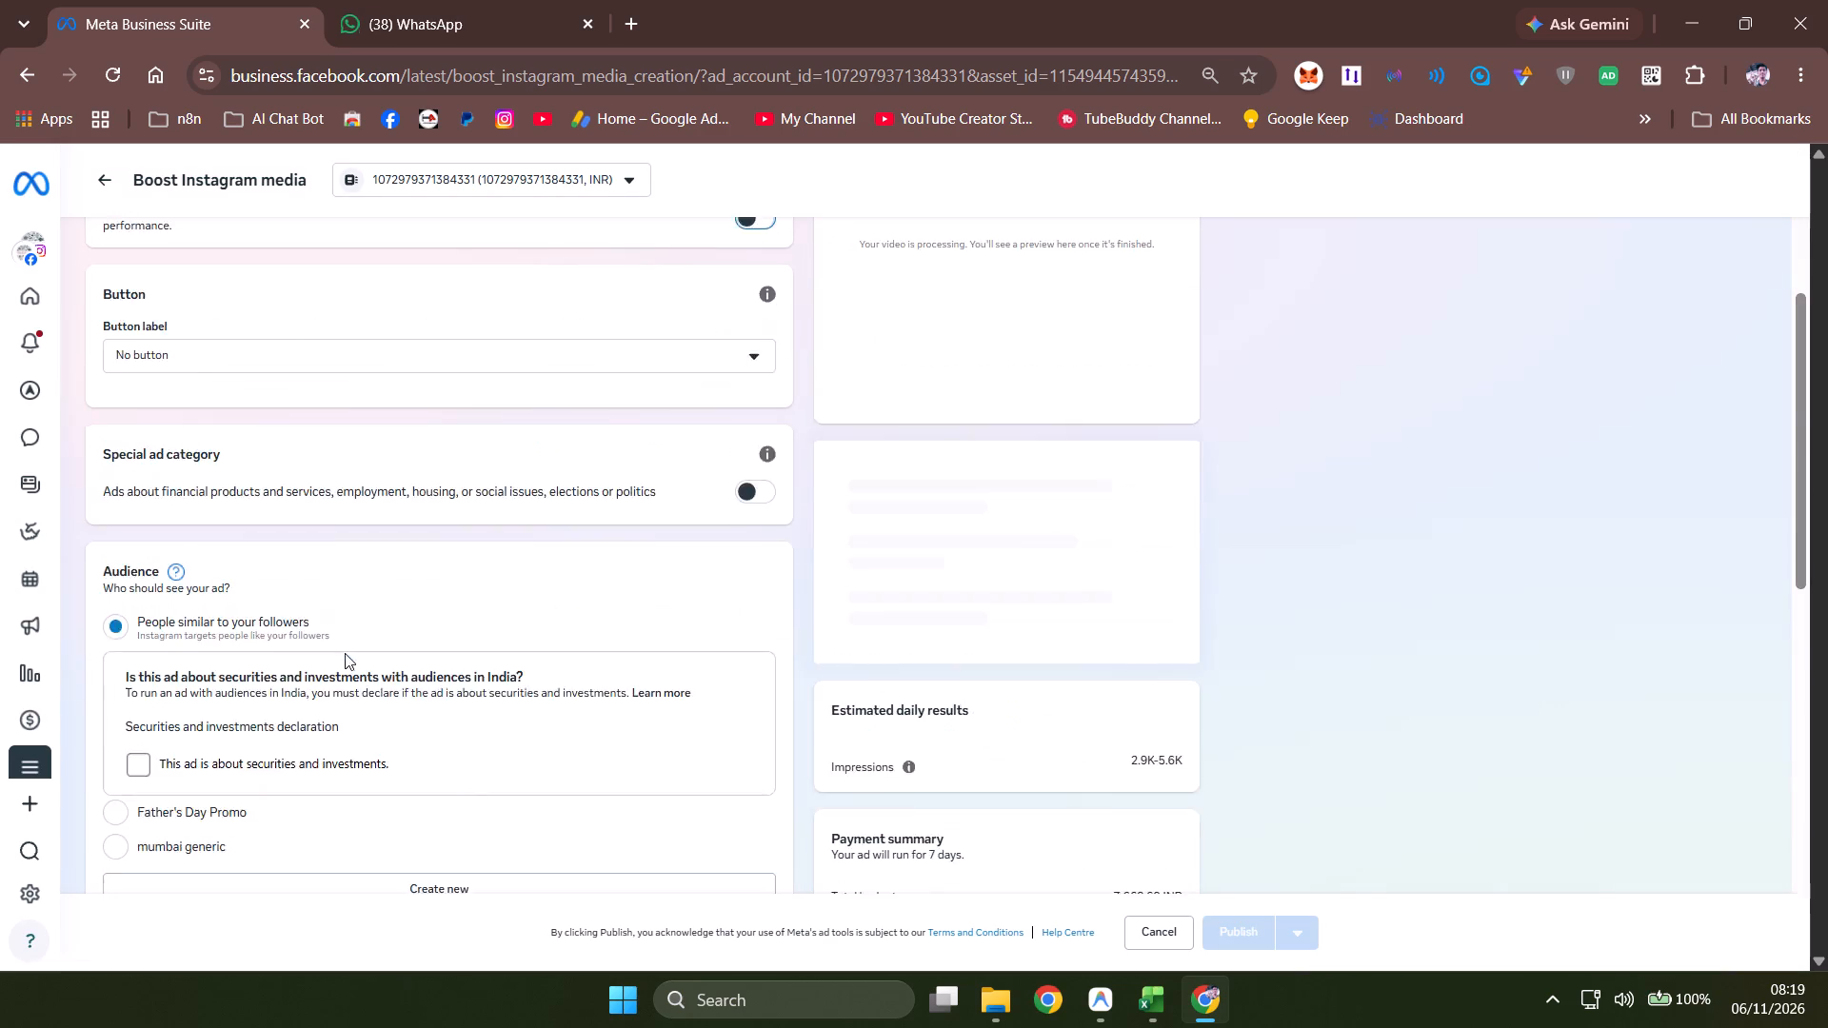
scroll(225, 625, down, 2)
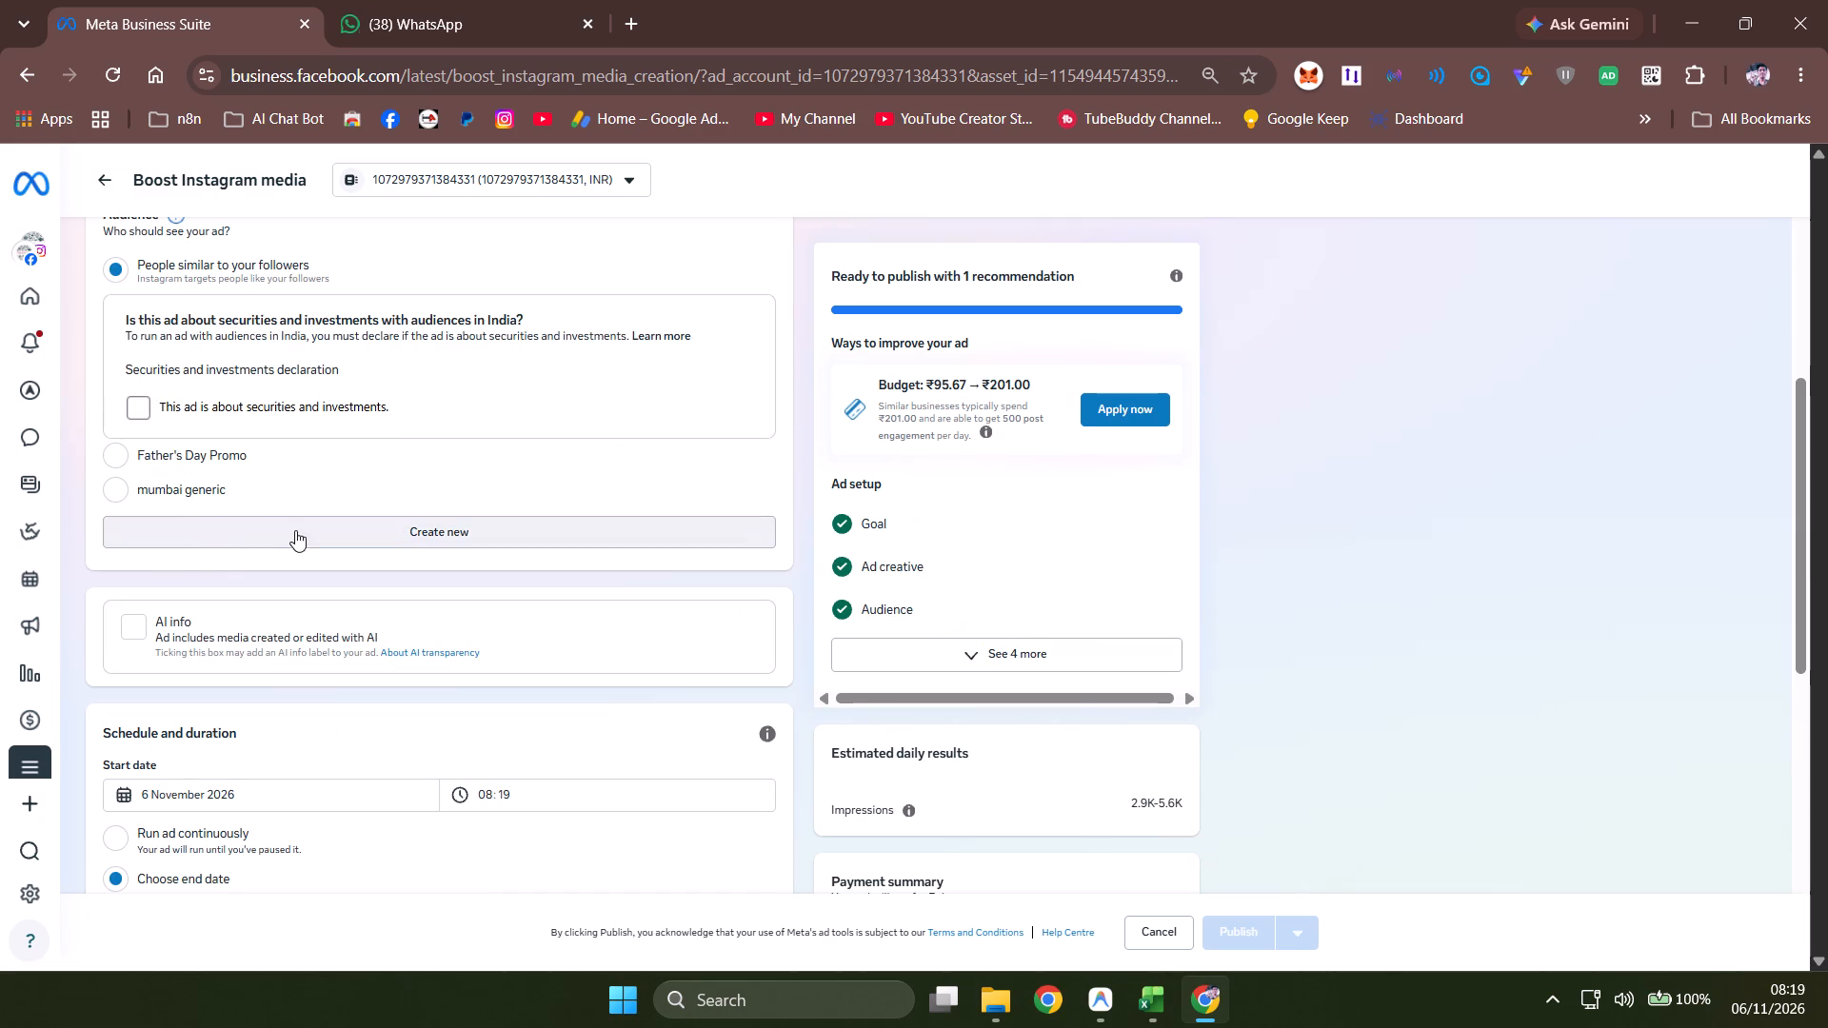
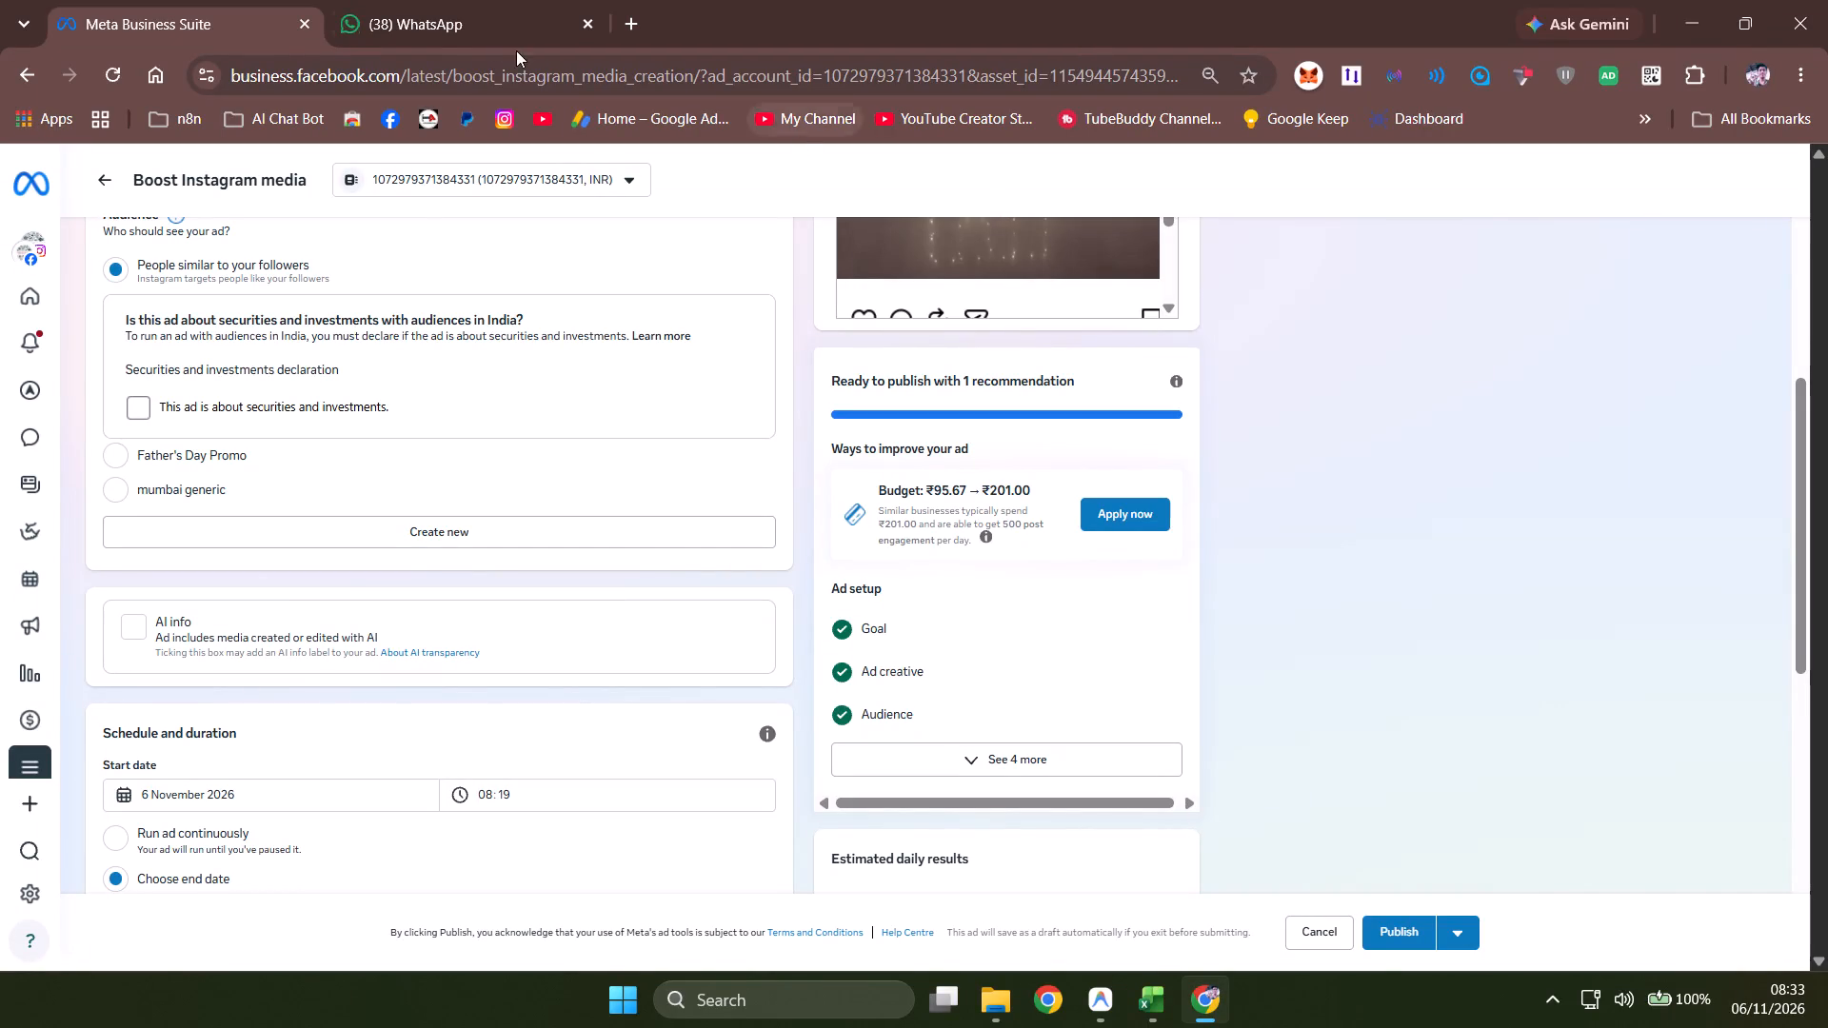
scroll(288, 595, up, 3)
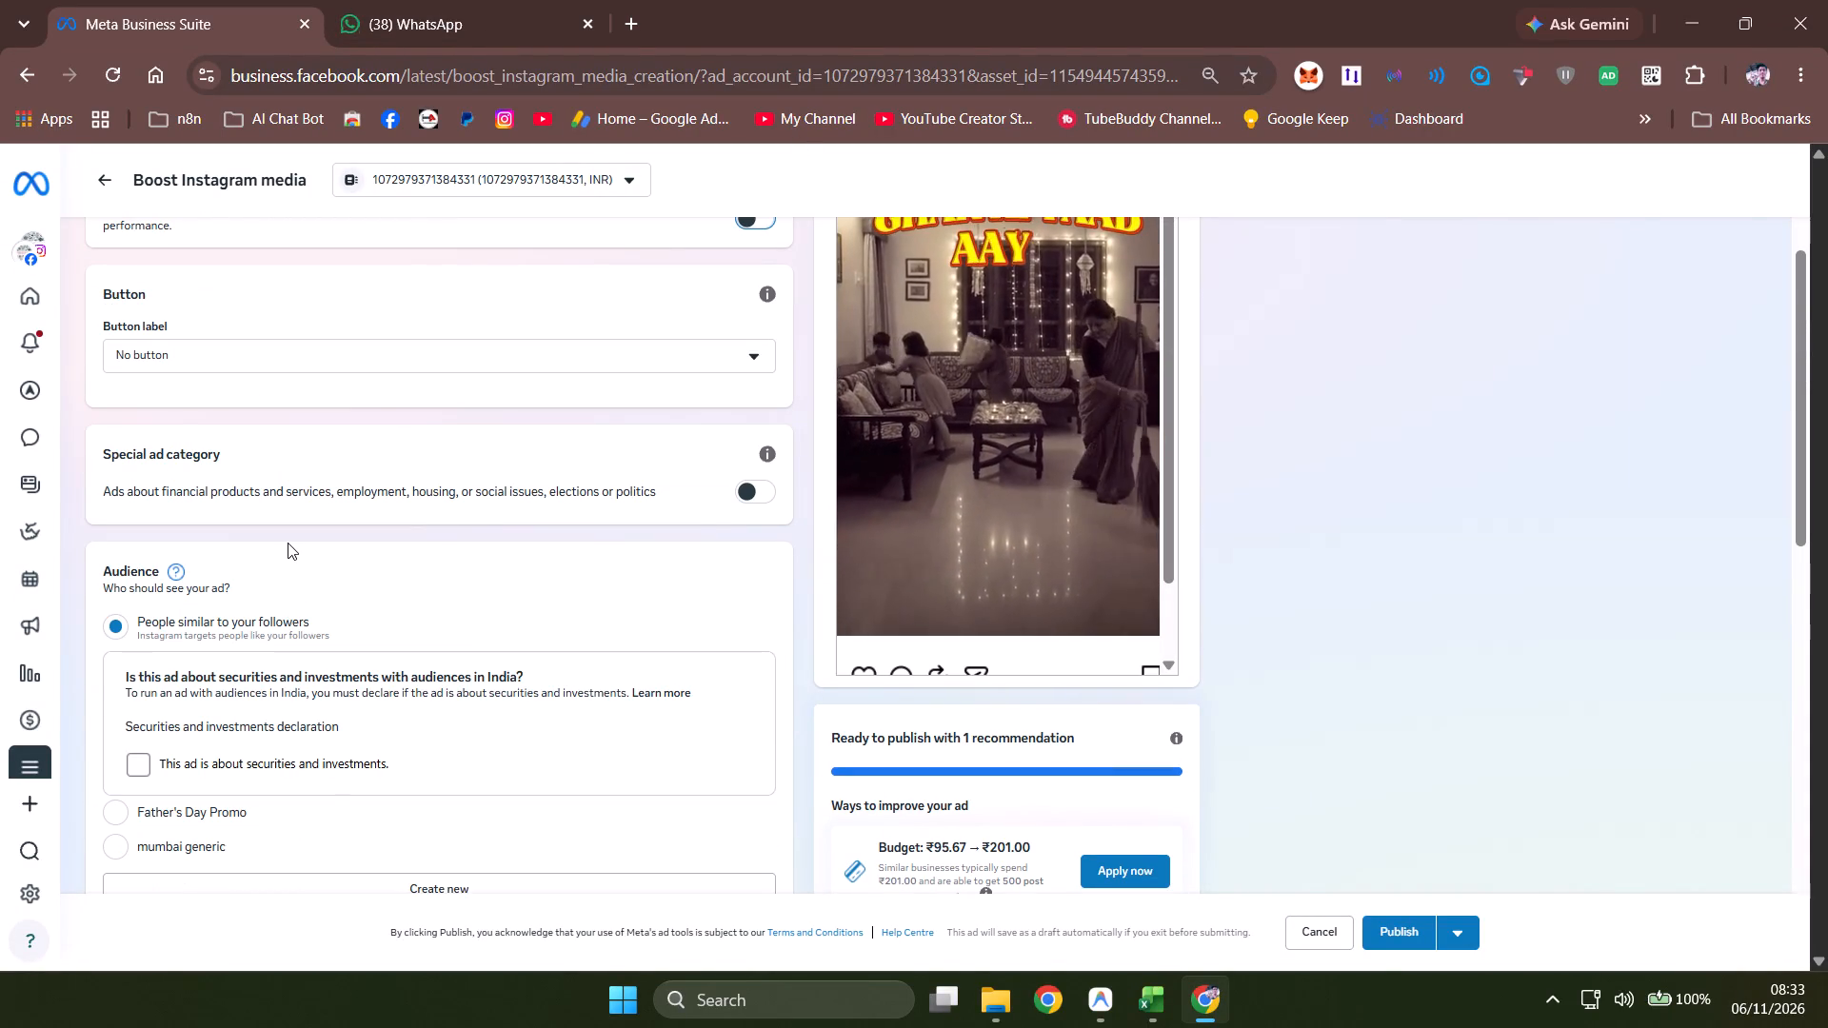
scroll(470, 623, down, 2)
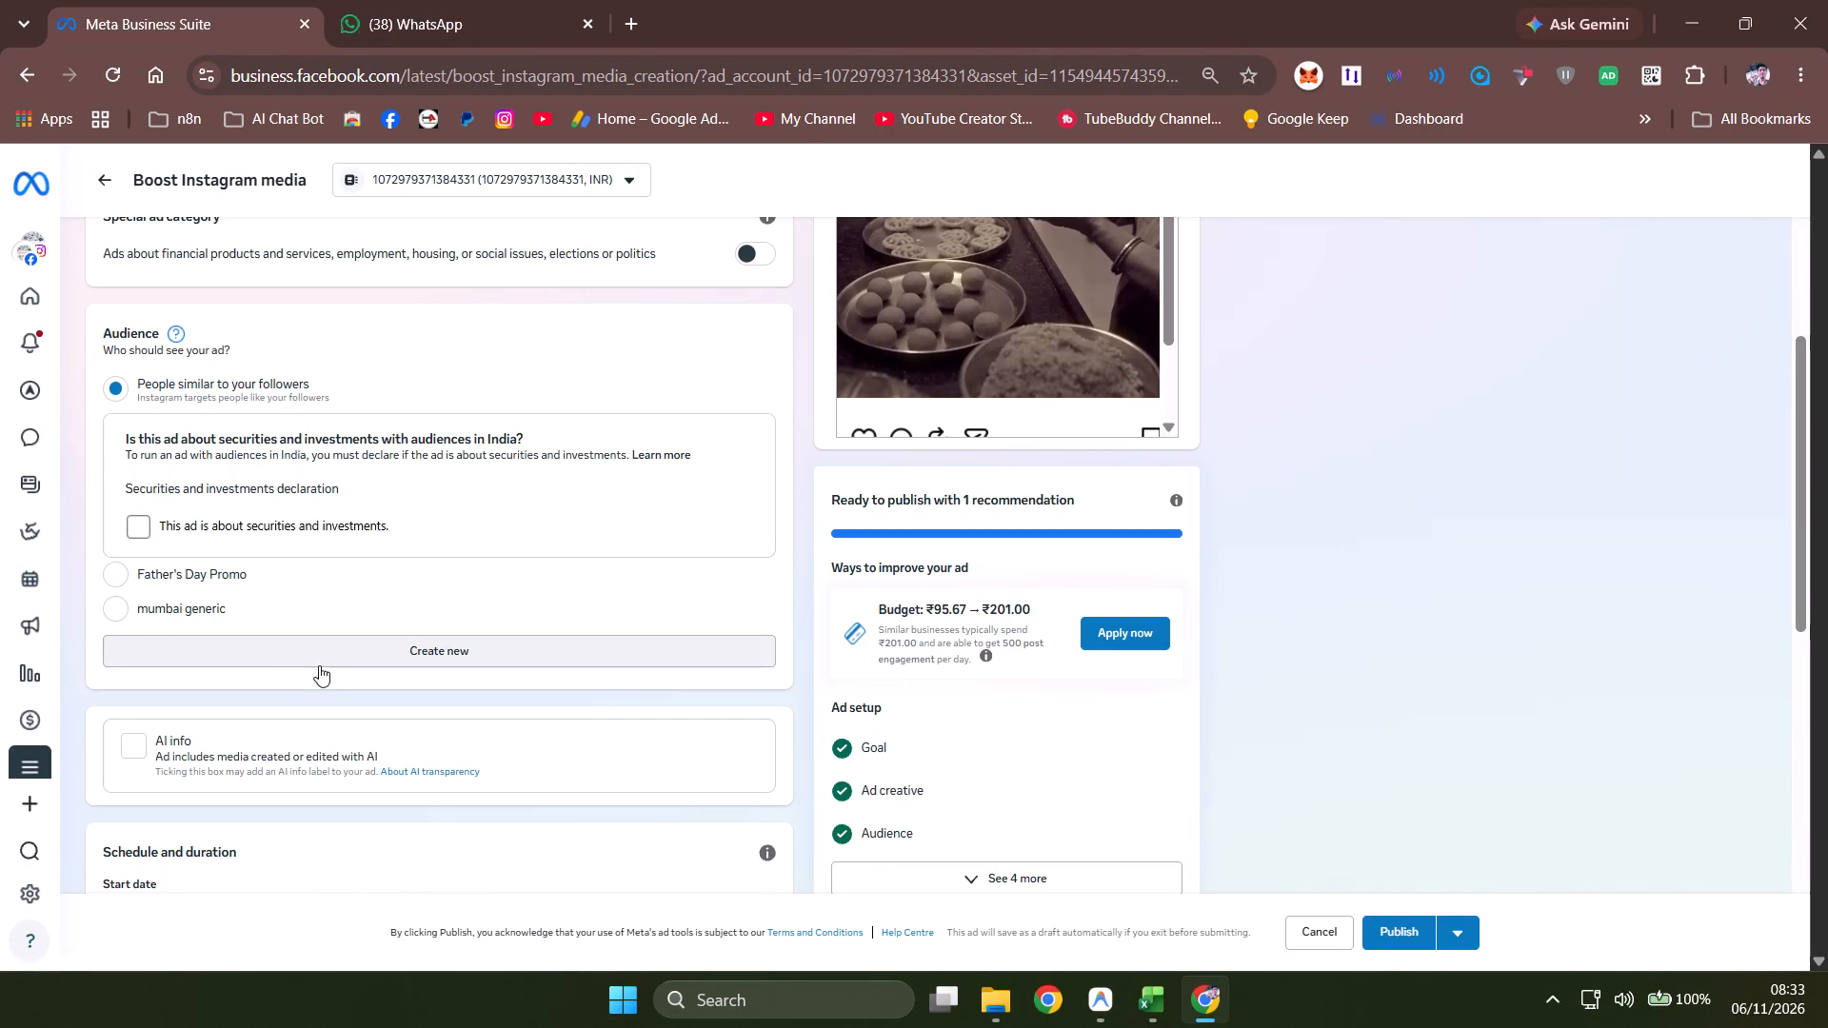
Start creating a new audience for the Instagram boost and open its default audience name for editing.
click(330, 656)
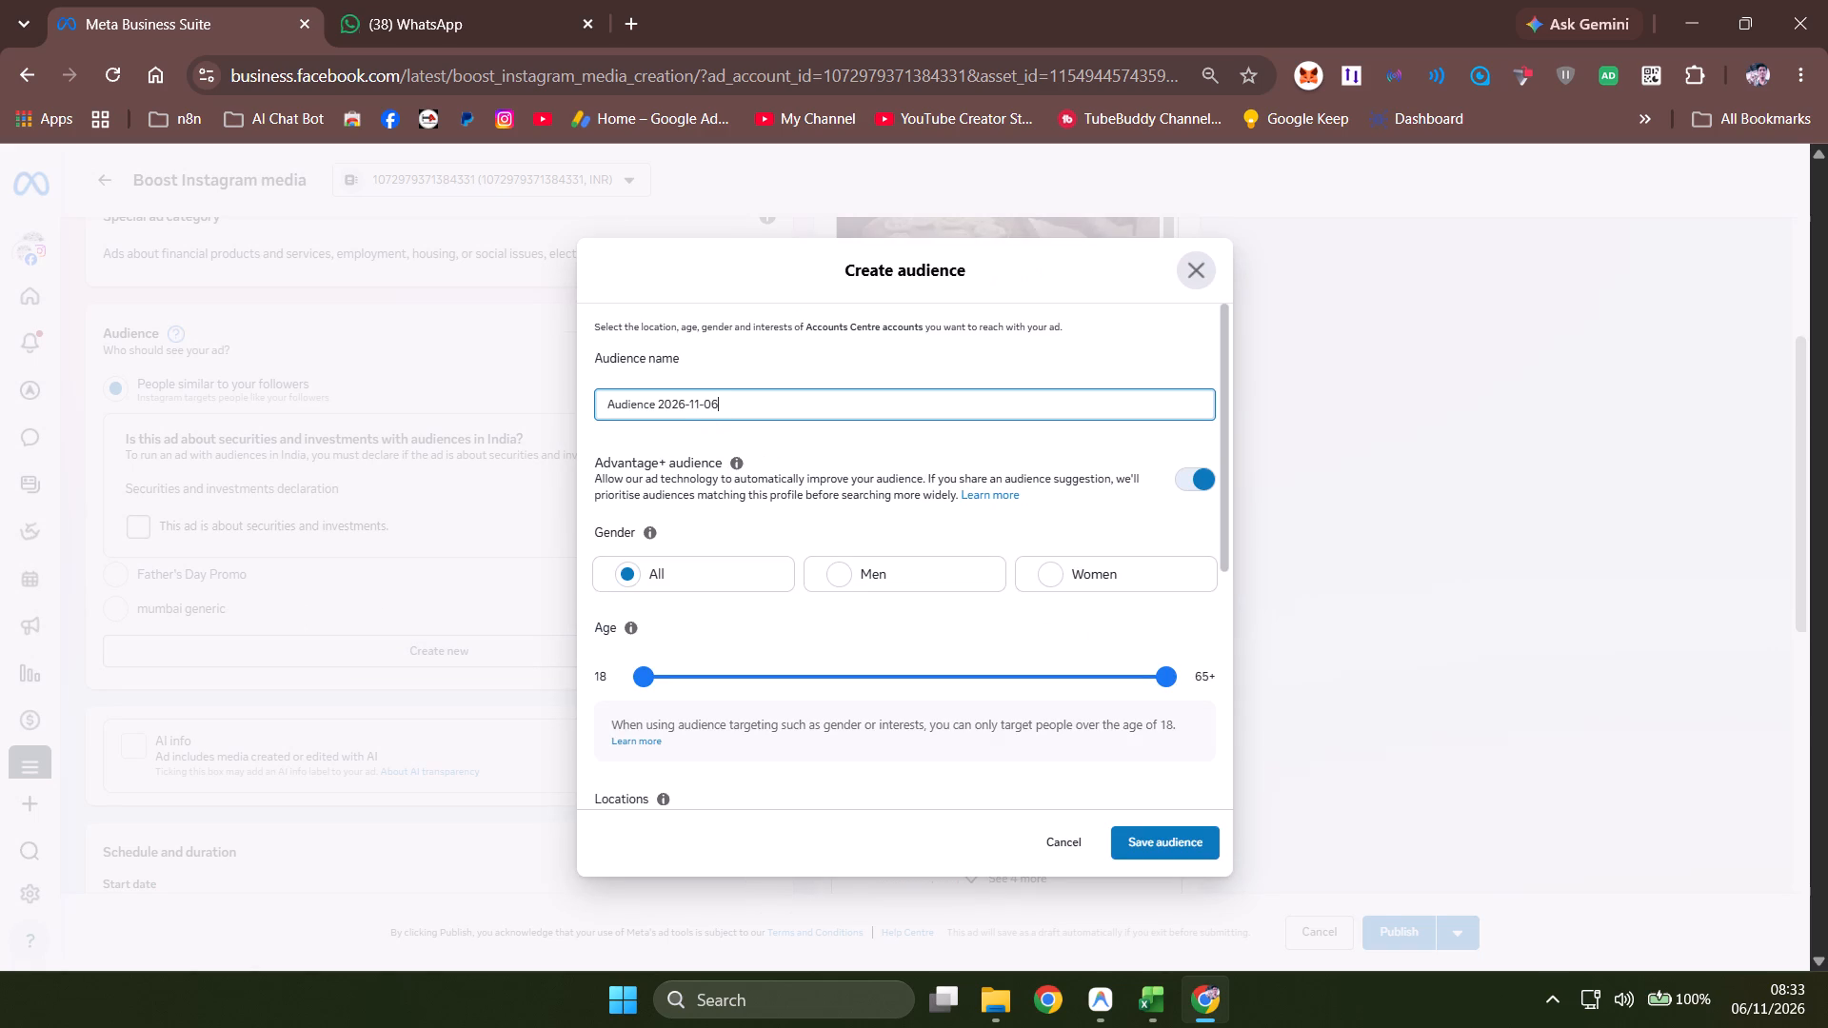
drag(656, 411, 816, 411)
Name the new audience "Aud - Adv" with Advantage+ audience on, save it and select it for the boost.
key(BackSpace)
key(BackSpace)
key(BackSpace)
key(BackSpace)
key(BackSpace)
key(BackSpace)
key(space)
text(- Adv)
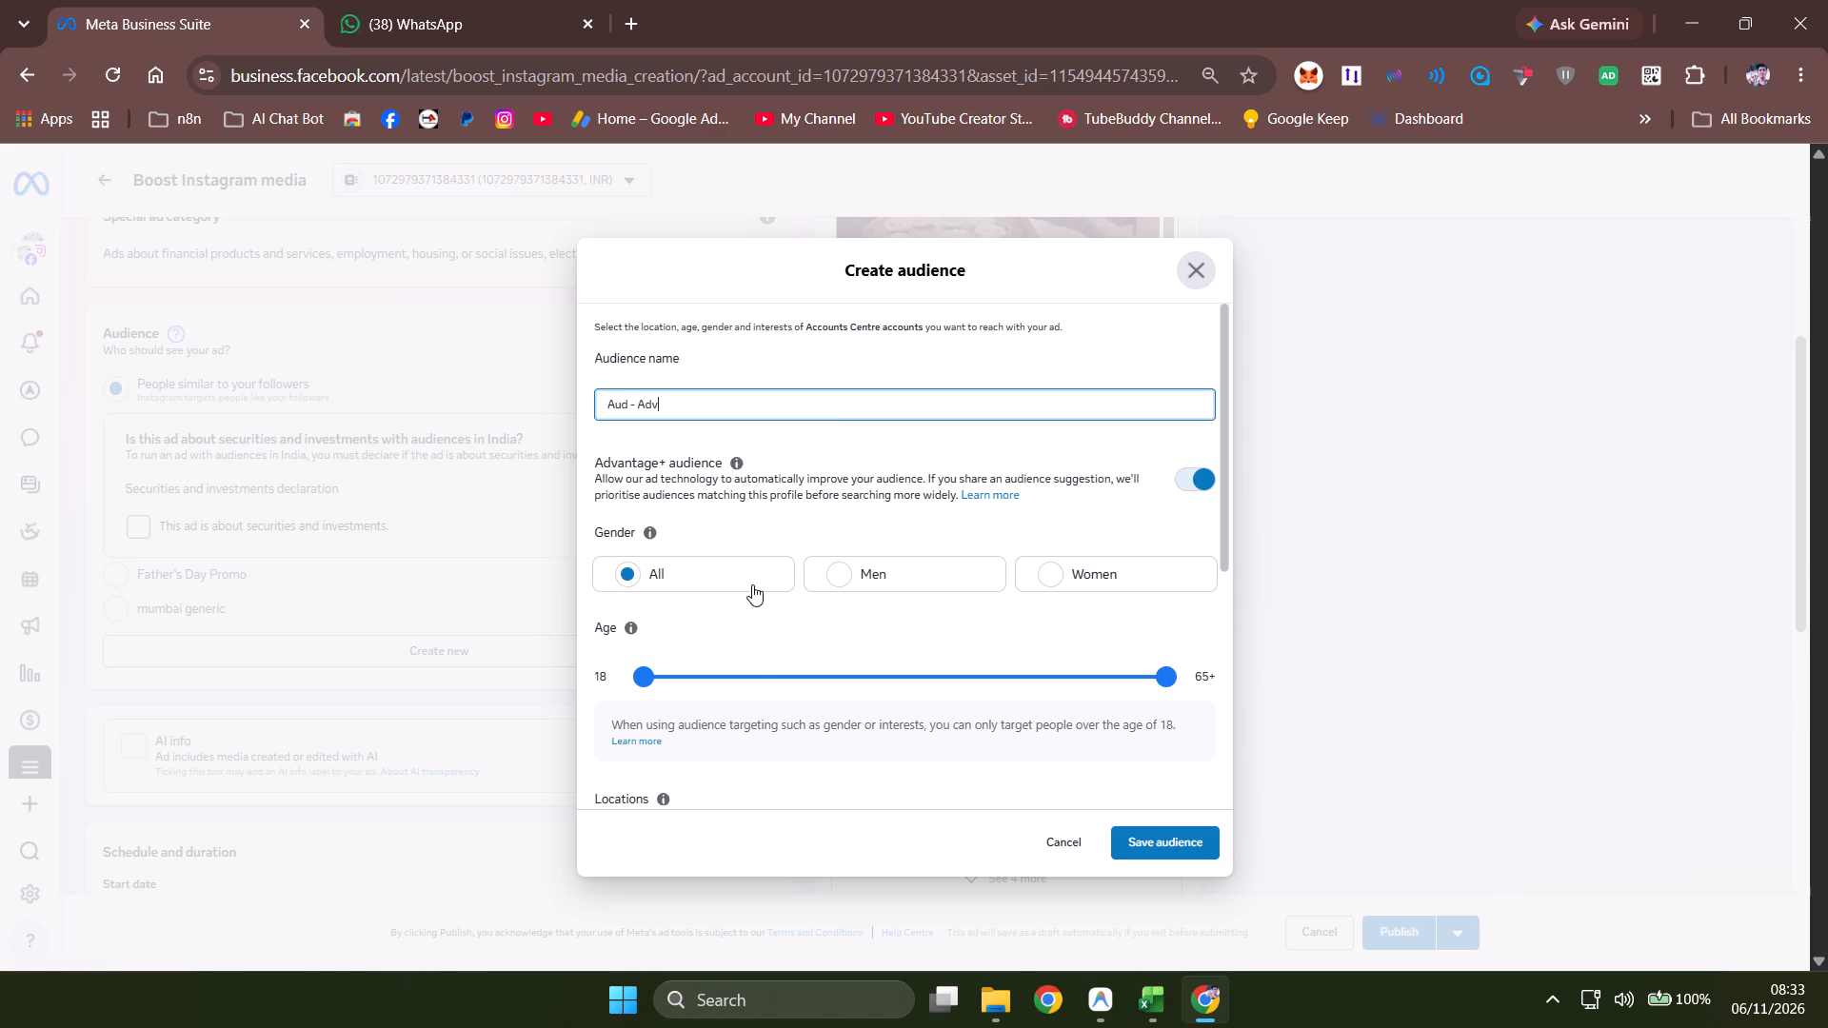
scroll(964, 729, down, 4)
click(1186, 842)
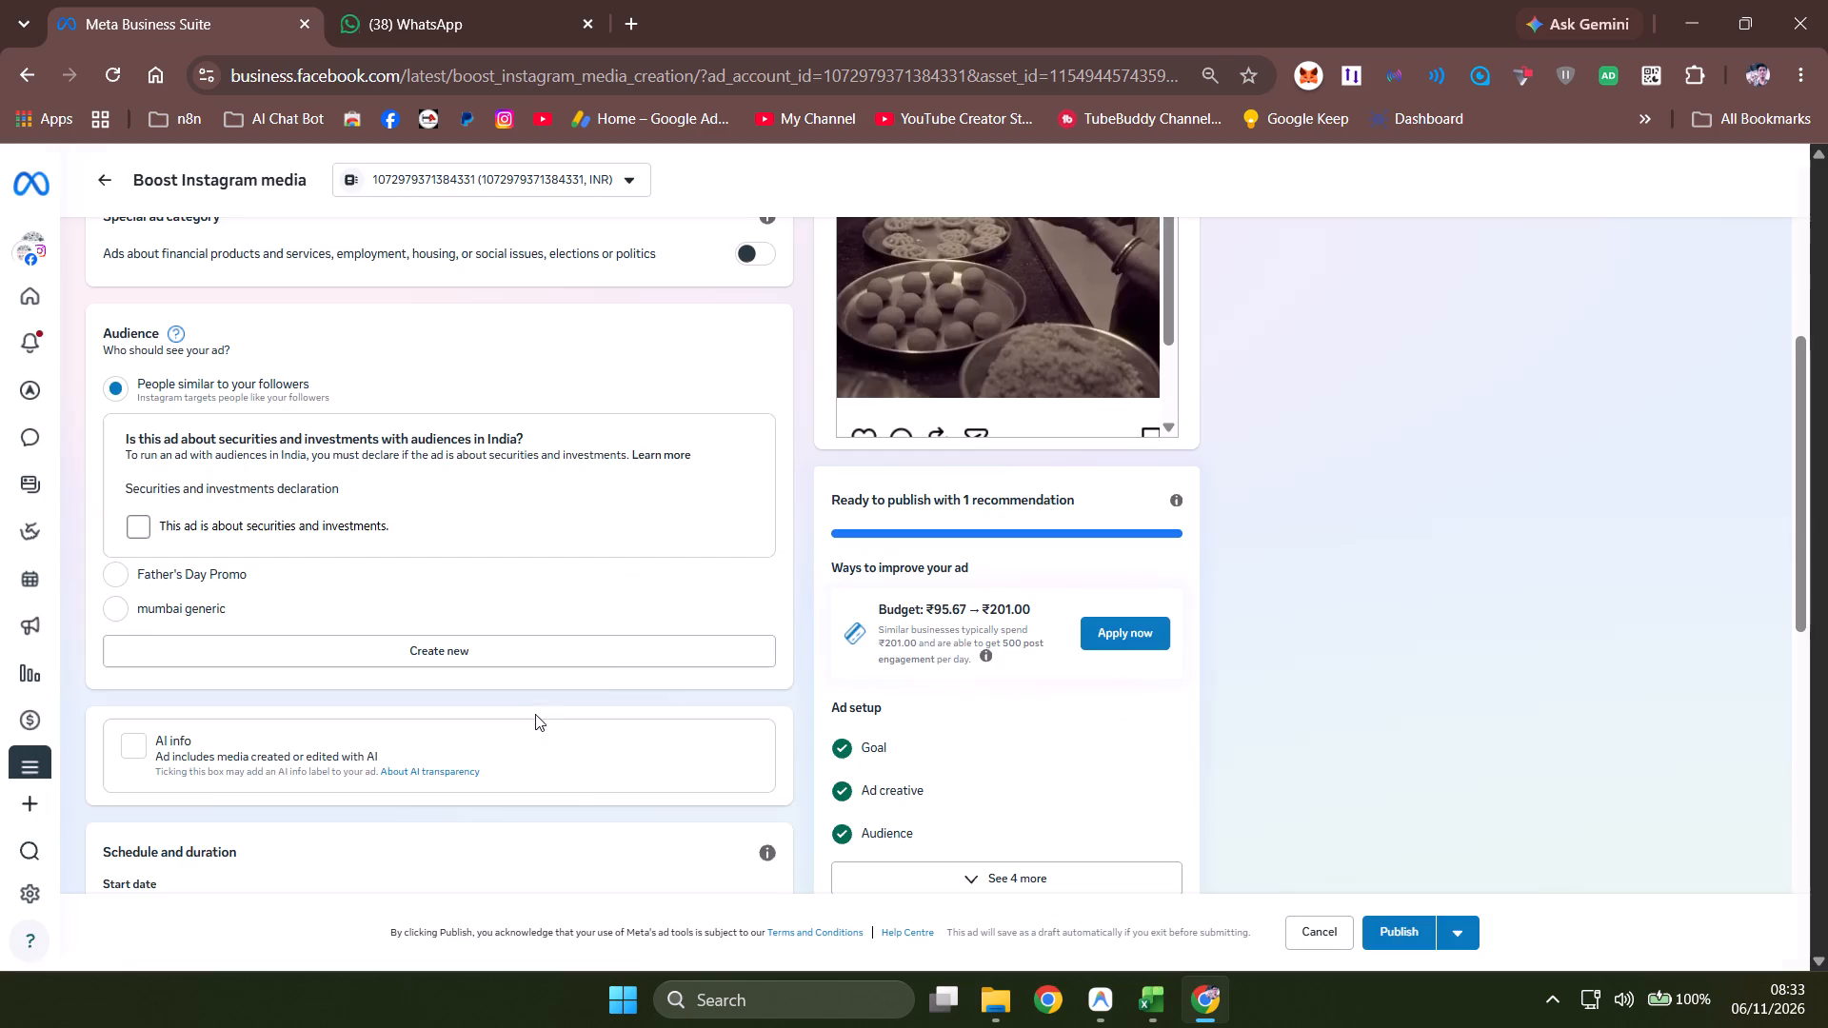
click(161, 610)
Calculate 1500/2 to work out the daily budget for the boost.
scroll(356, 708, down, 1)
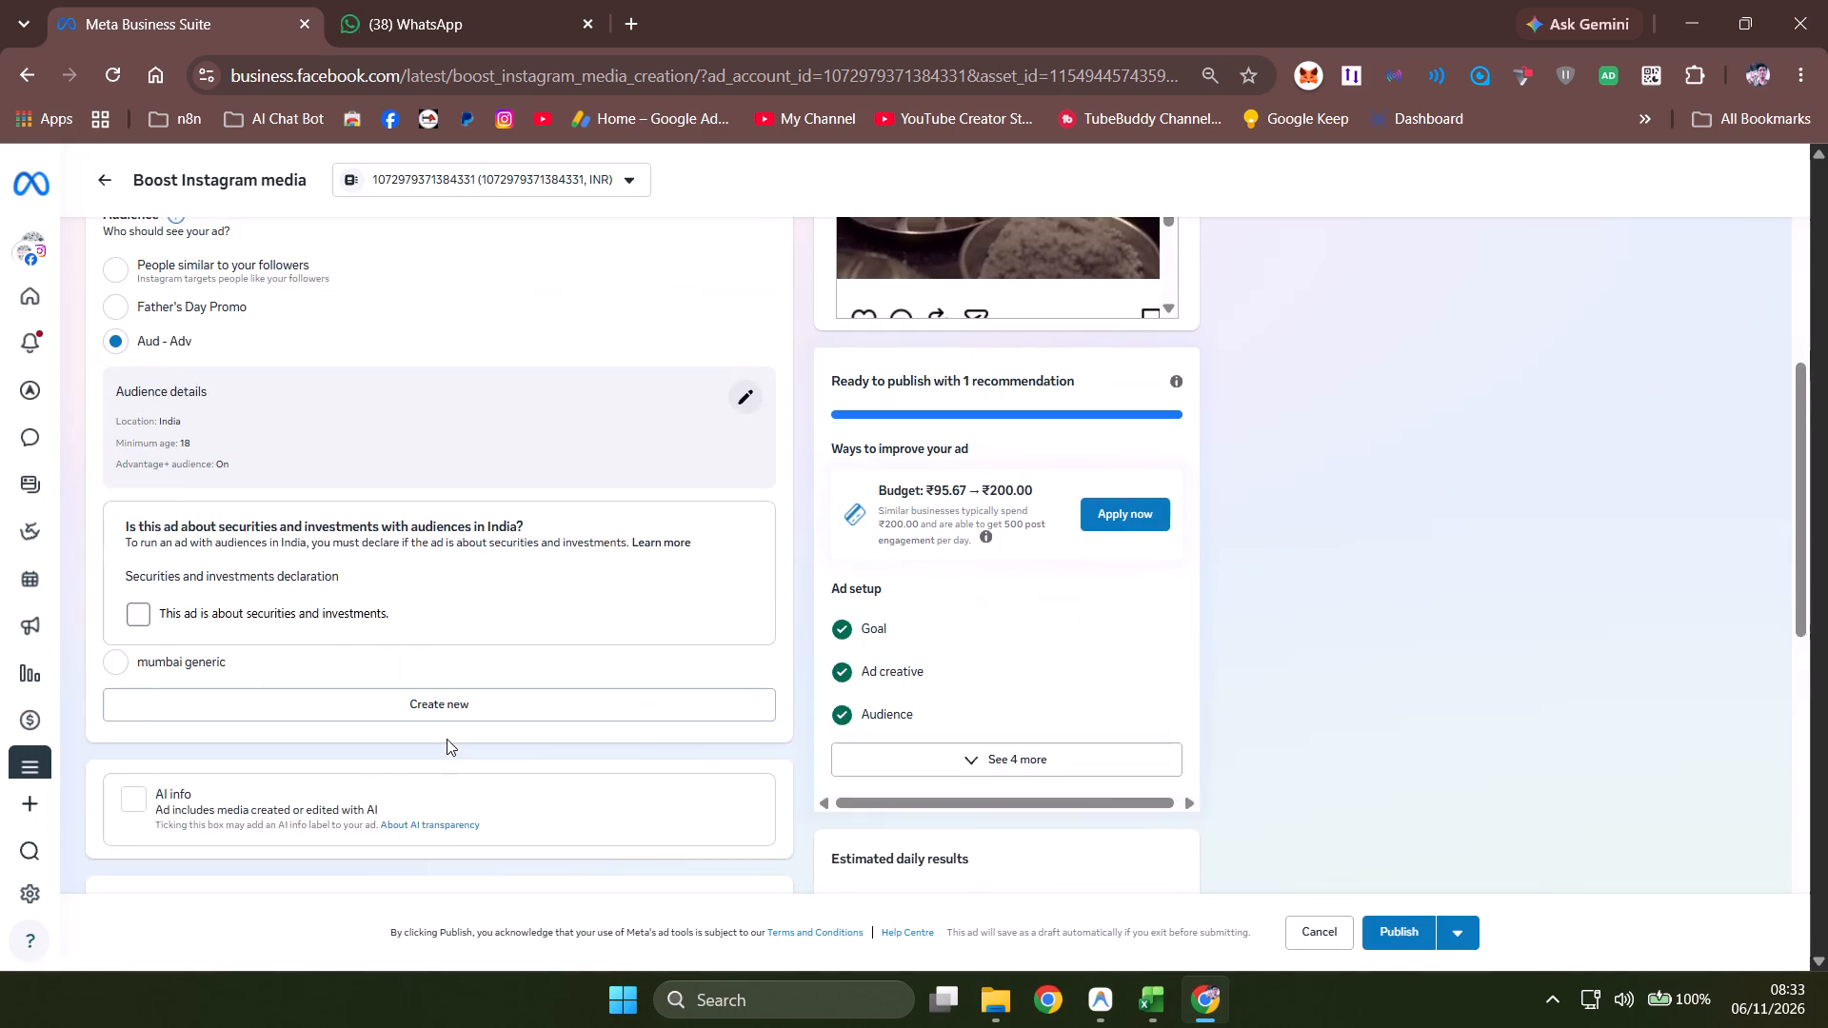
scroll(447, 739, down, 1)
scroll(387, 811, down, 2)
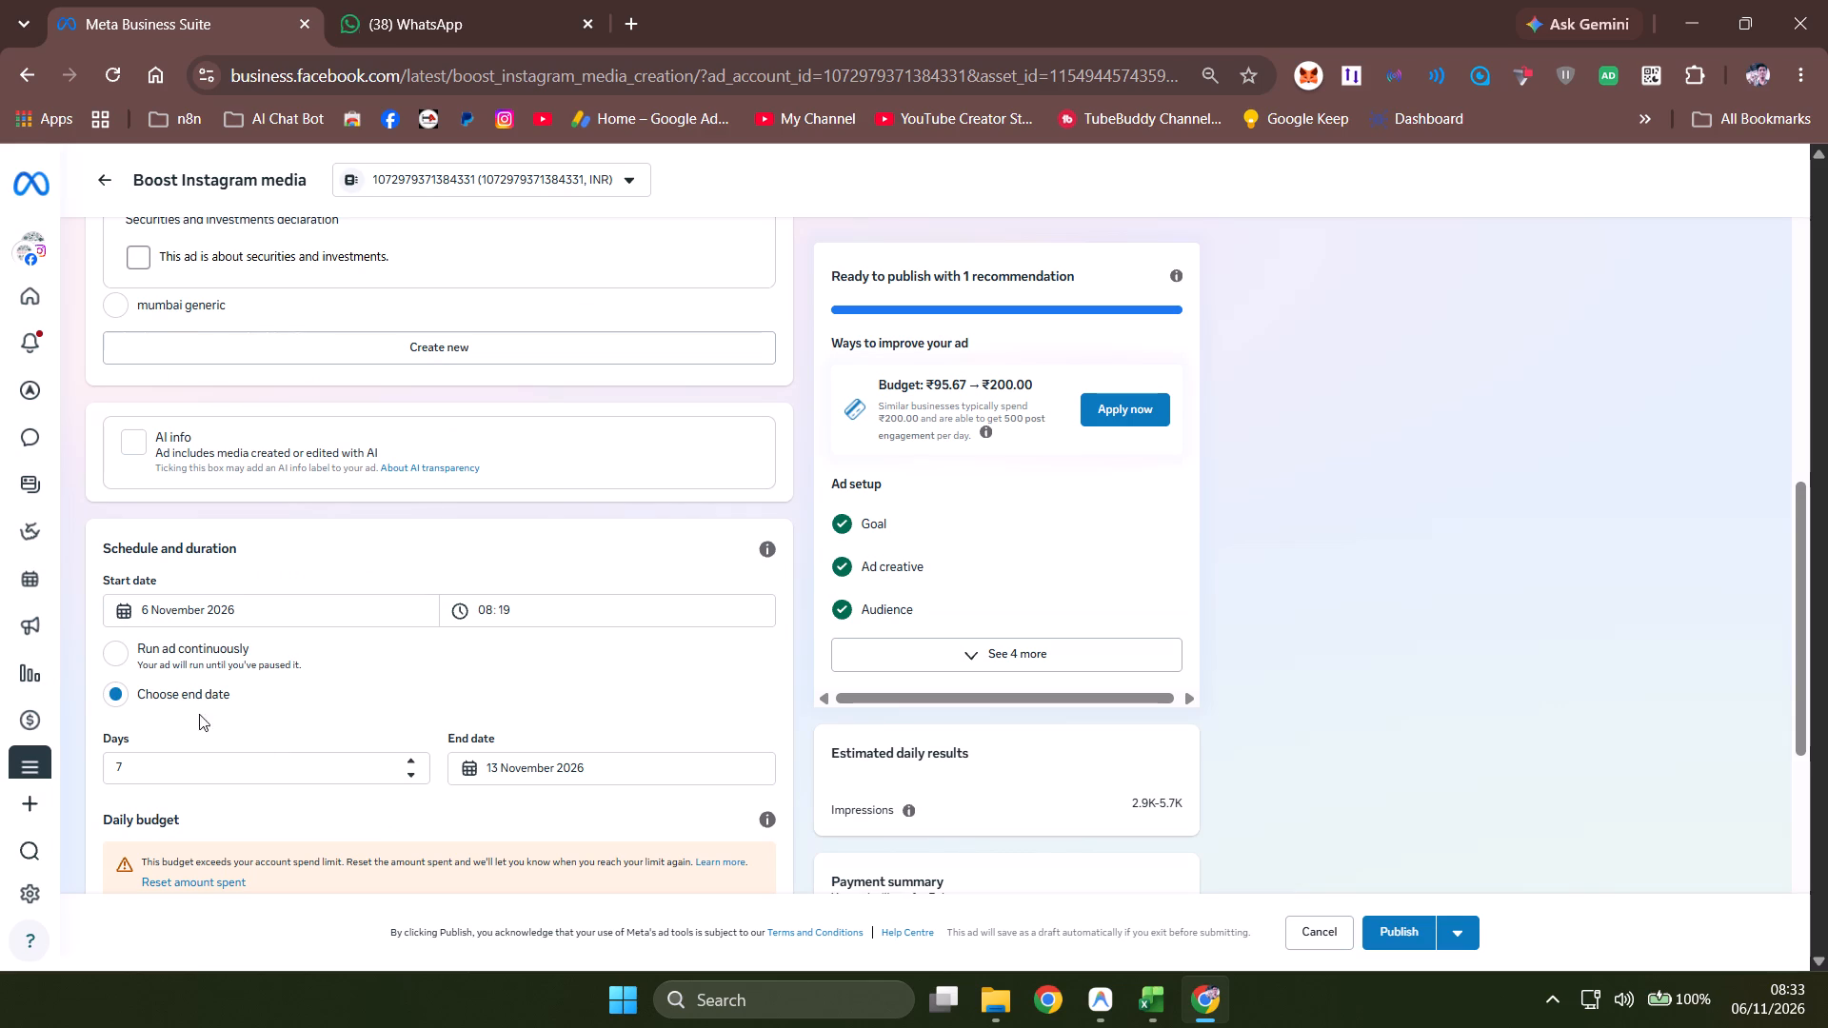
scroll(710, 723, down, 1)
double_click(416, 856)
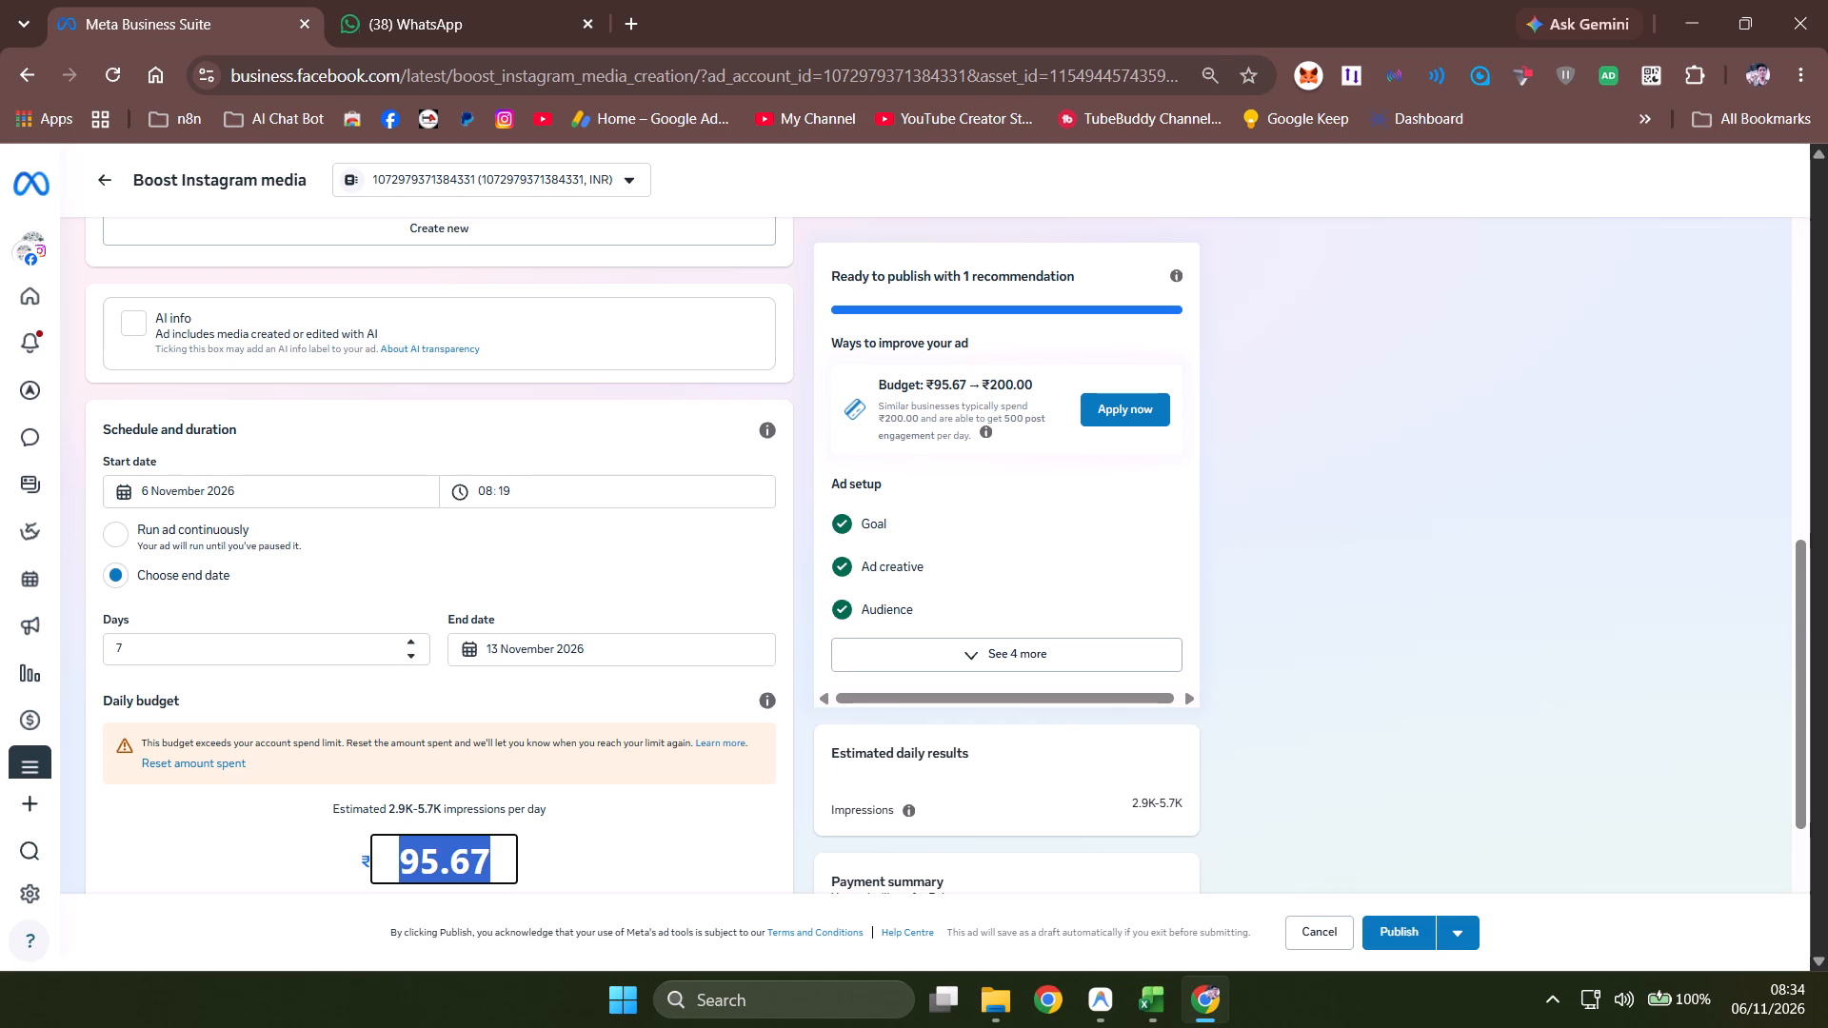
scroll(972, 668, up, 2)
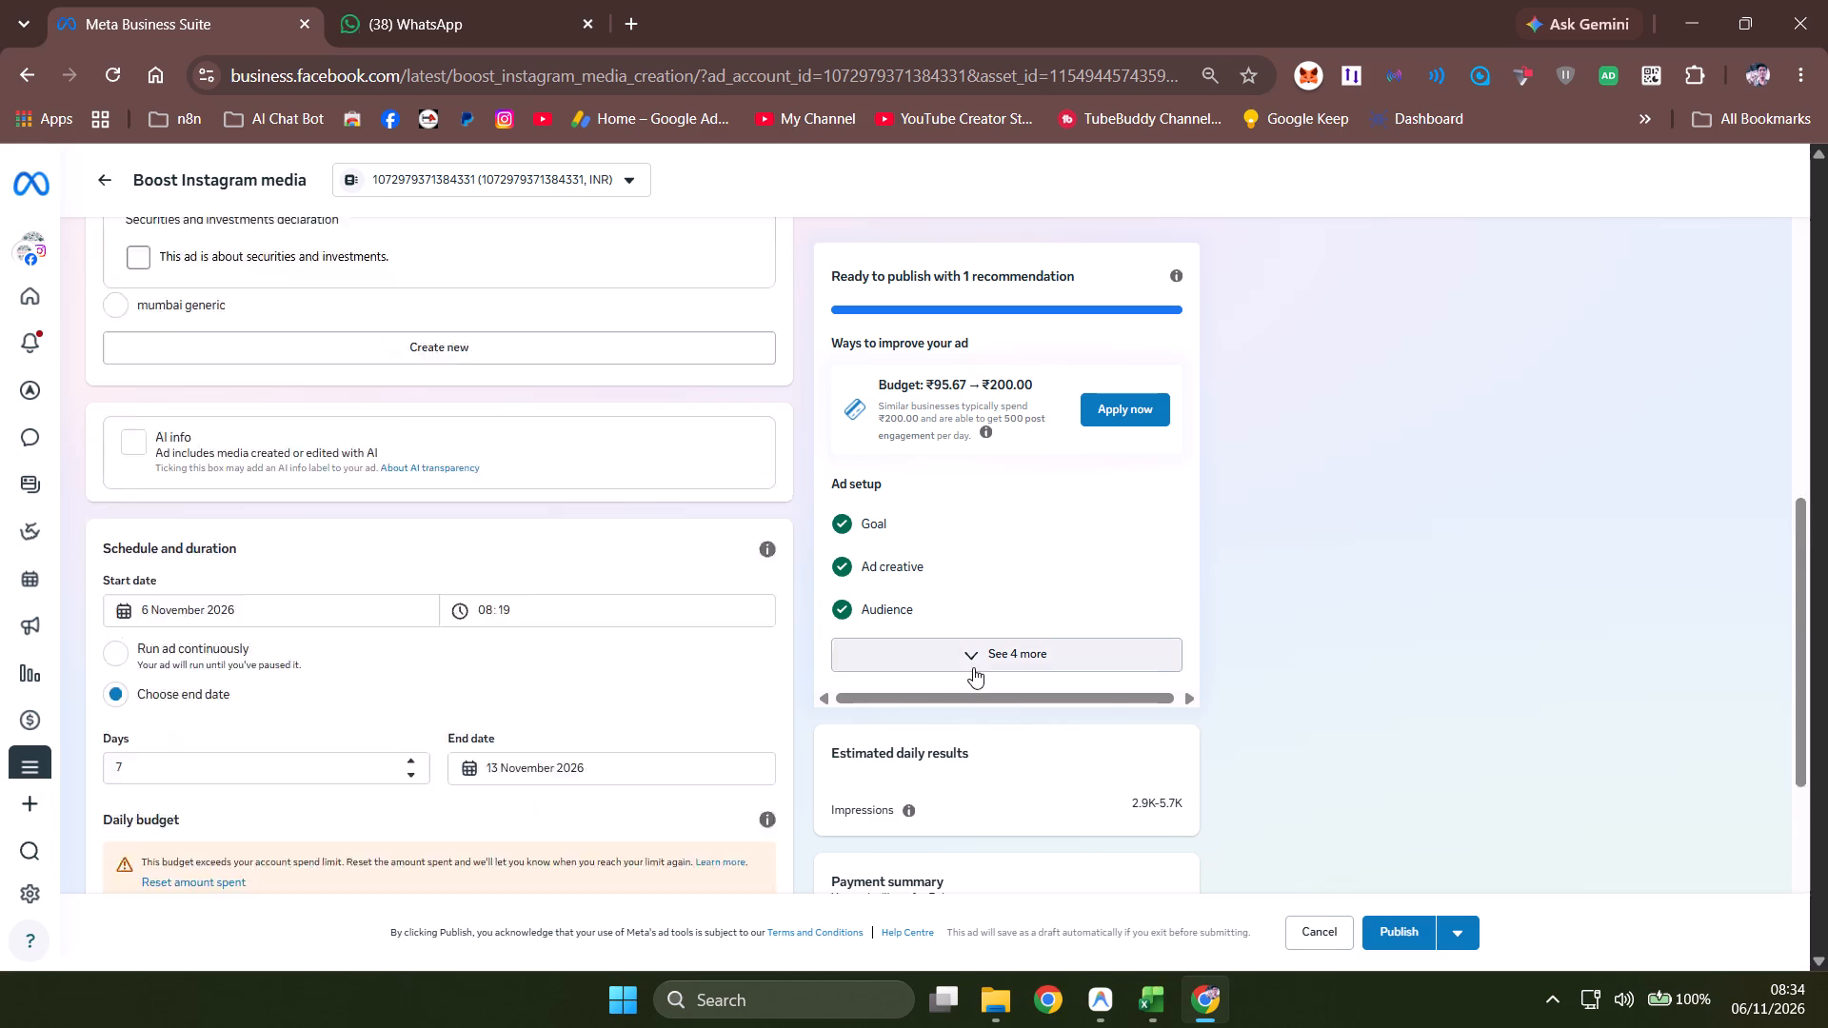
scroll(973, 667, up, 4)
scroll(1097, 523, up, 6)
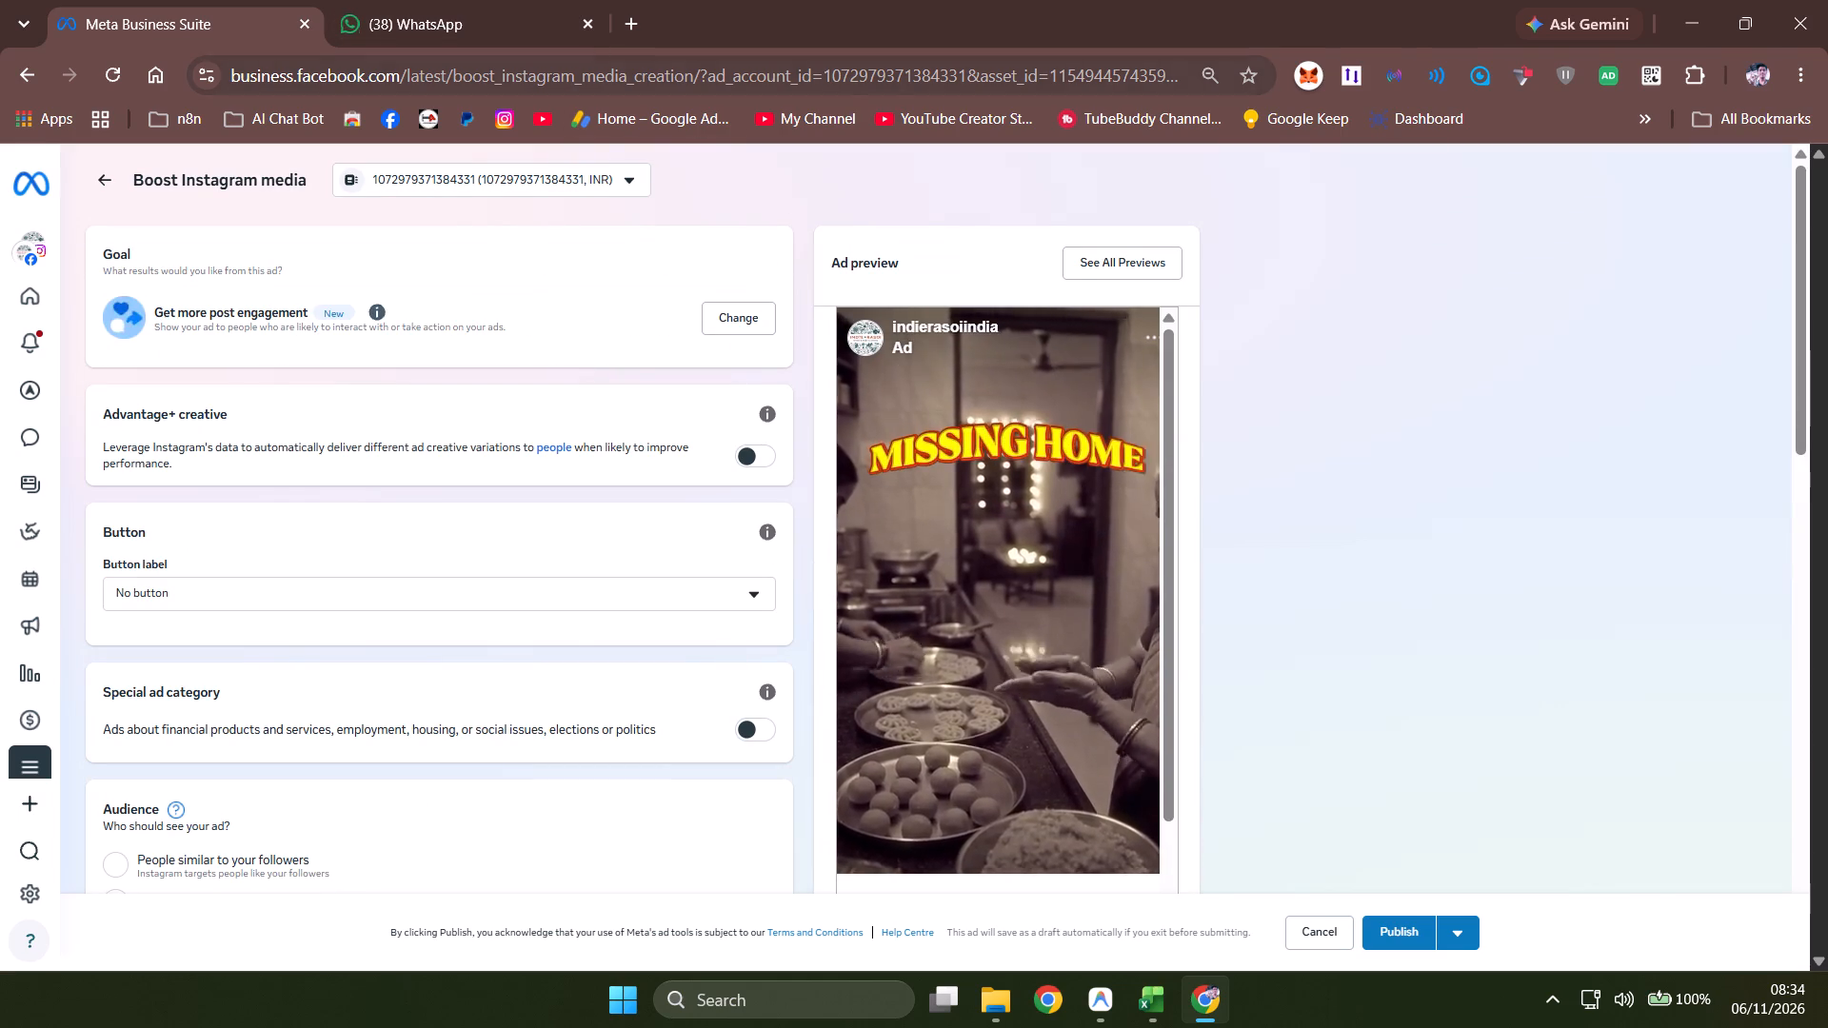
click(590, 74)
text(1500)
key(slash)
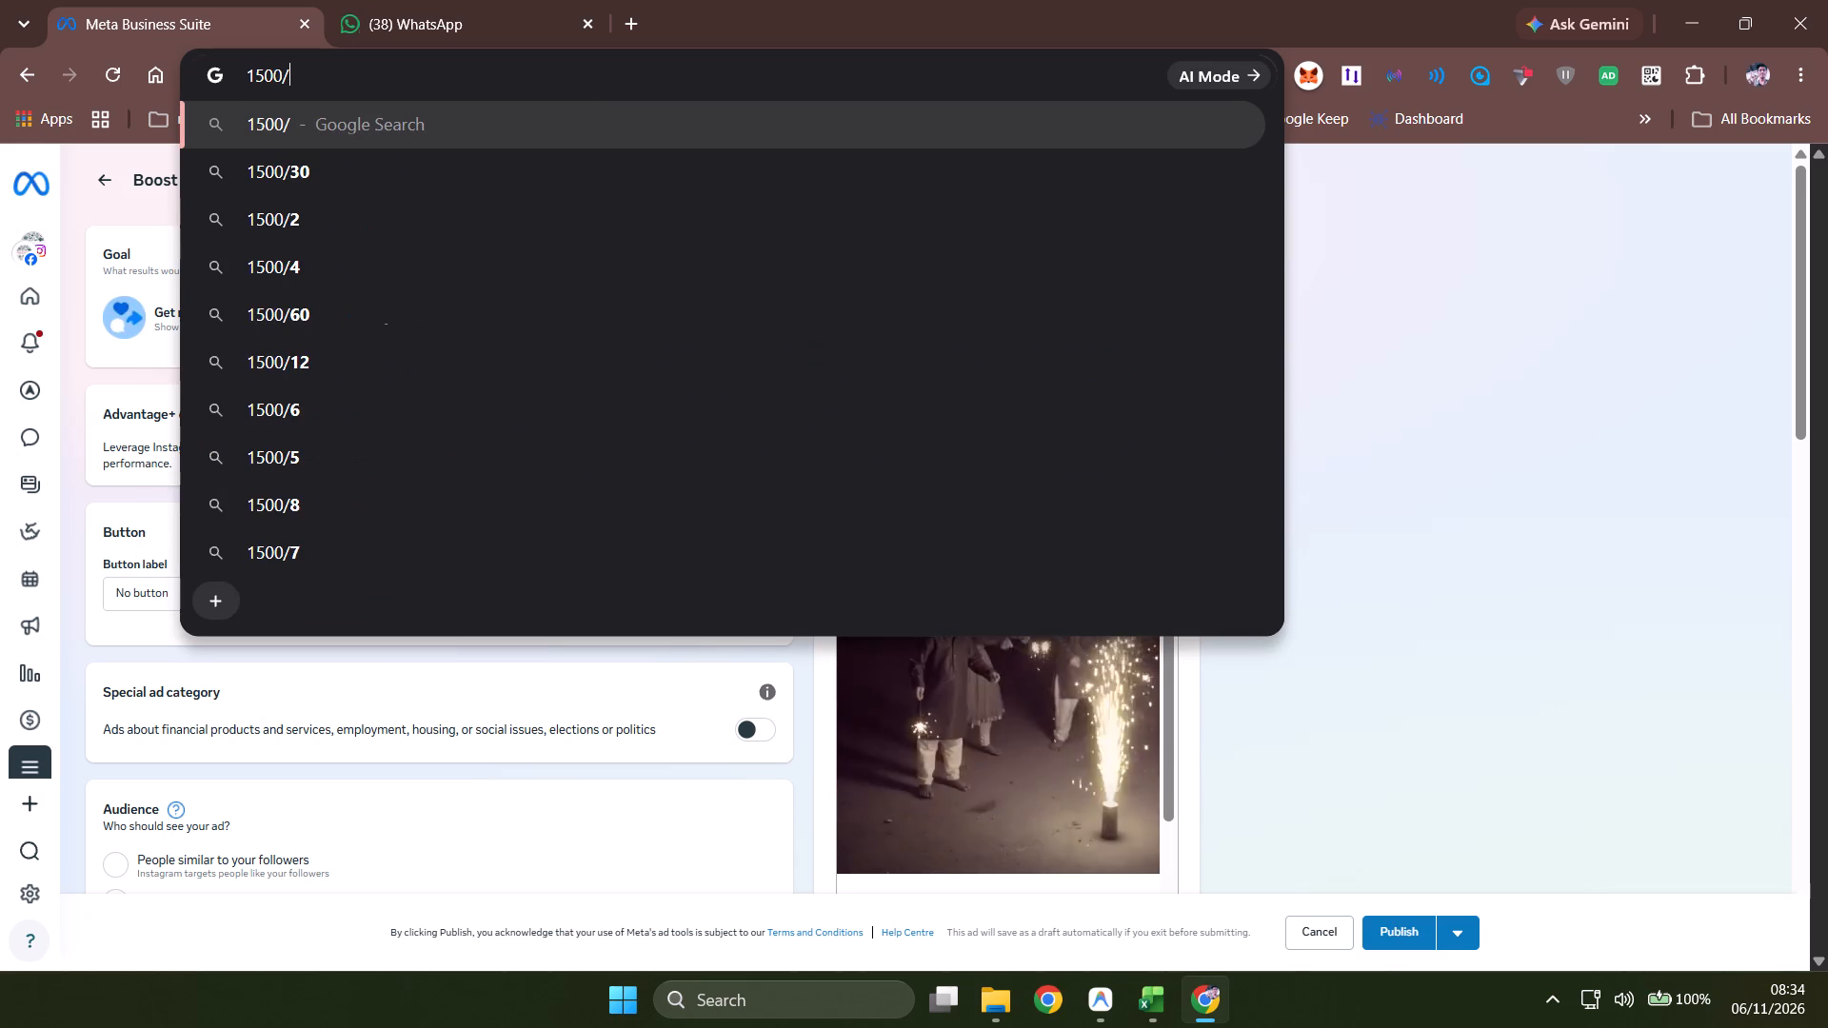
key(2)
scroll(569, 625, down, 3)
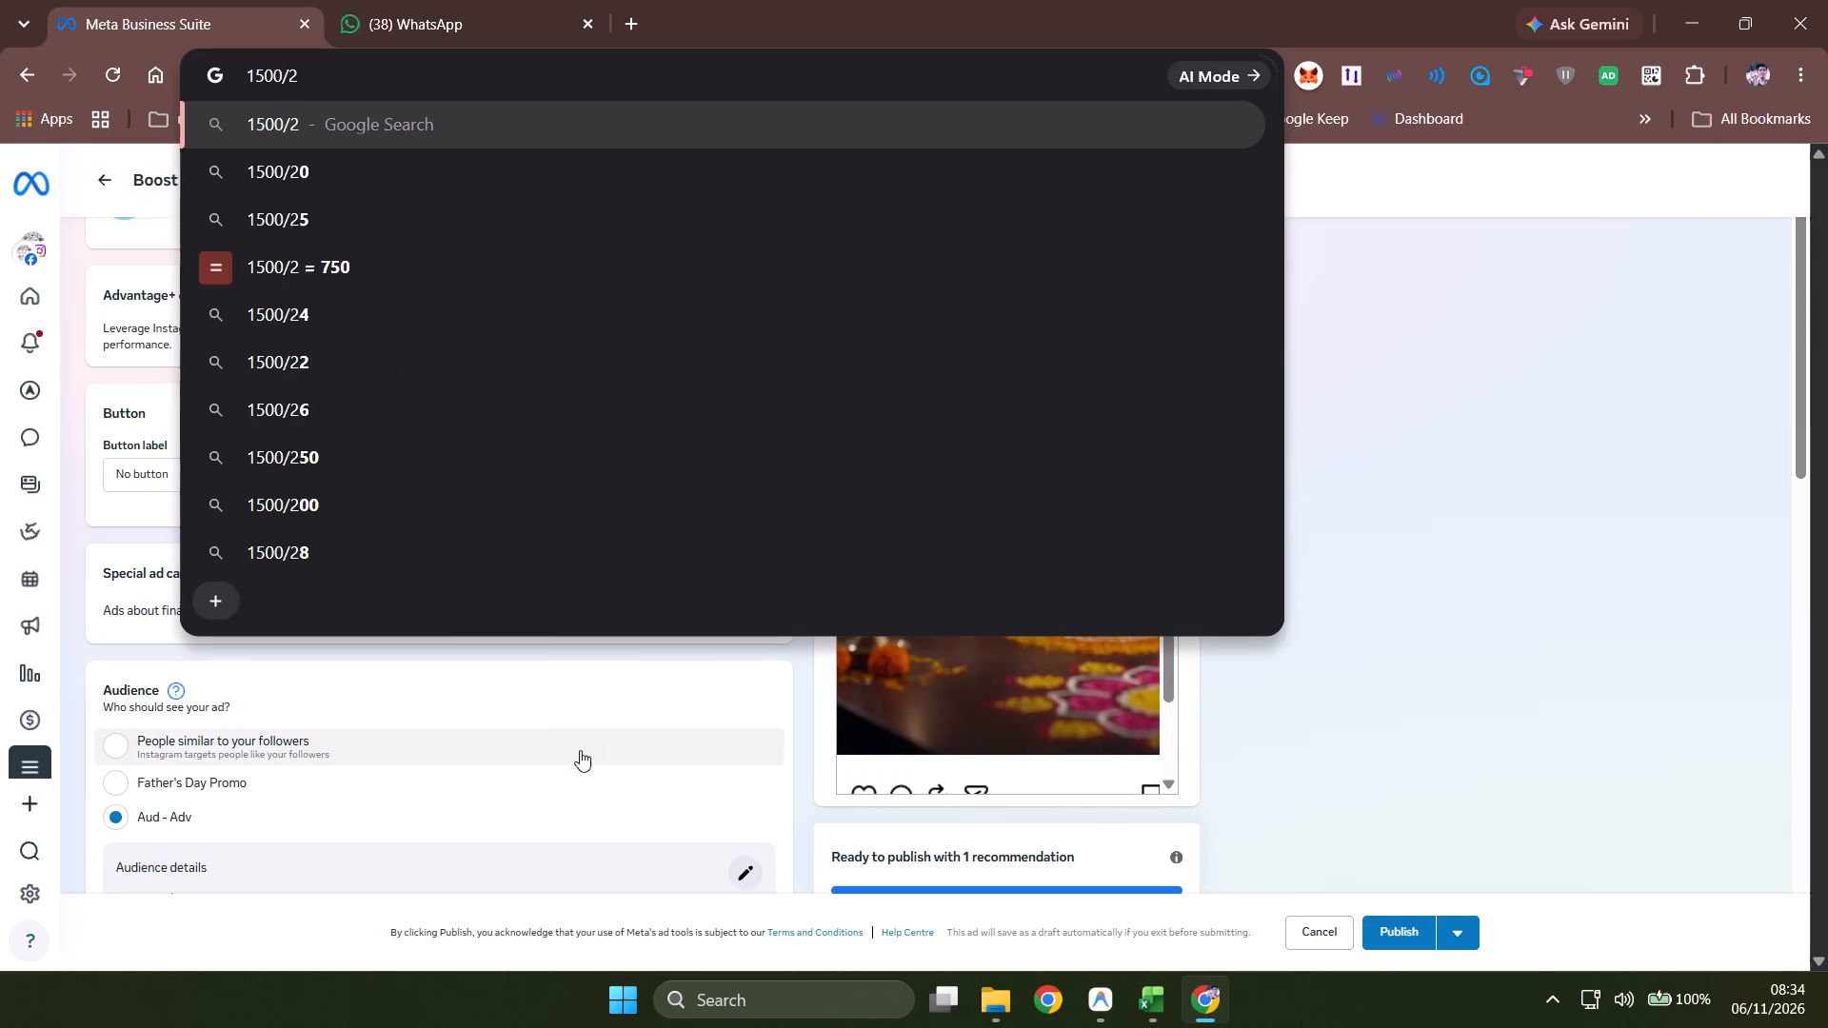
click(270, 689)
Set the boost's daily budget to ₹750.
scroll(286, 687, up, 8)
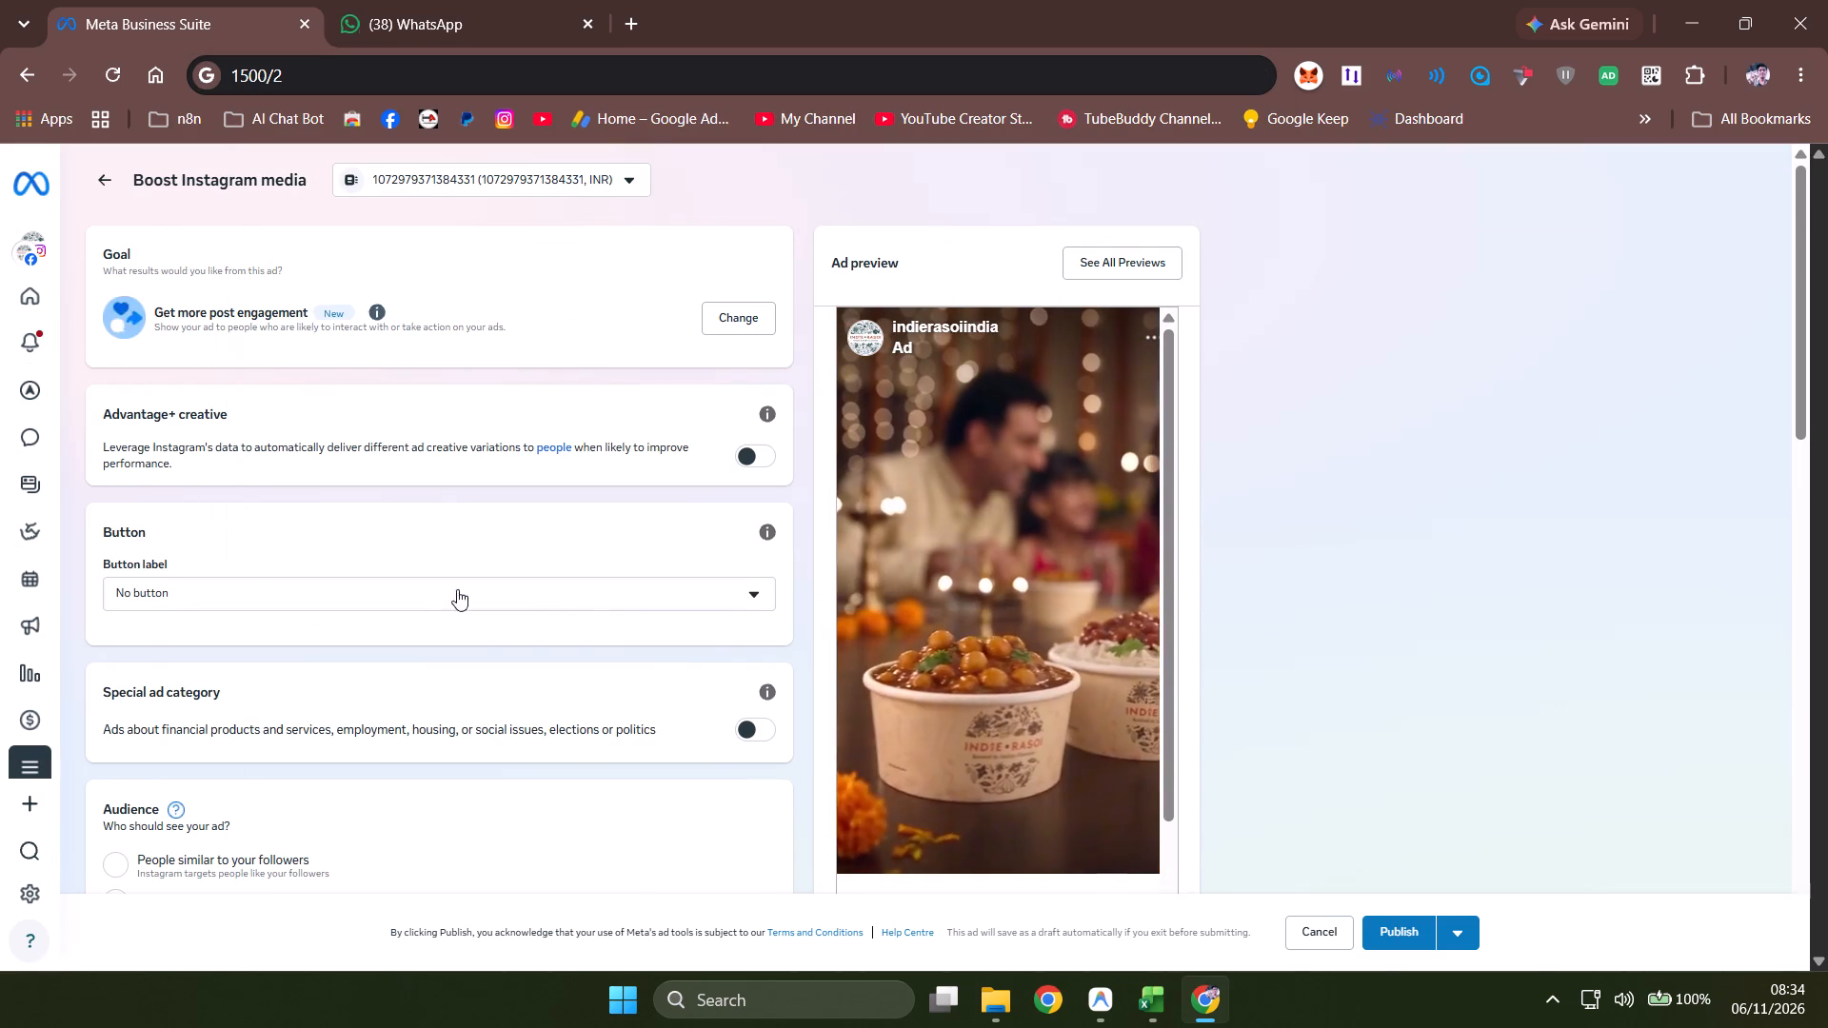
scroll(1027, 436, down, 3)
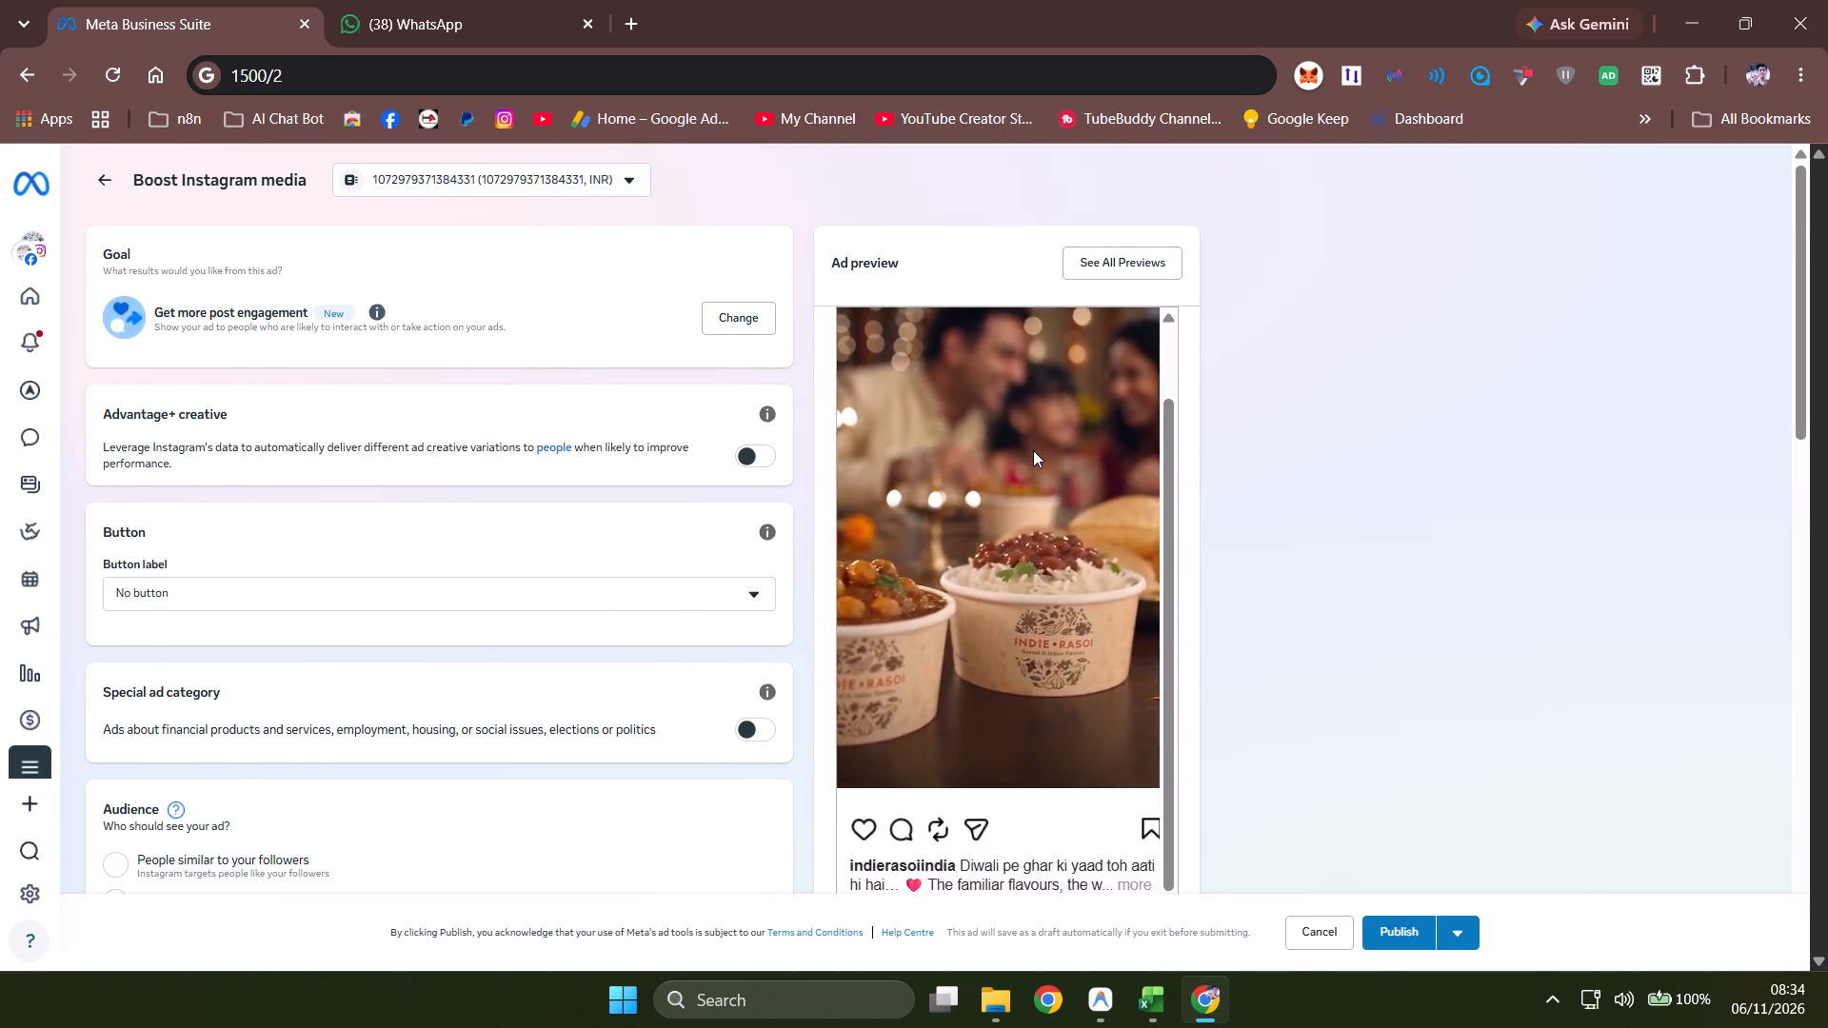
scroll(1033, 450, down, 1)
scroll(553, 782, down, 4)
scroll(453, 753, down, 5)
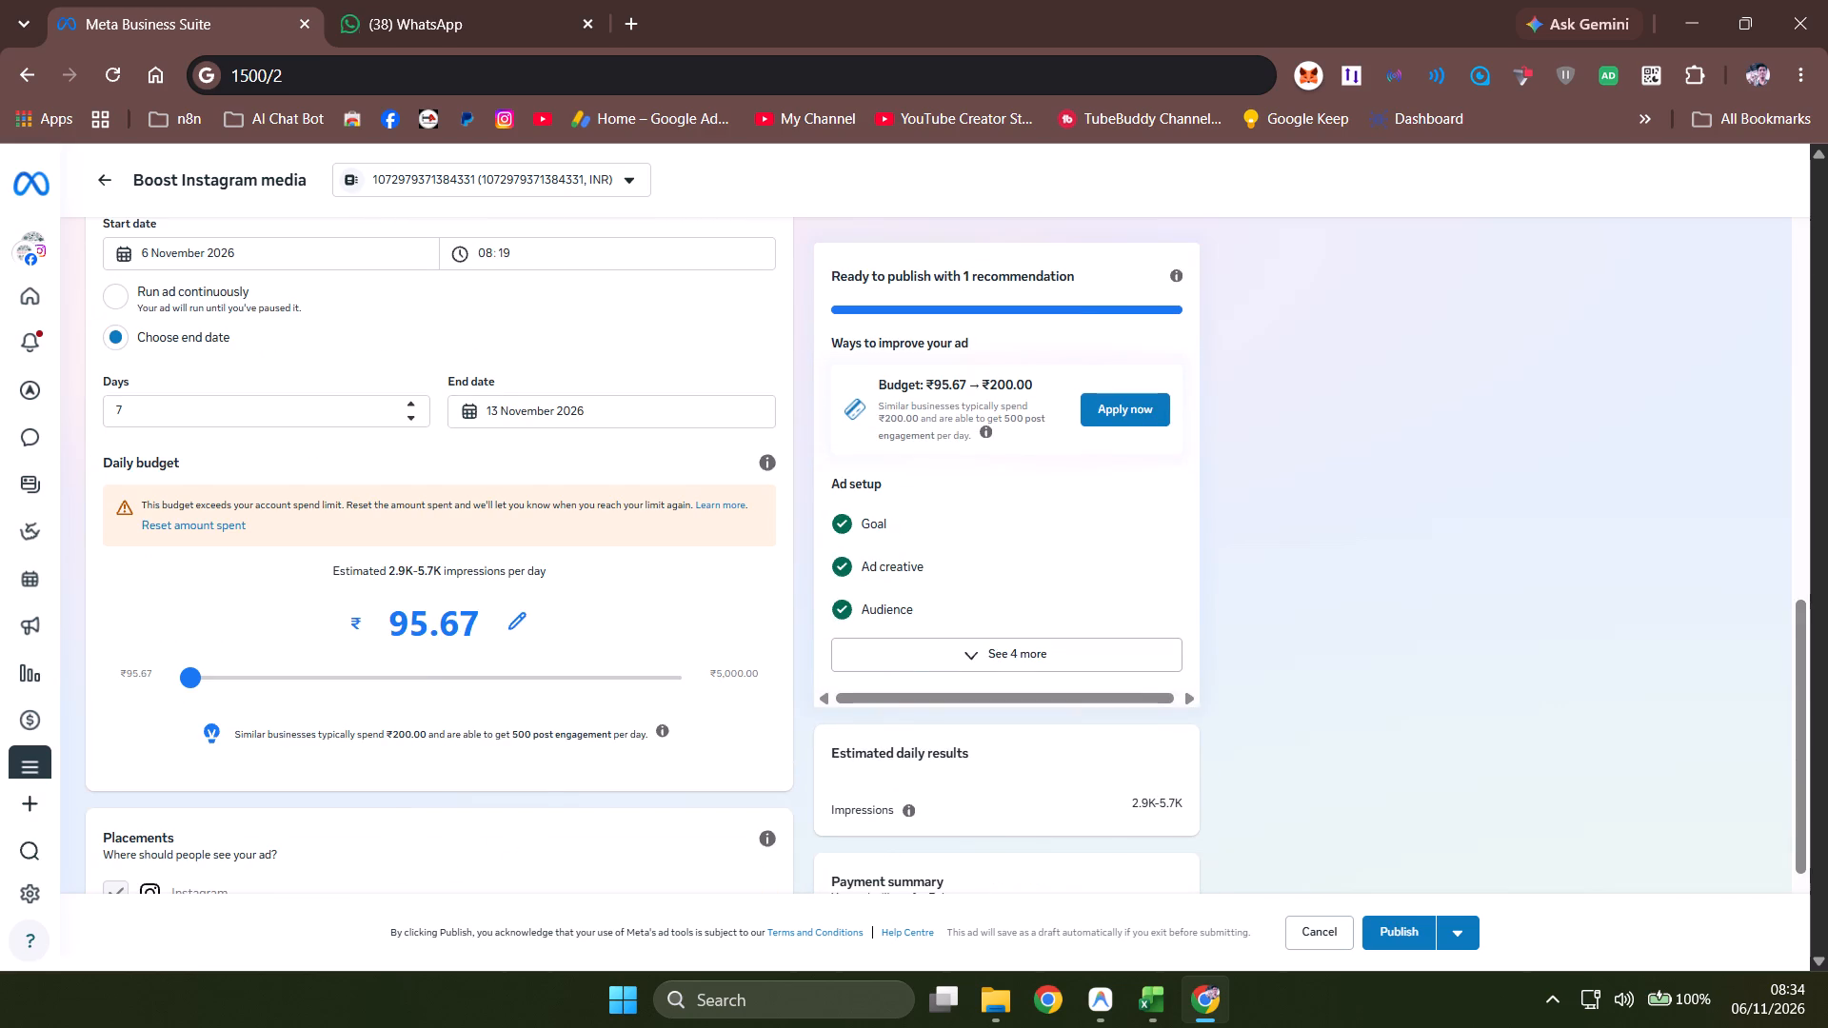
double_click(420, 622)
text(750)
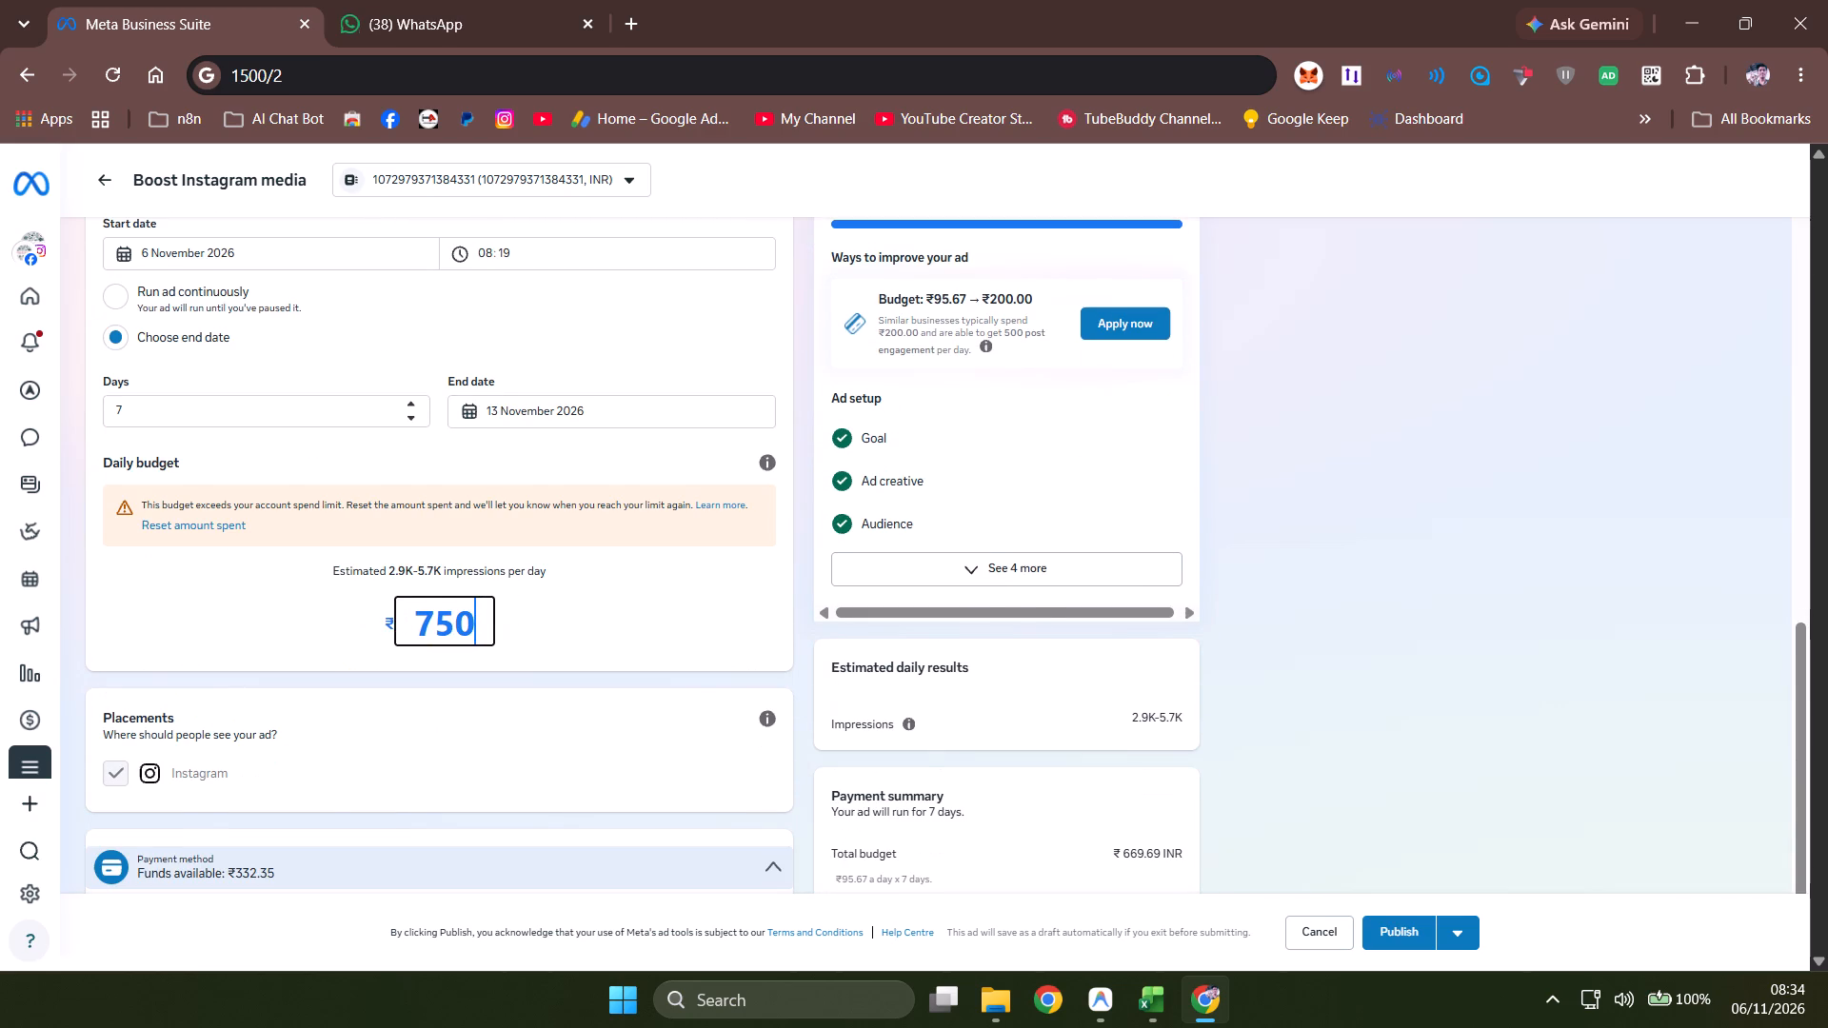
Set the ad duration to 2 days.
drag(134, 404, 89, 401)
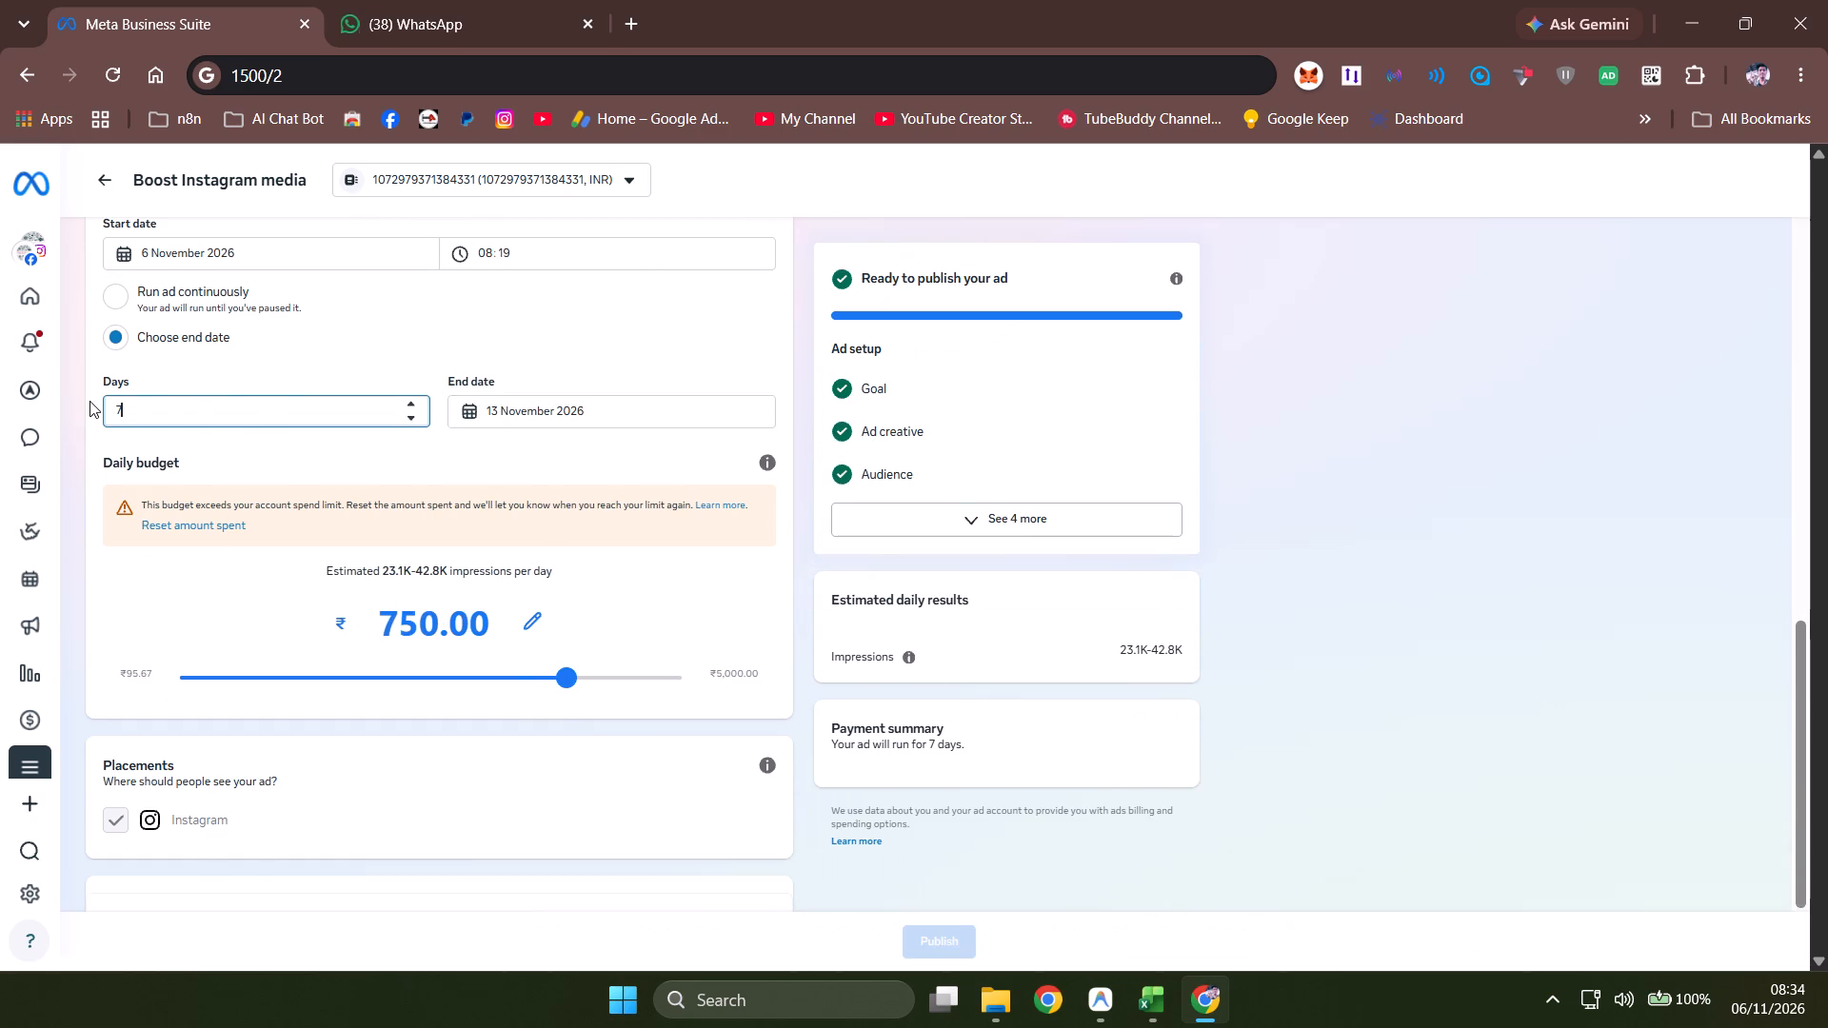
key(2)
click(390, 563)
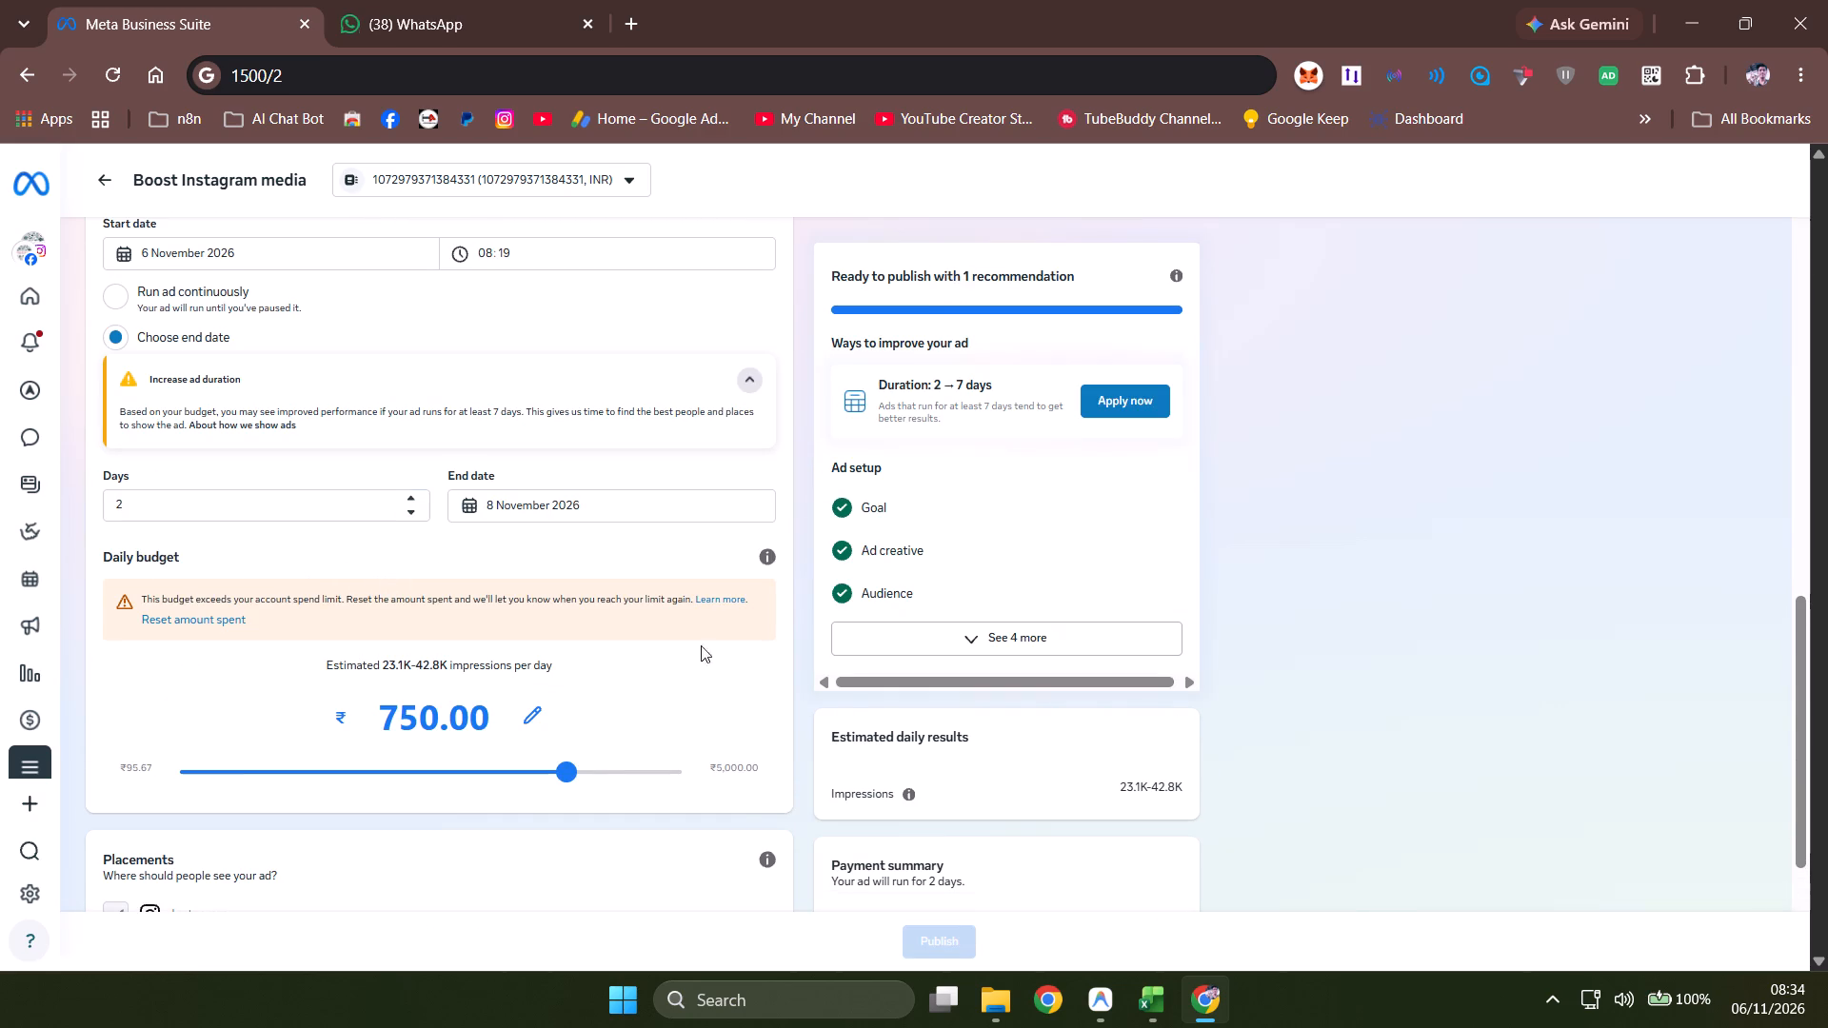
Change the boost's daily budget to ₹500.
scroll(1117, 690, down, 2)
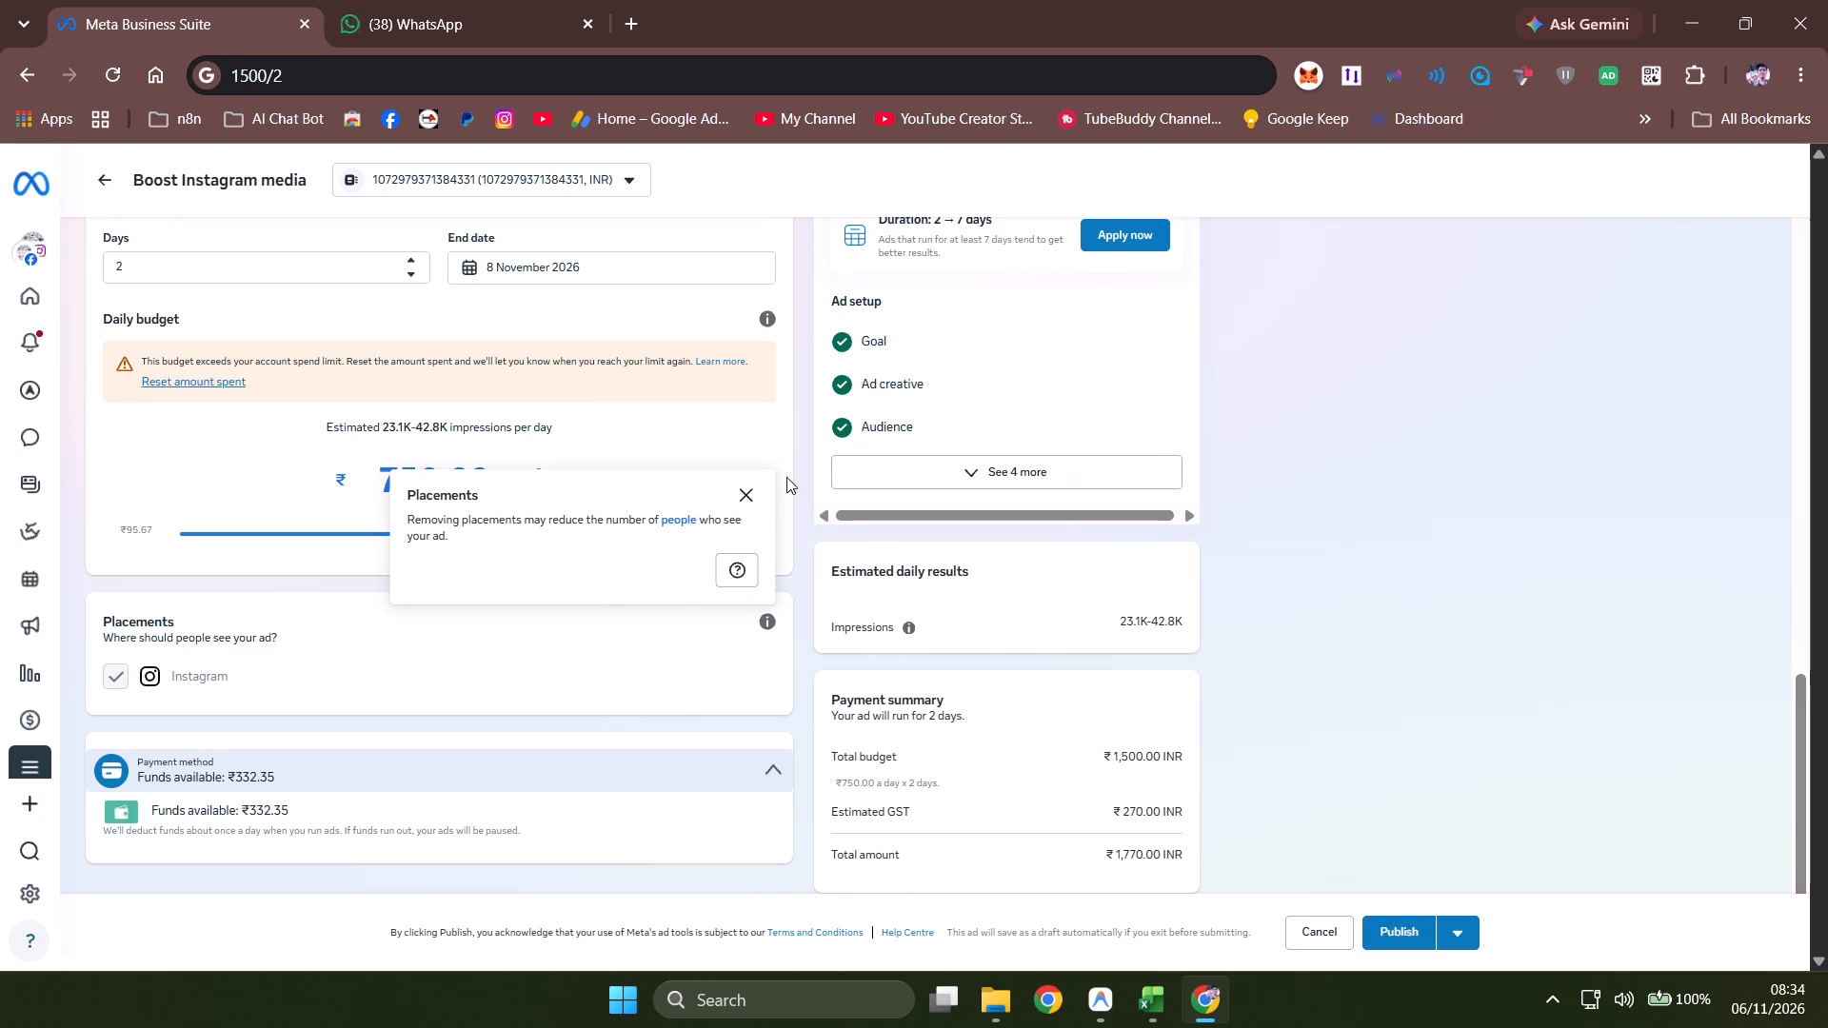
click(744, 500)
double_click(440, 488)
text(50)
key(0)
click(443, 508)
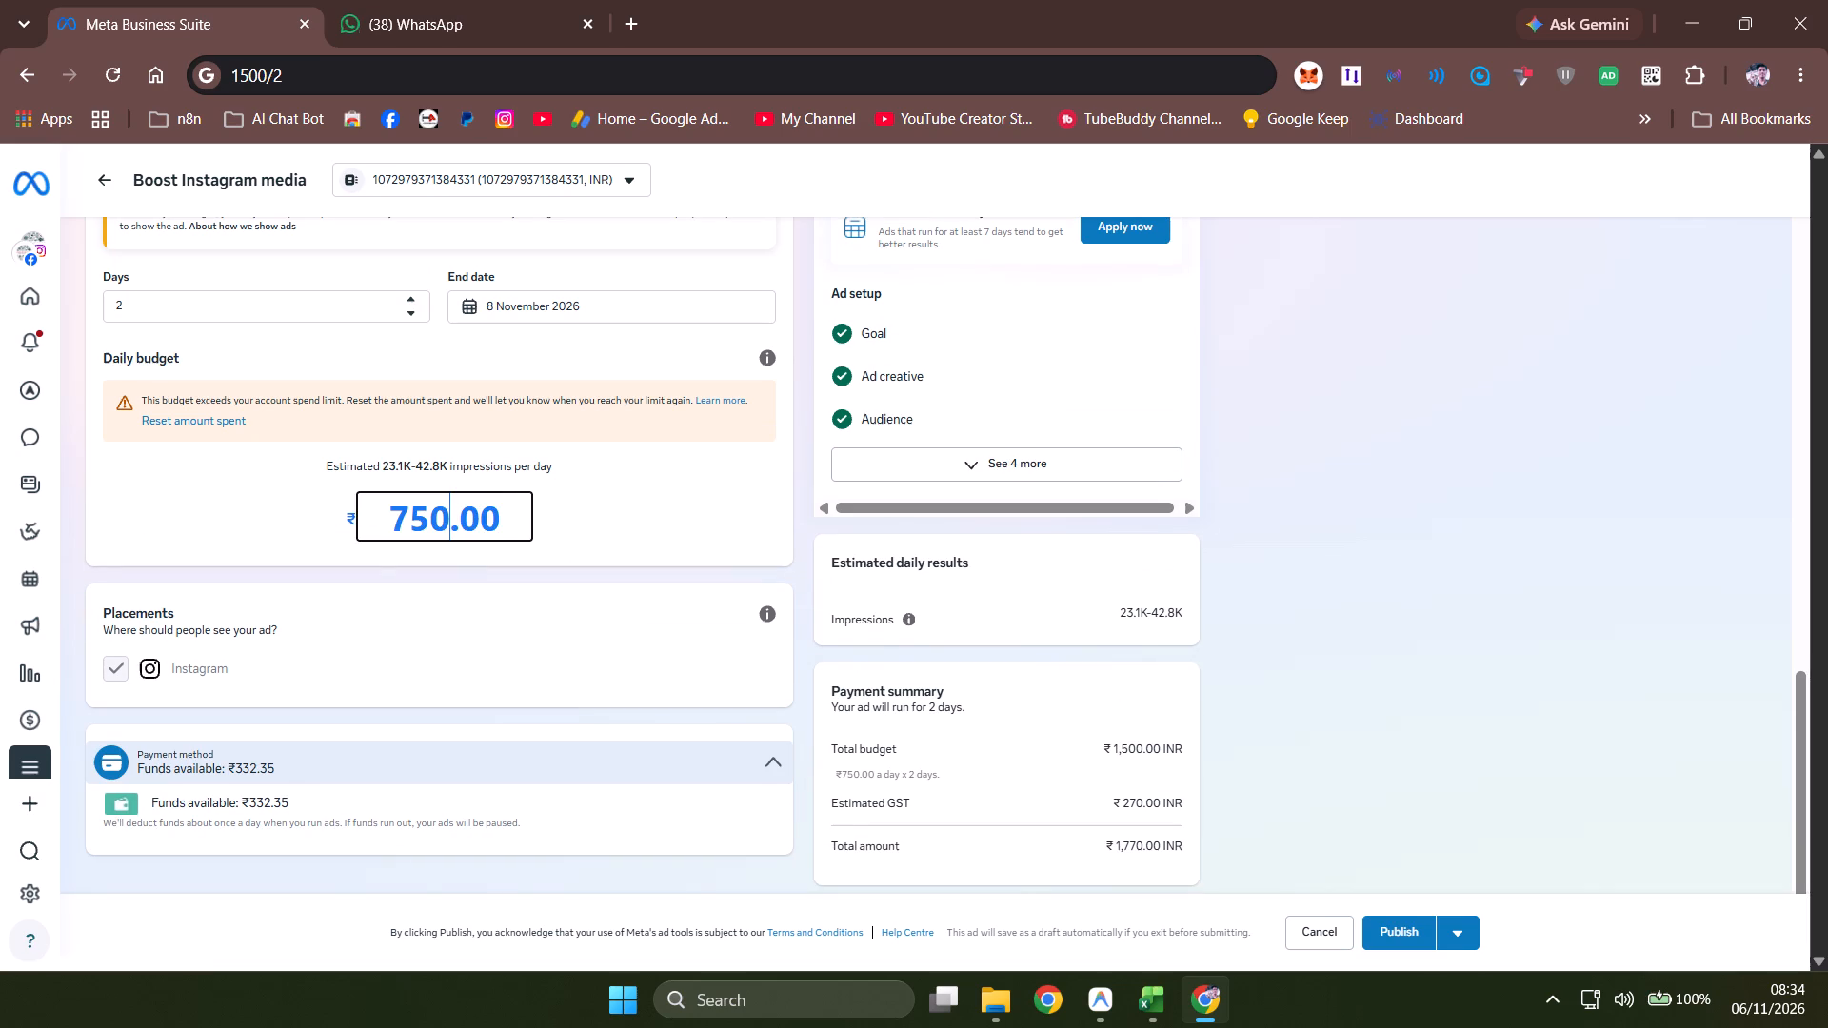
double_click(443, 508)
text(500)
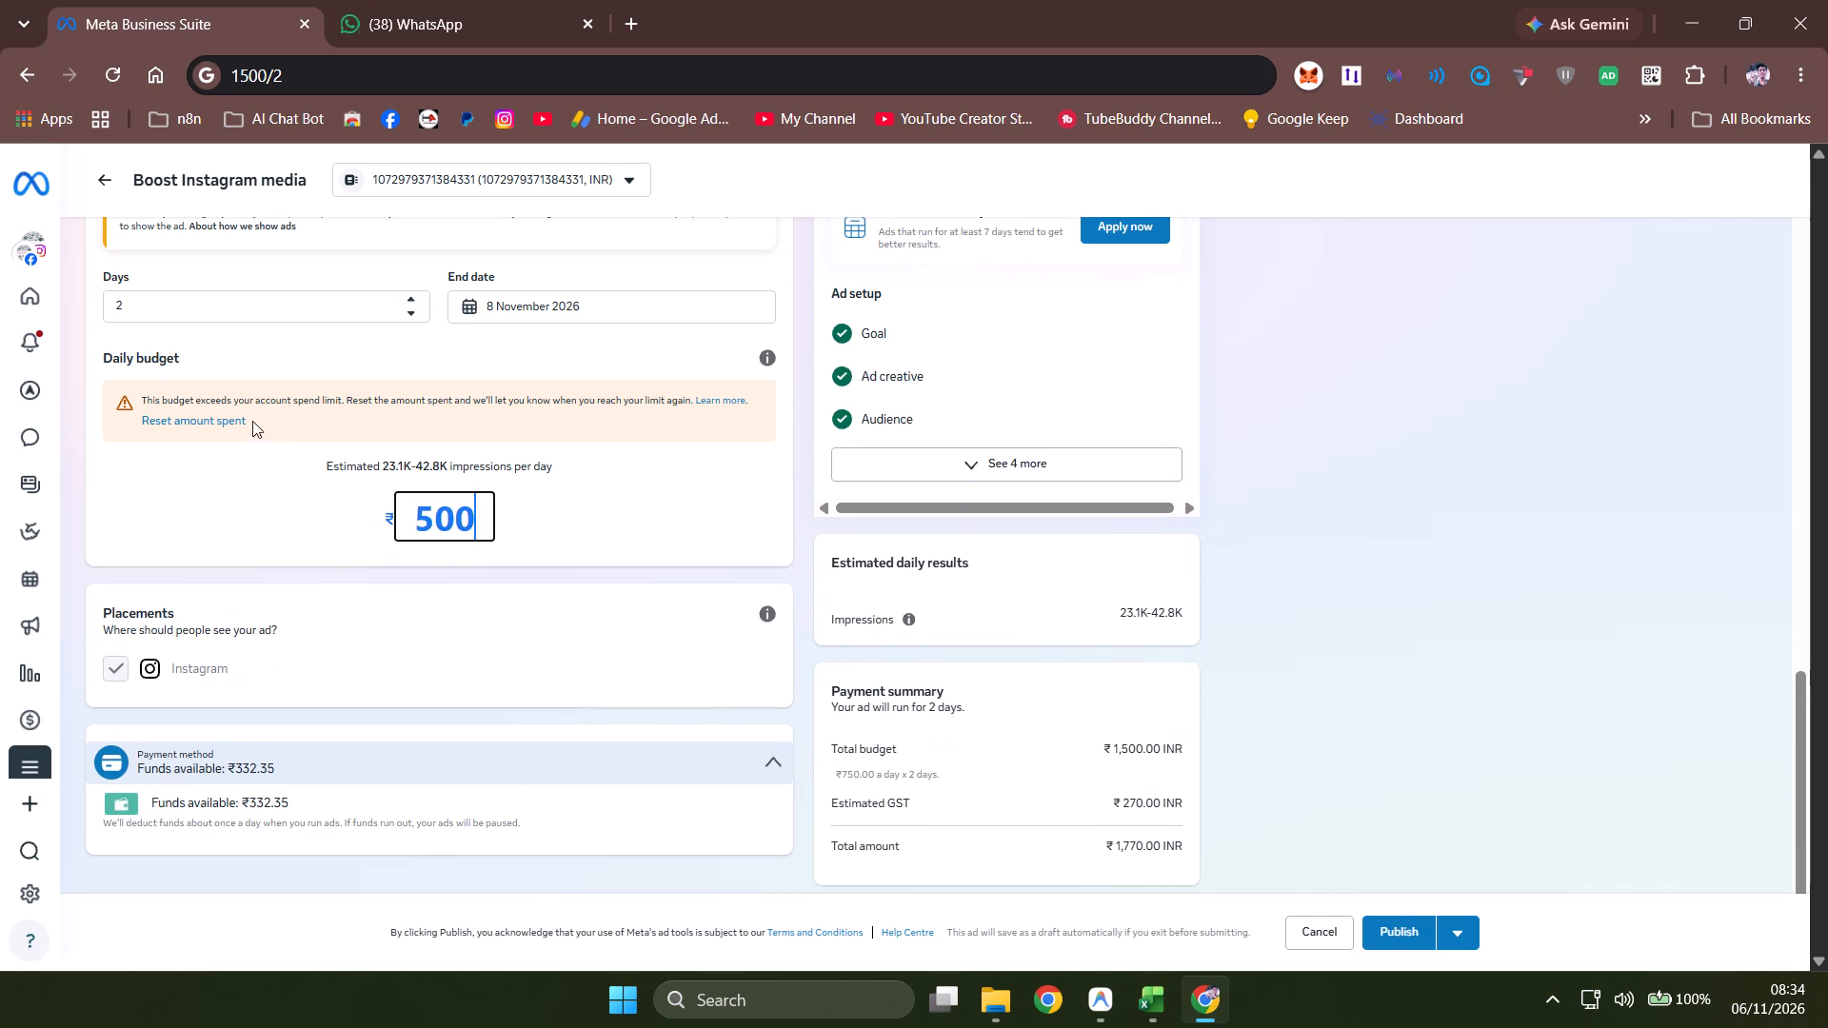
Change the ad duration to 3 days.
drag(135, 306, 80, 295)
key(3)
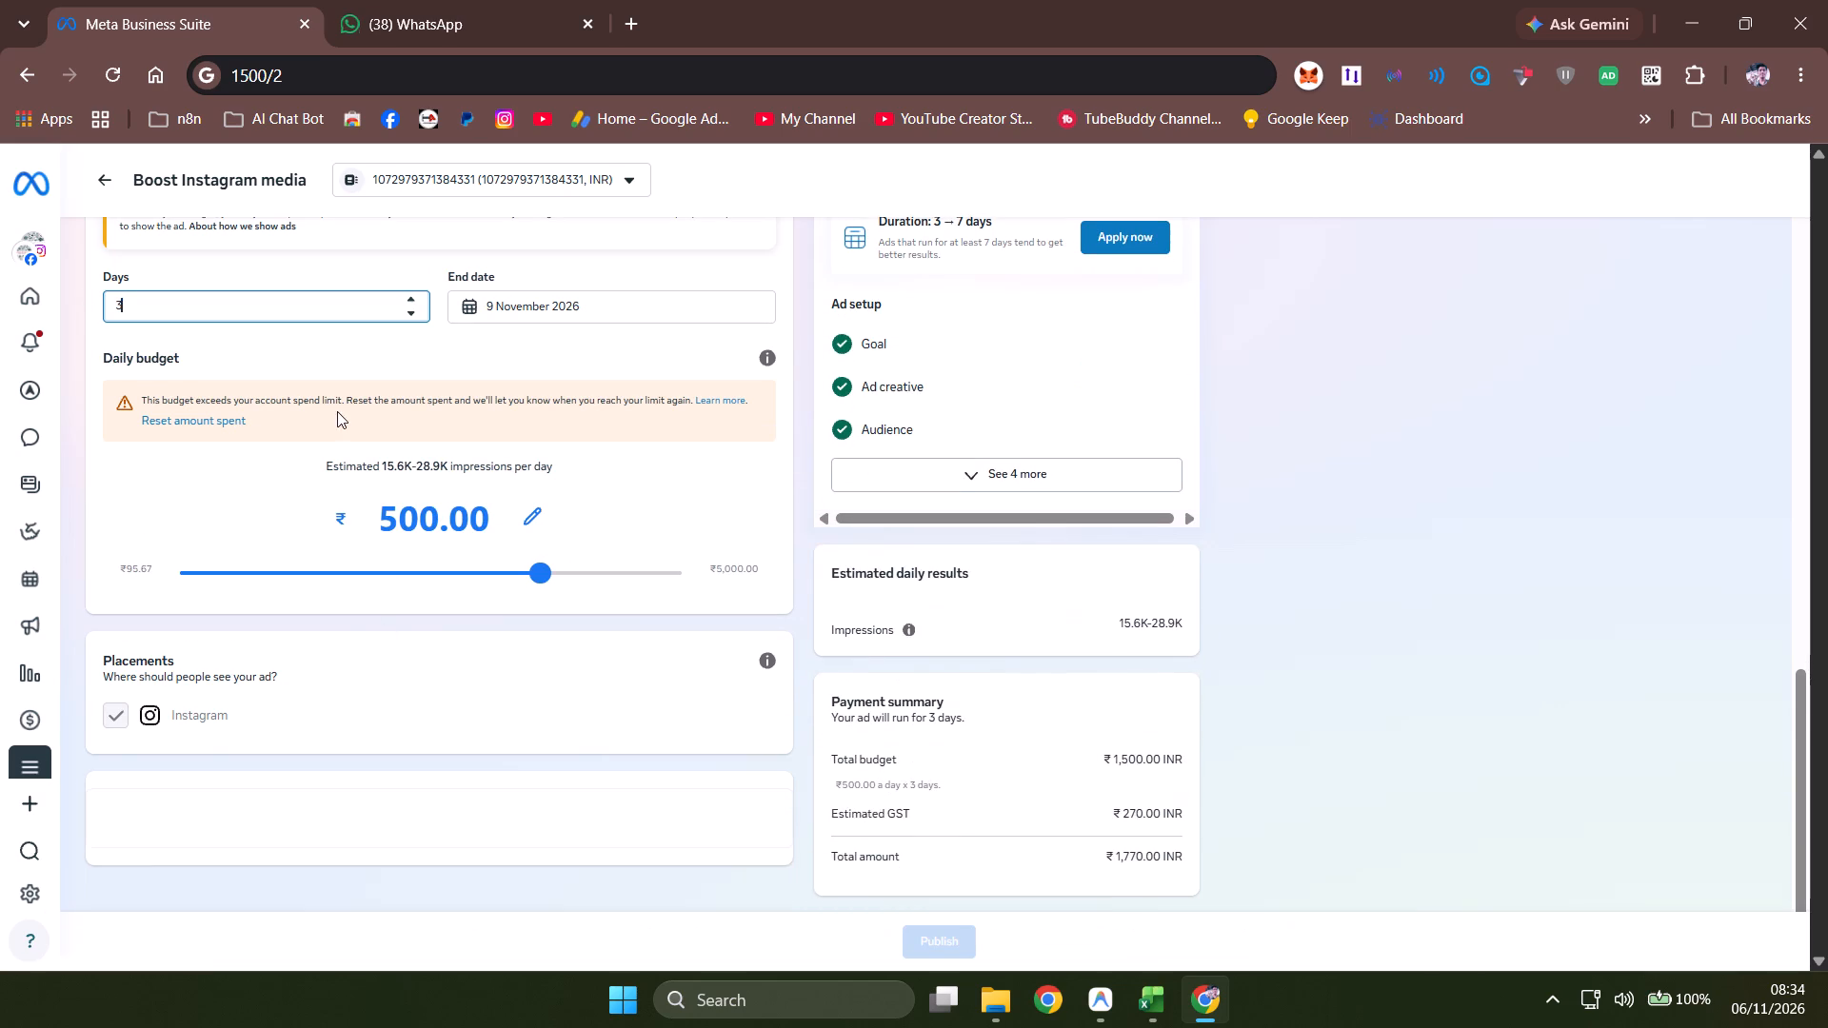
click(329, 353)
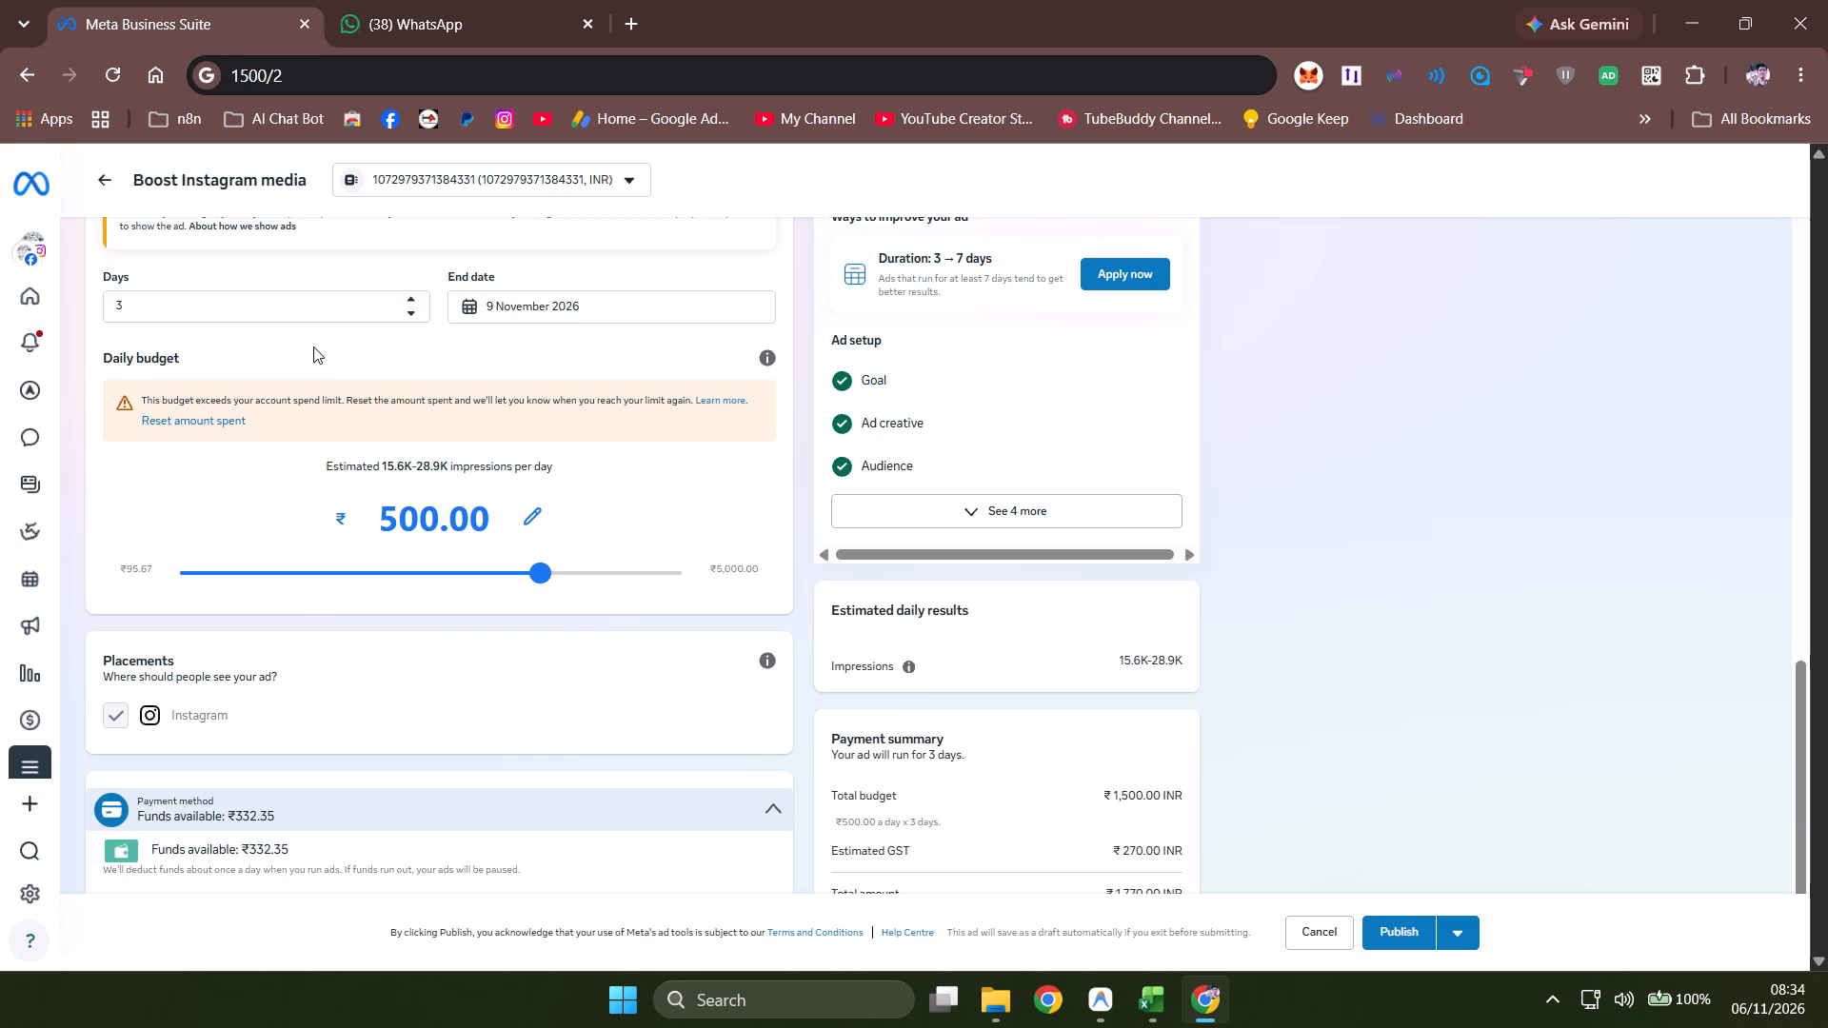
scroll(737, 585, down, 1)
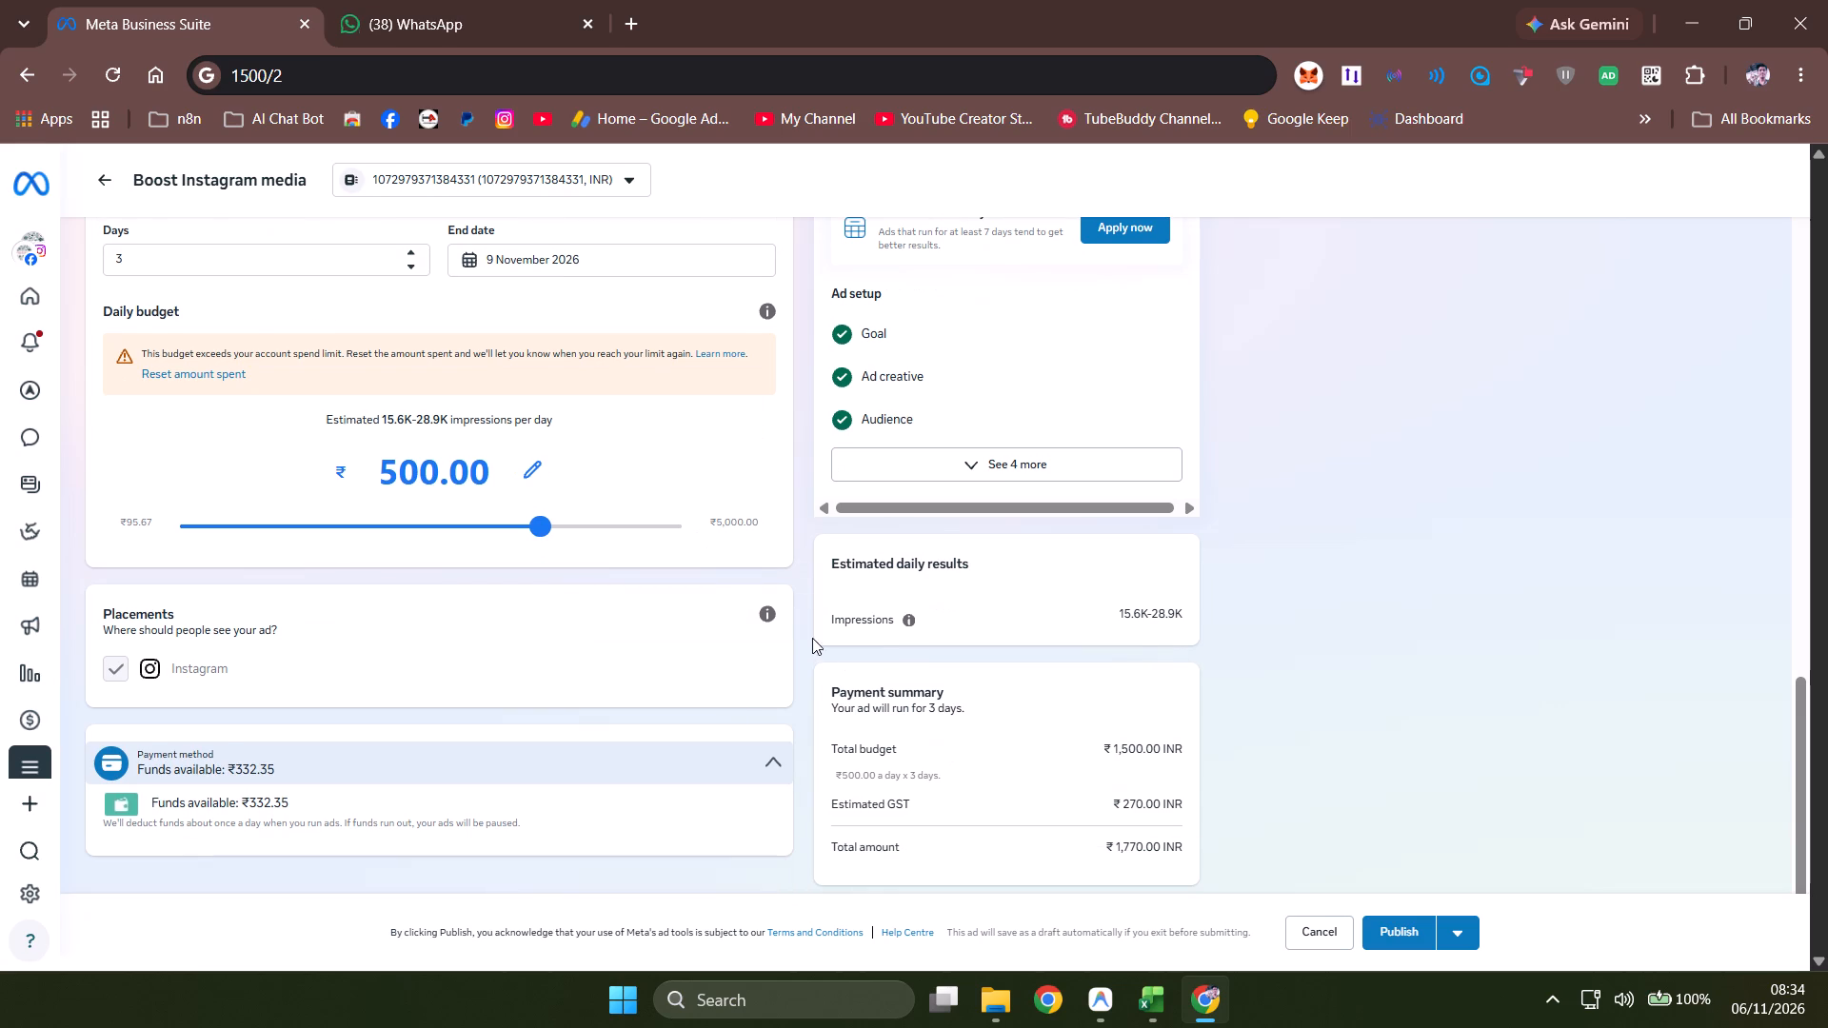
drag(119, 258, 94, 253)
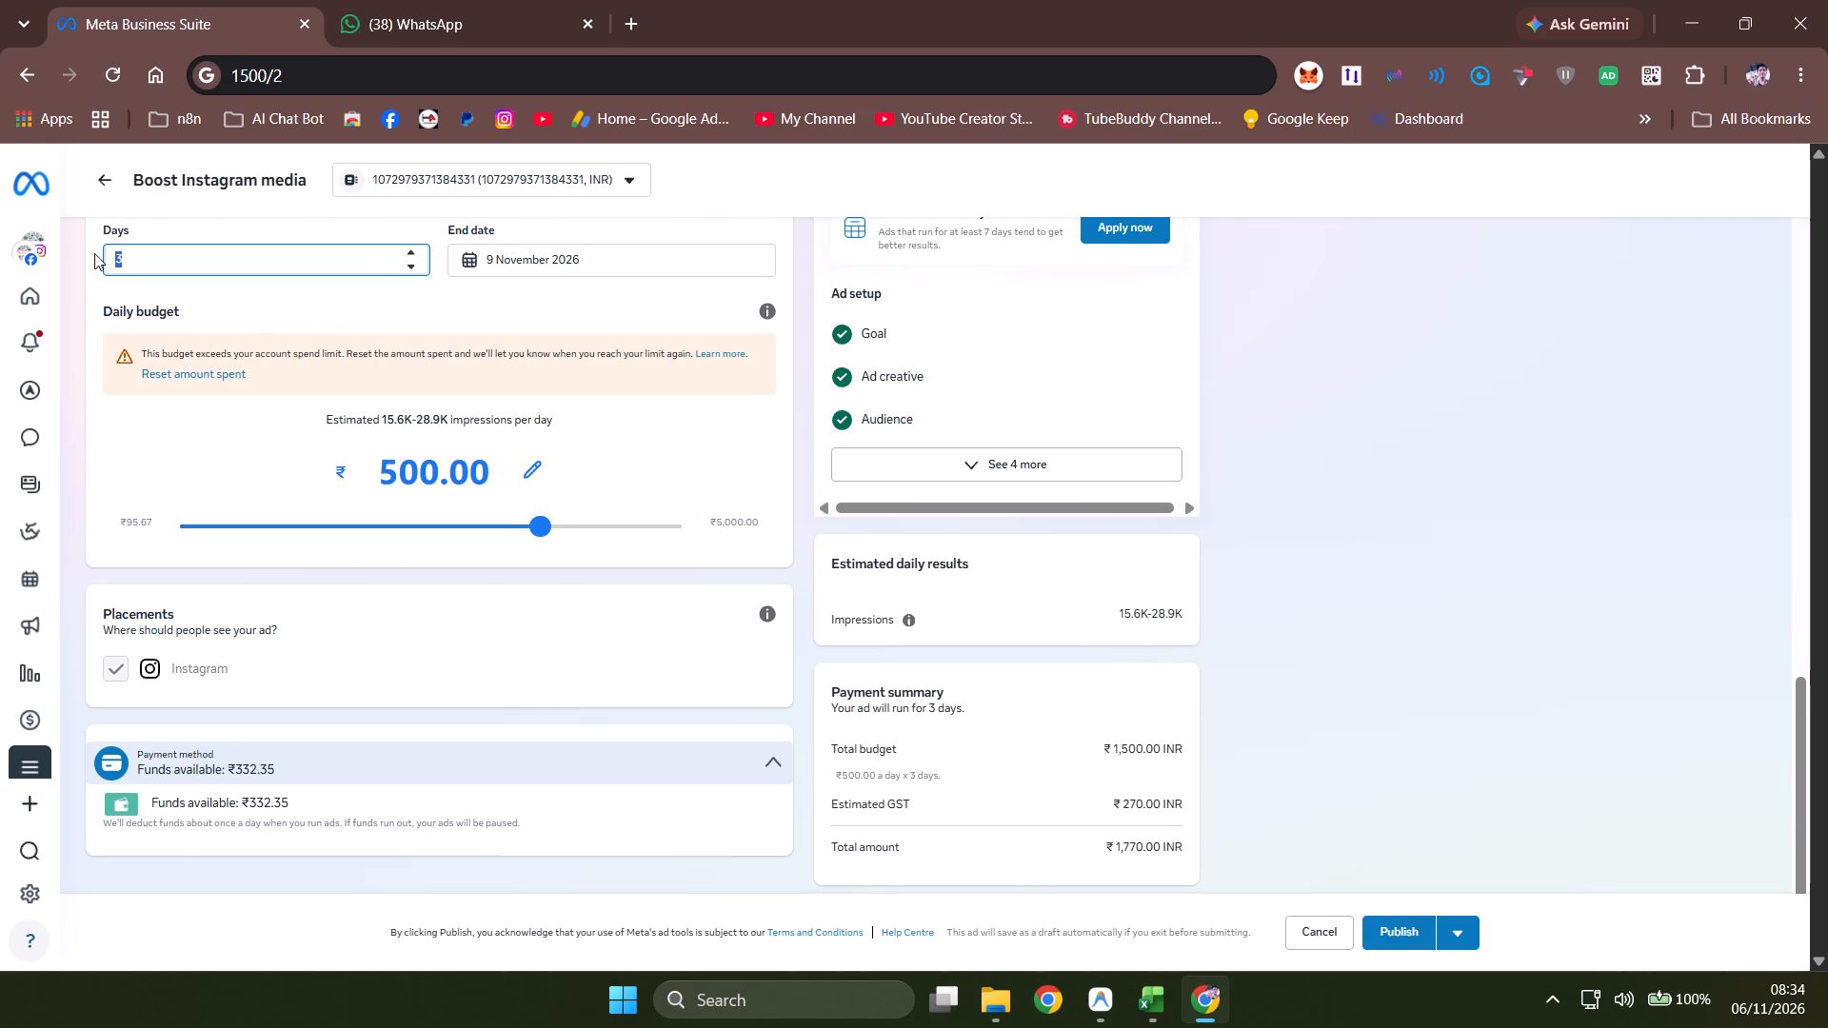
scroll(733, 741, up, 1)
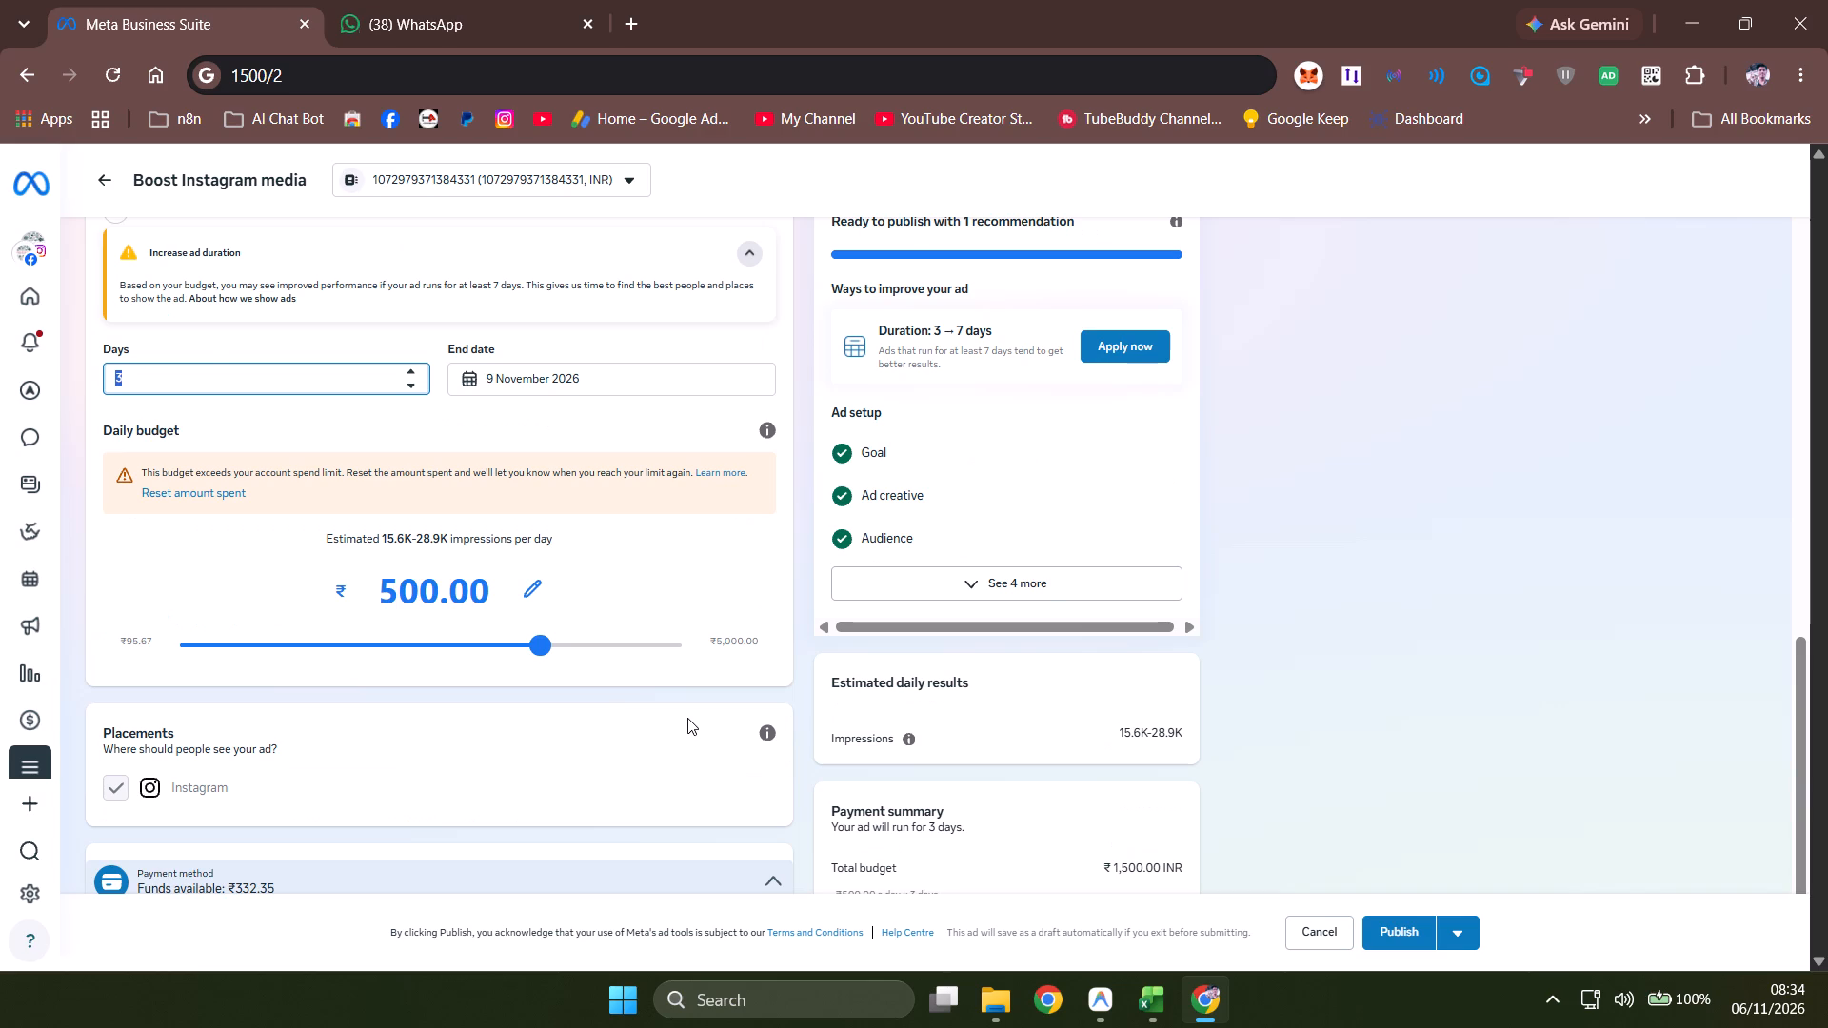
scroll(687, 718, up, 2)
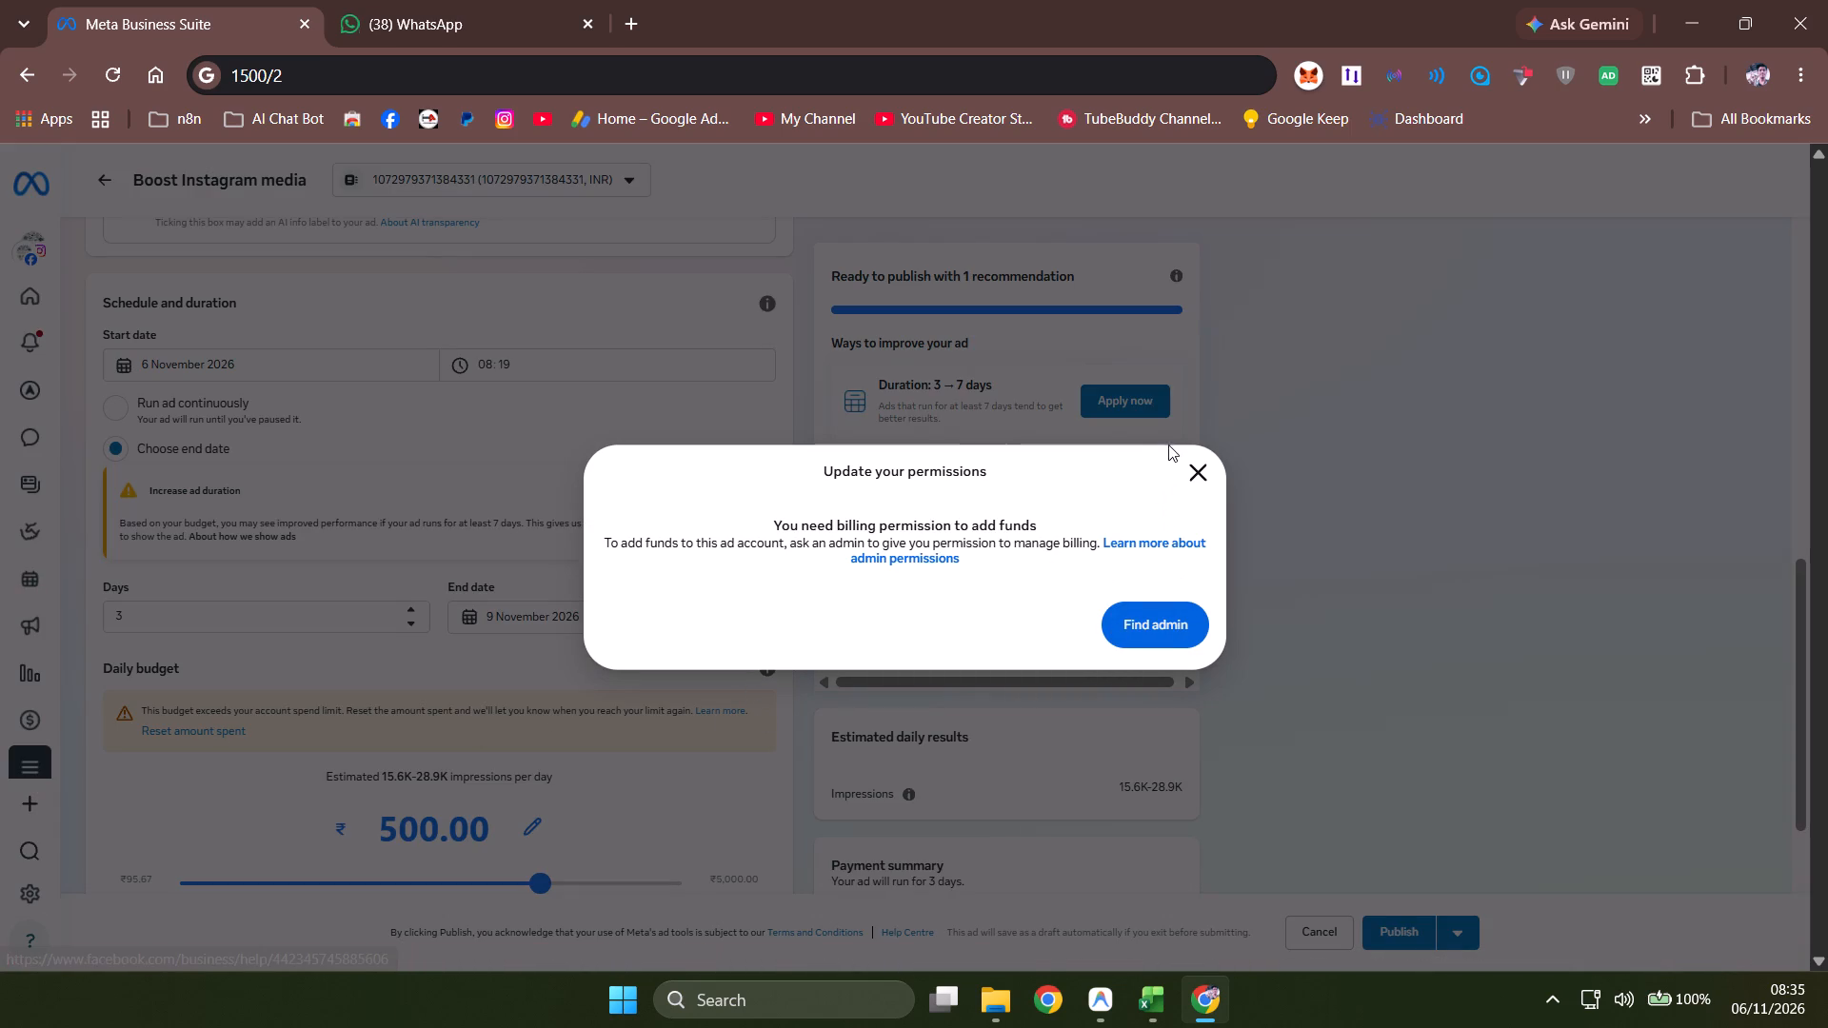
Dismiss the billing permission dialog and switch the boost to Nom Nom Express Ad Account, discarding the unsaved changes.
click(1202, 474)
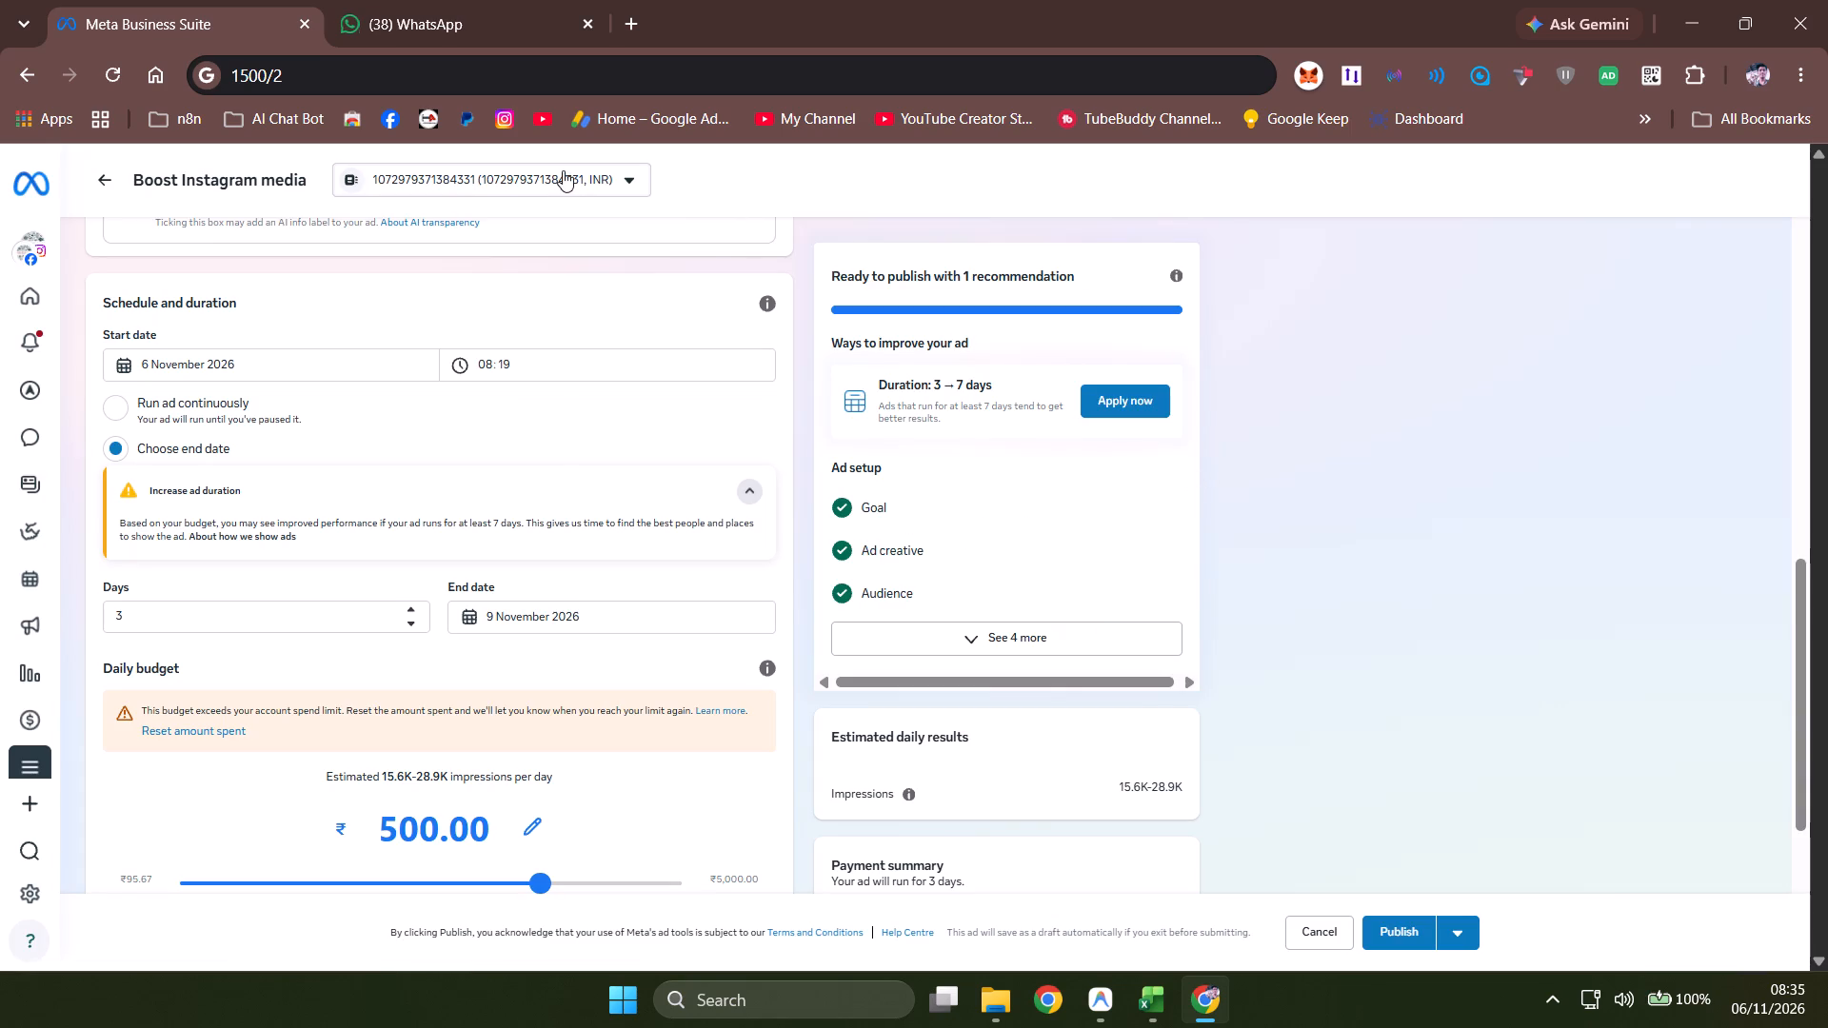
click(561, 170)
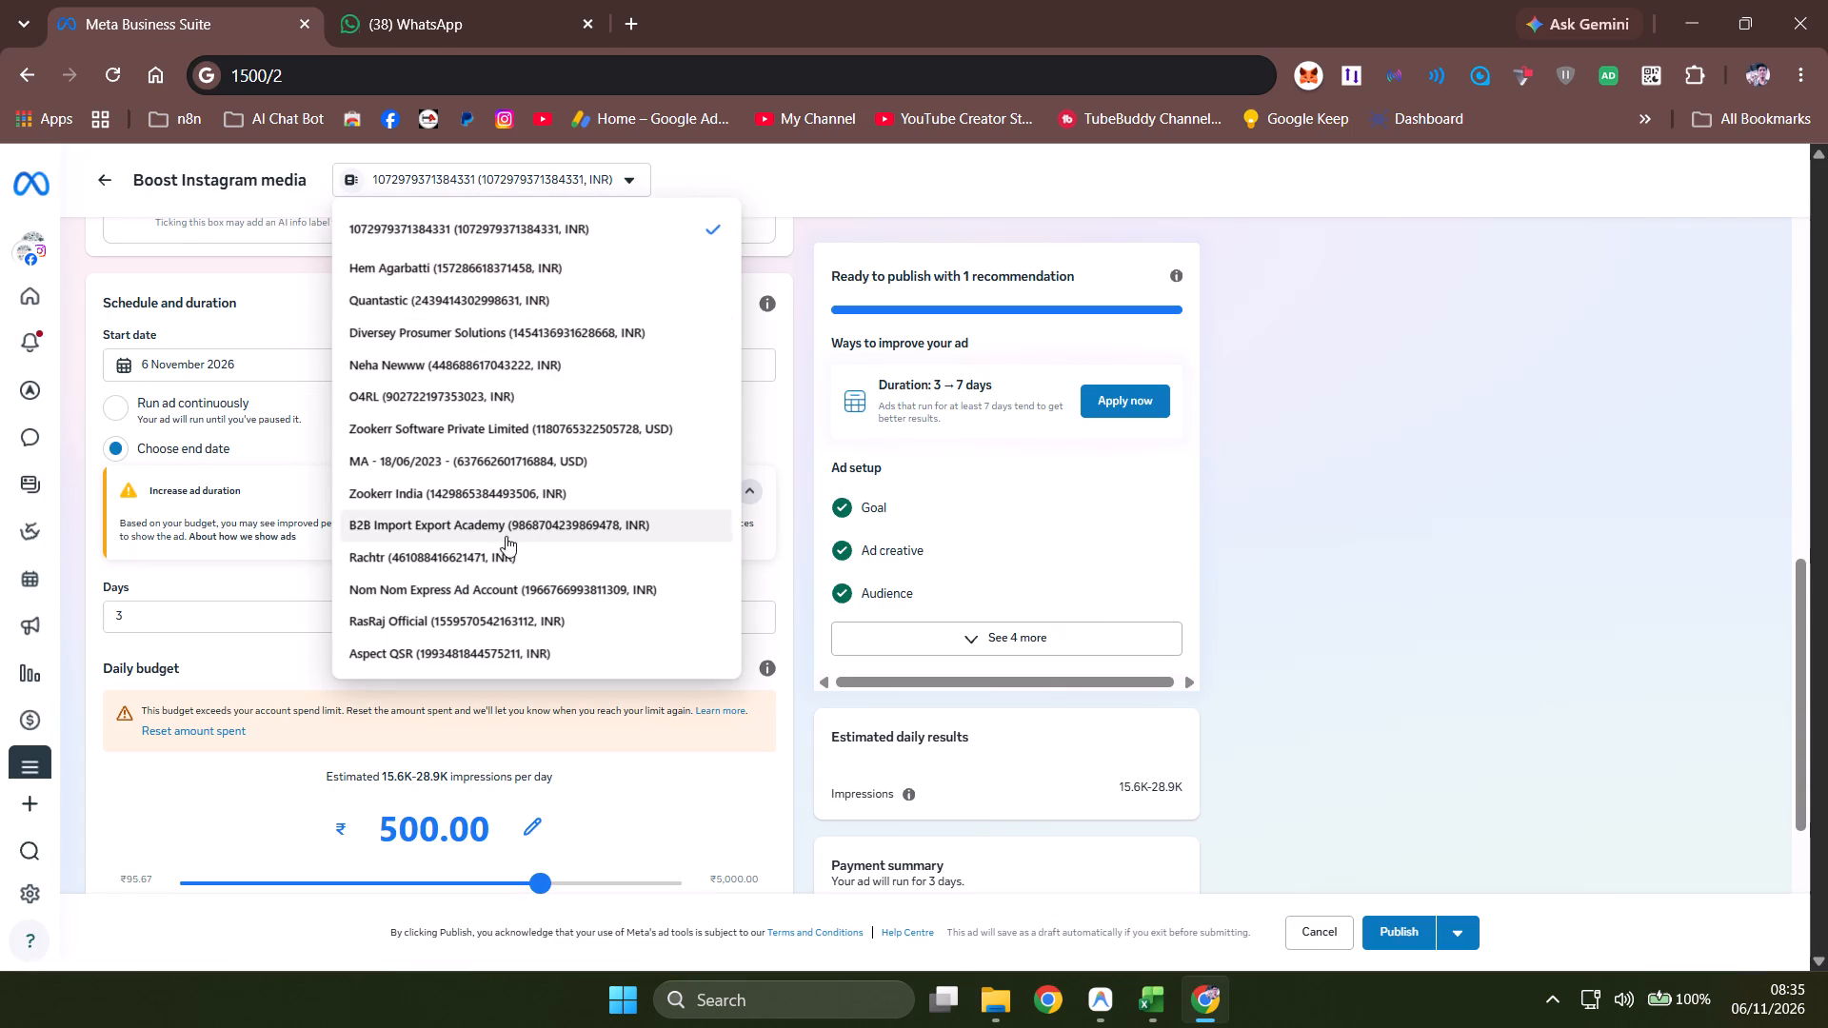
click(505, 591)
click(1003, 240)
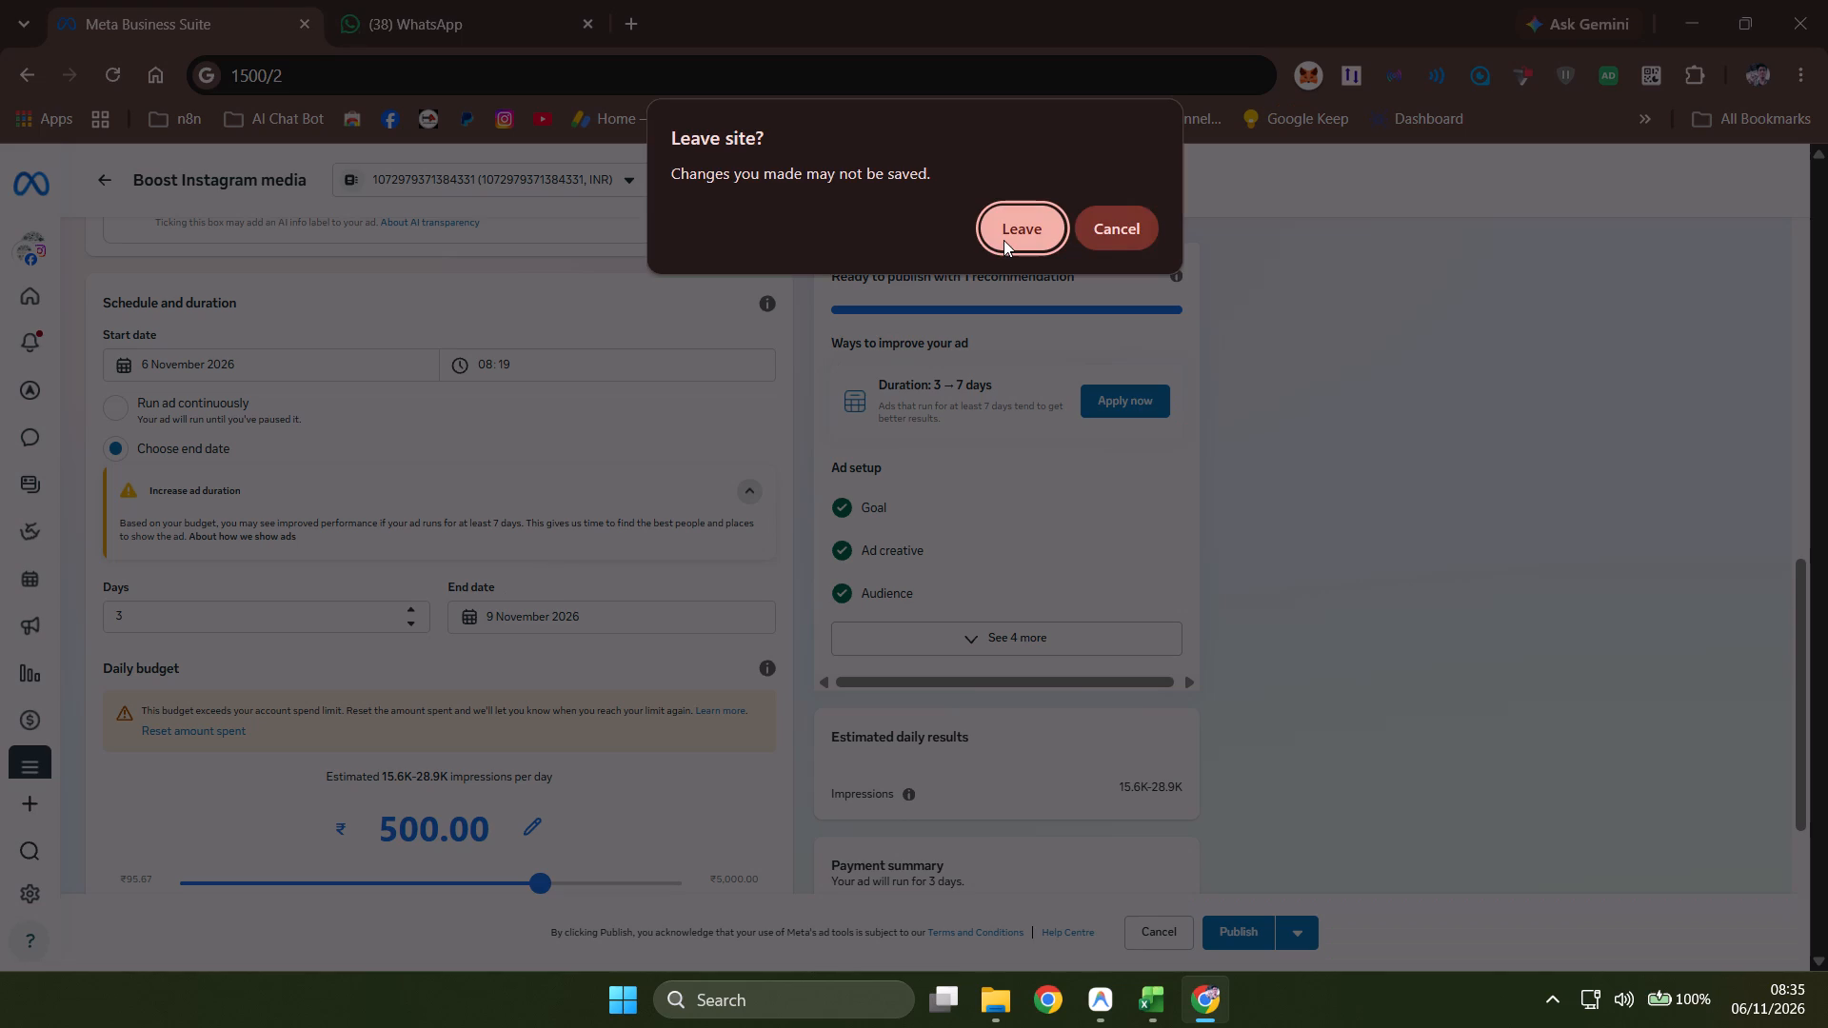
click(1003, 240)
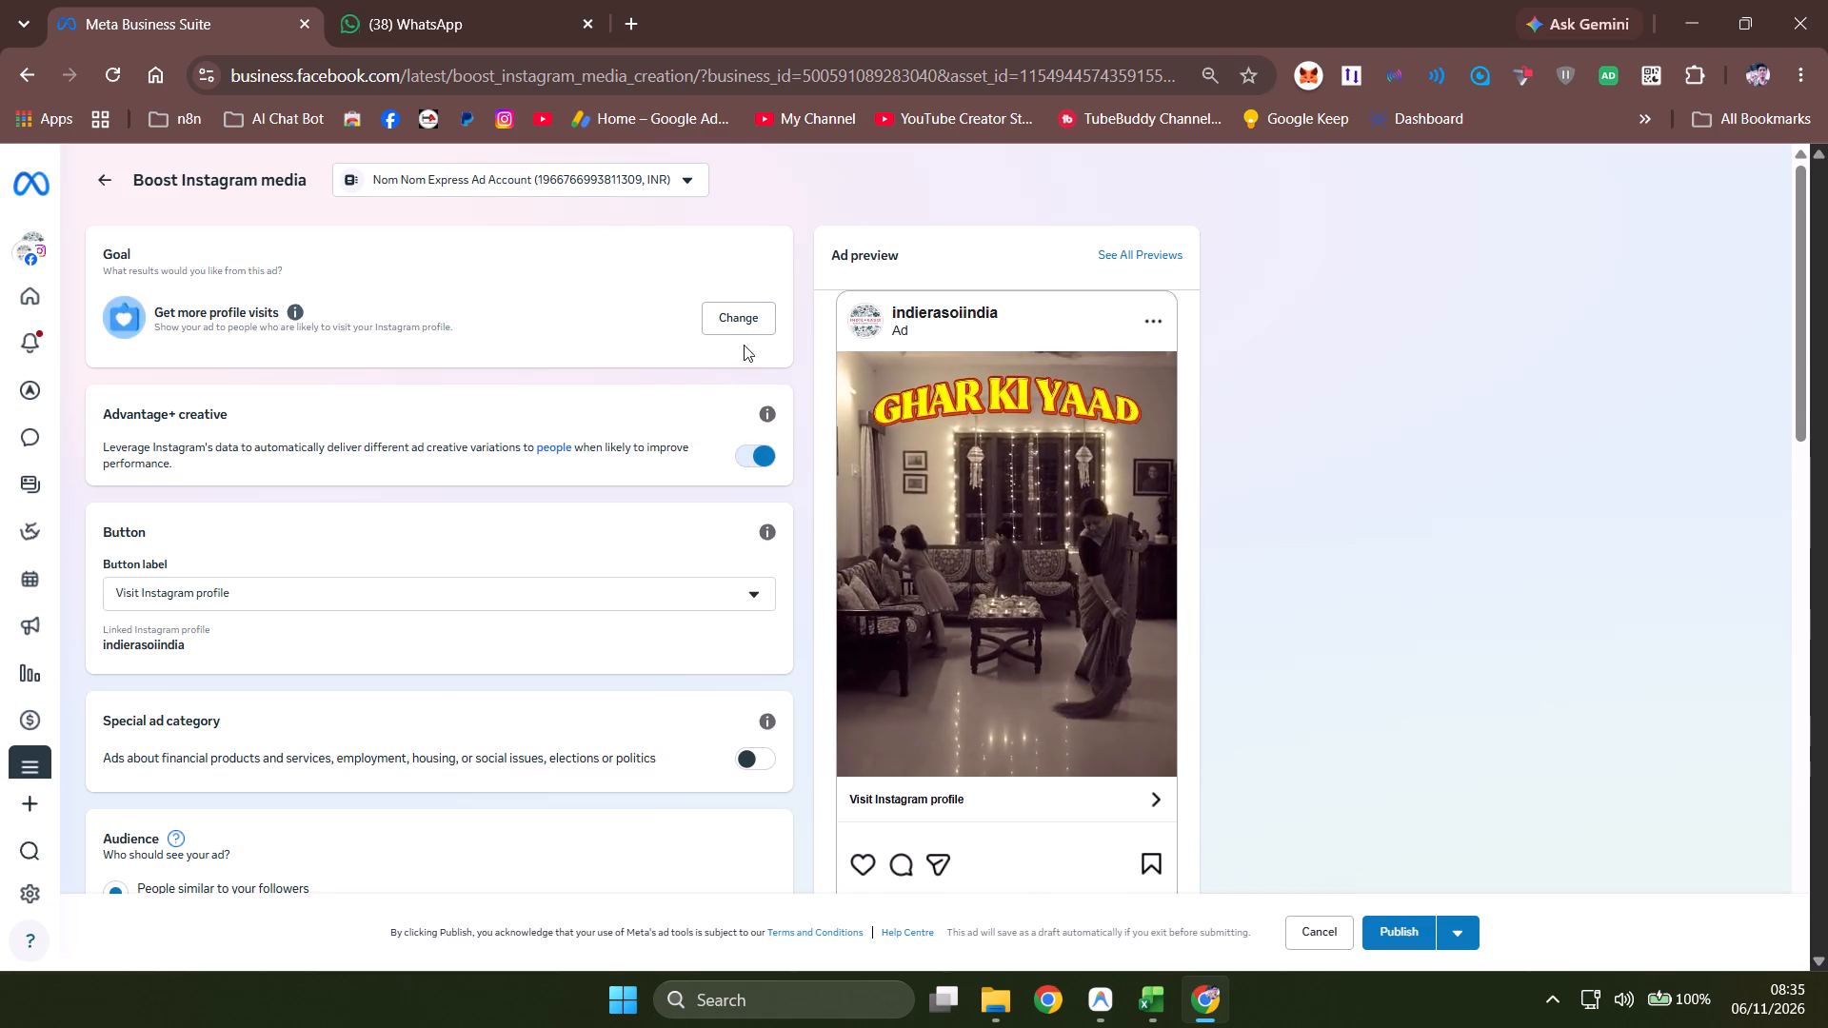
Set the boost goal to Get more post engagement and turn off Advantage+ creative.
click(752, 333)
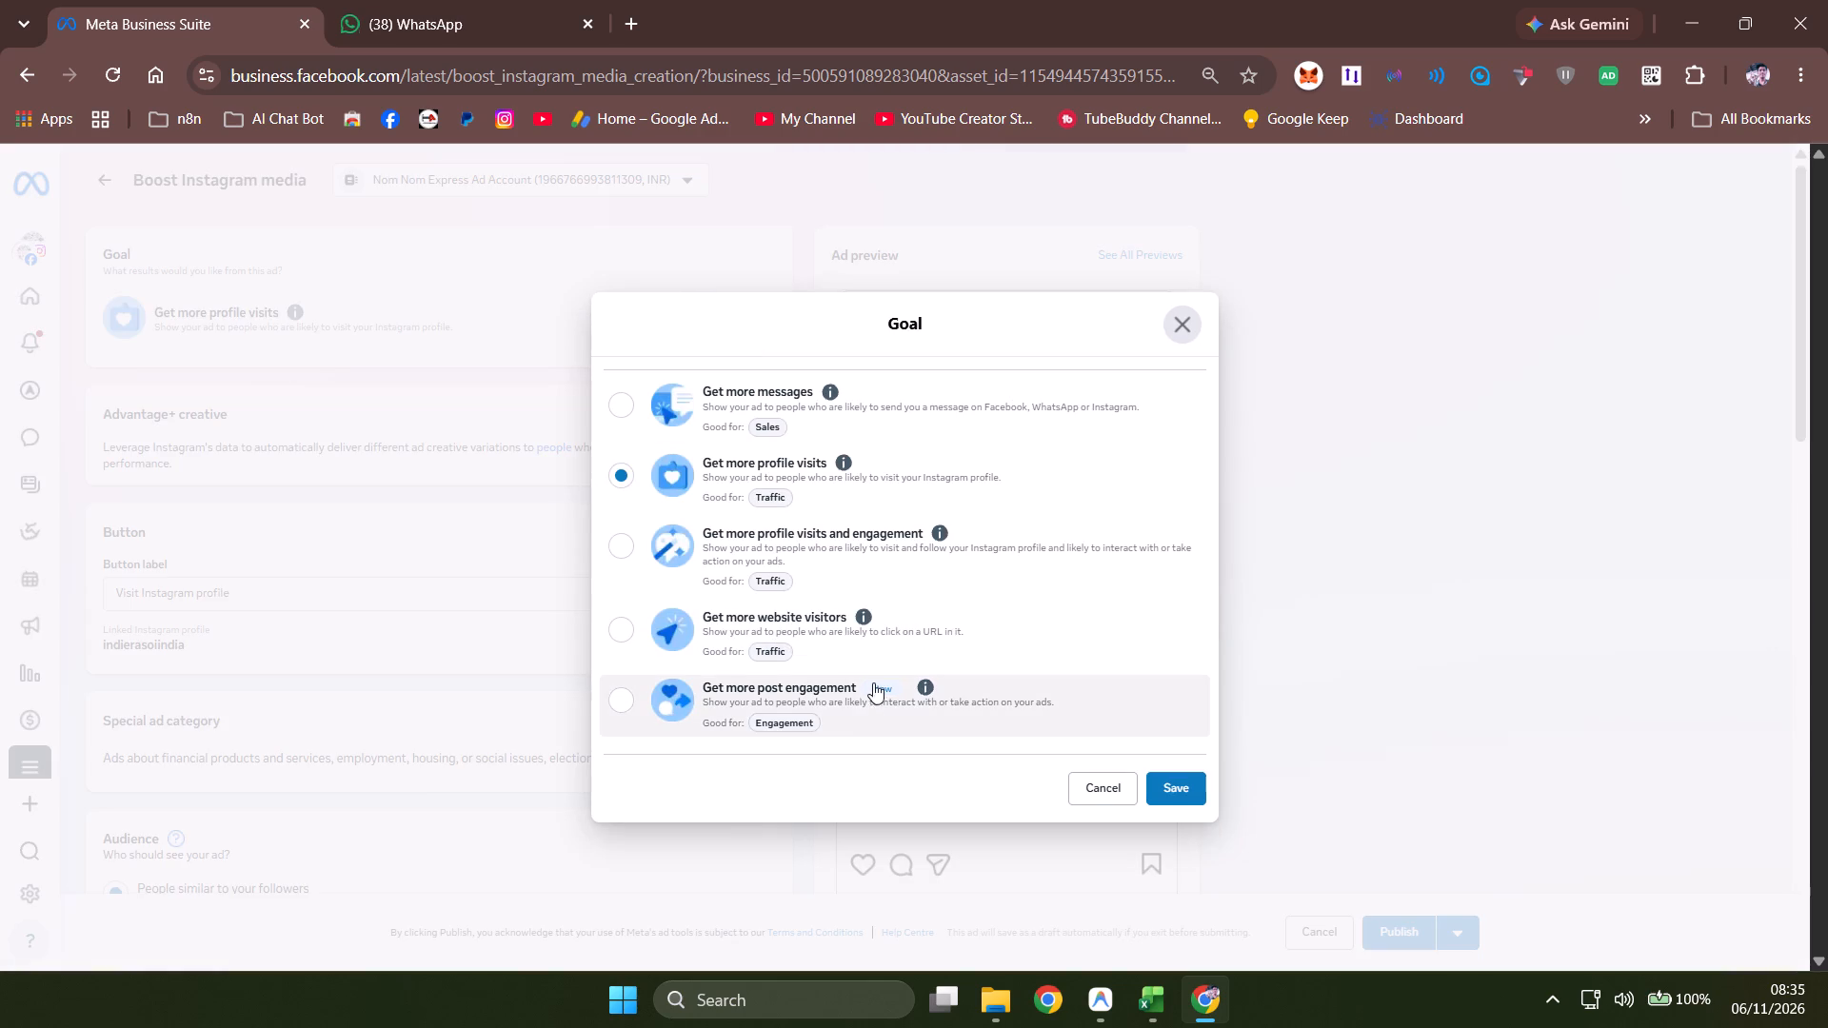
click(844, 712)
click(1184, 785)
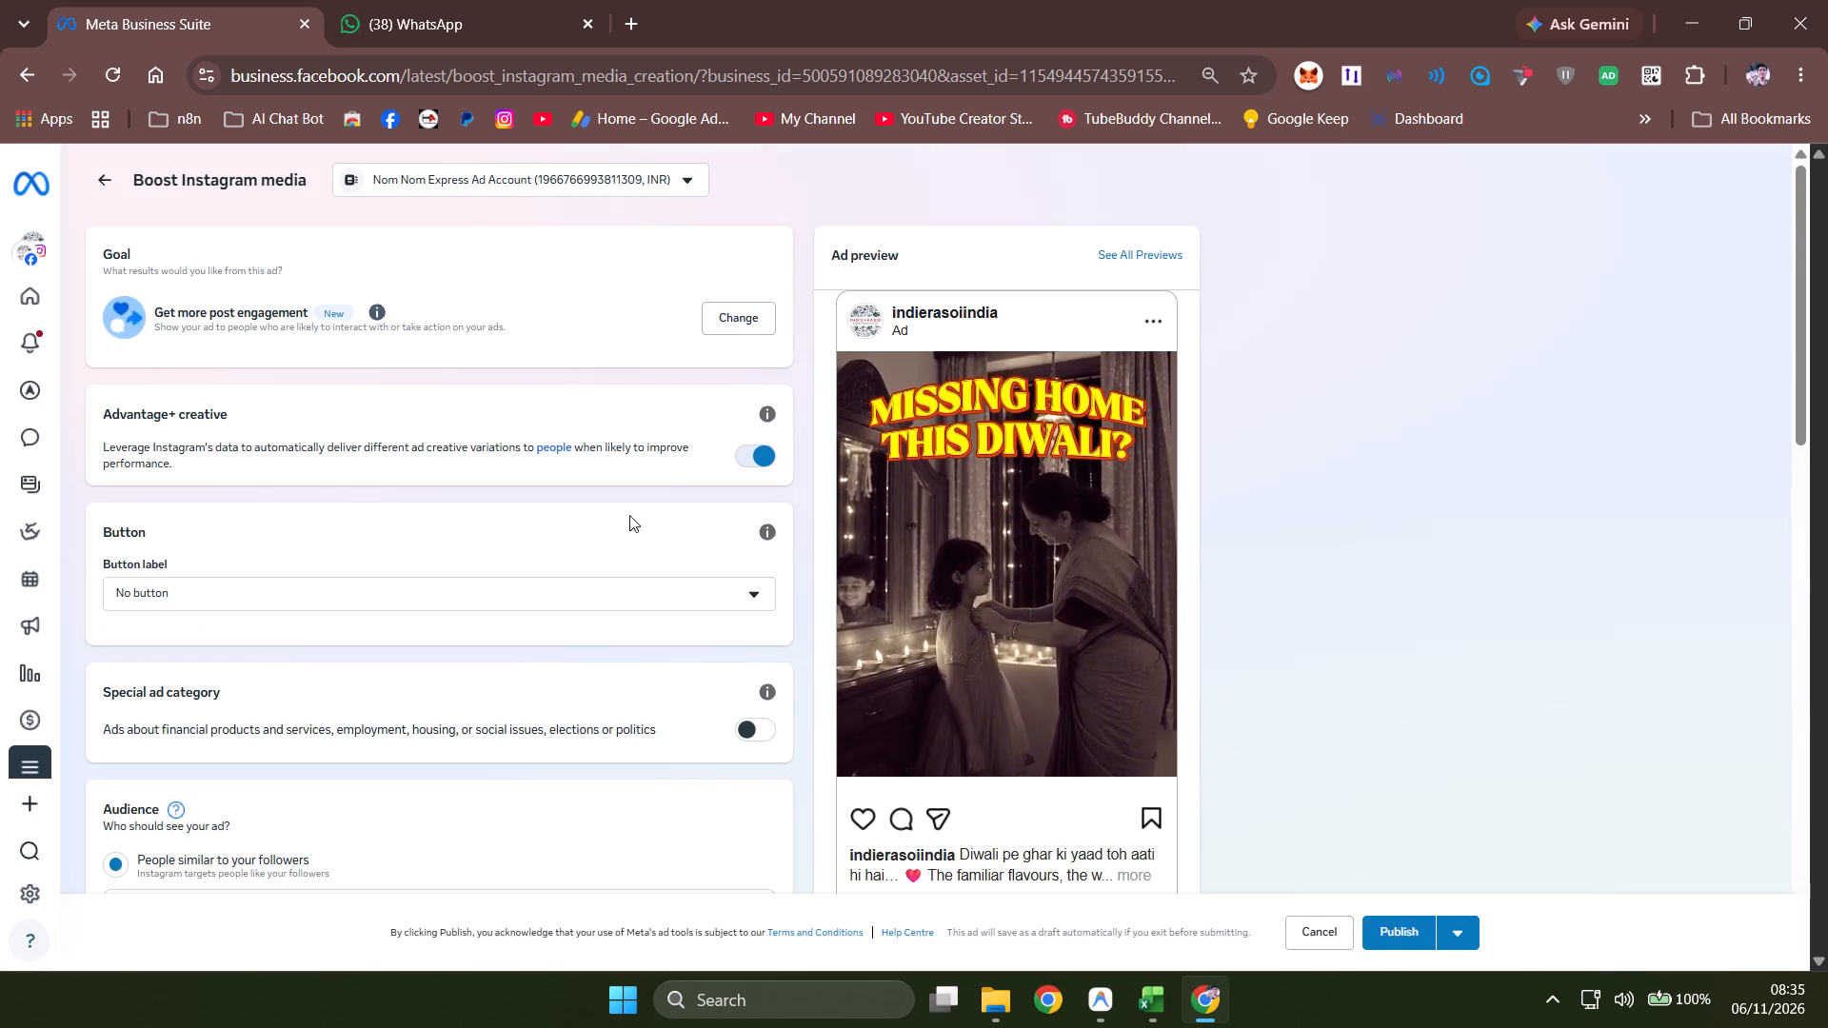
click(767, 445)
Choose the saved Adv+ Audience as the audience for the ad.
scroll(424, 637, down, 2)
scroll(286, 684, down, 1)
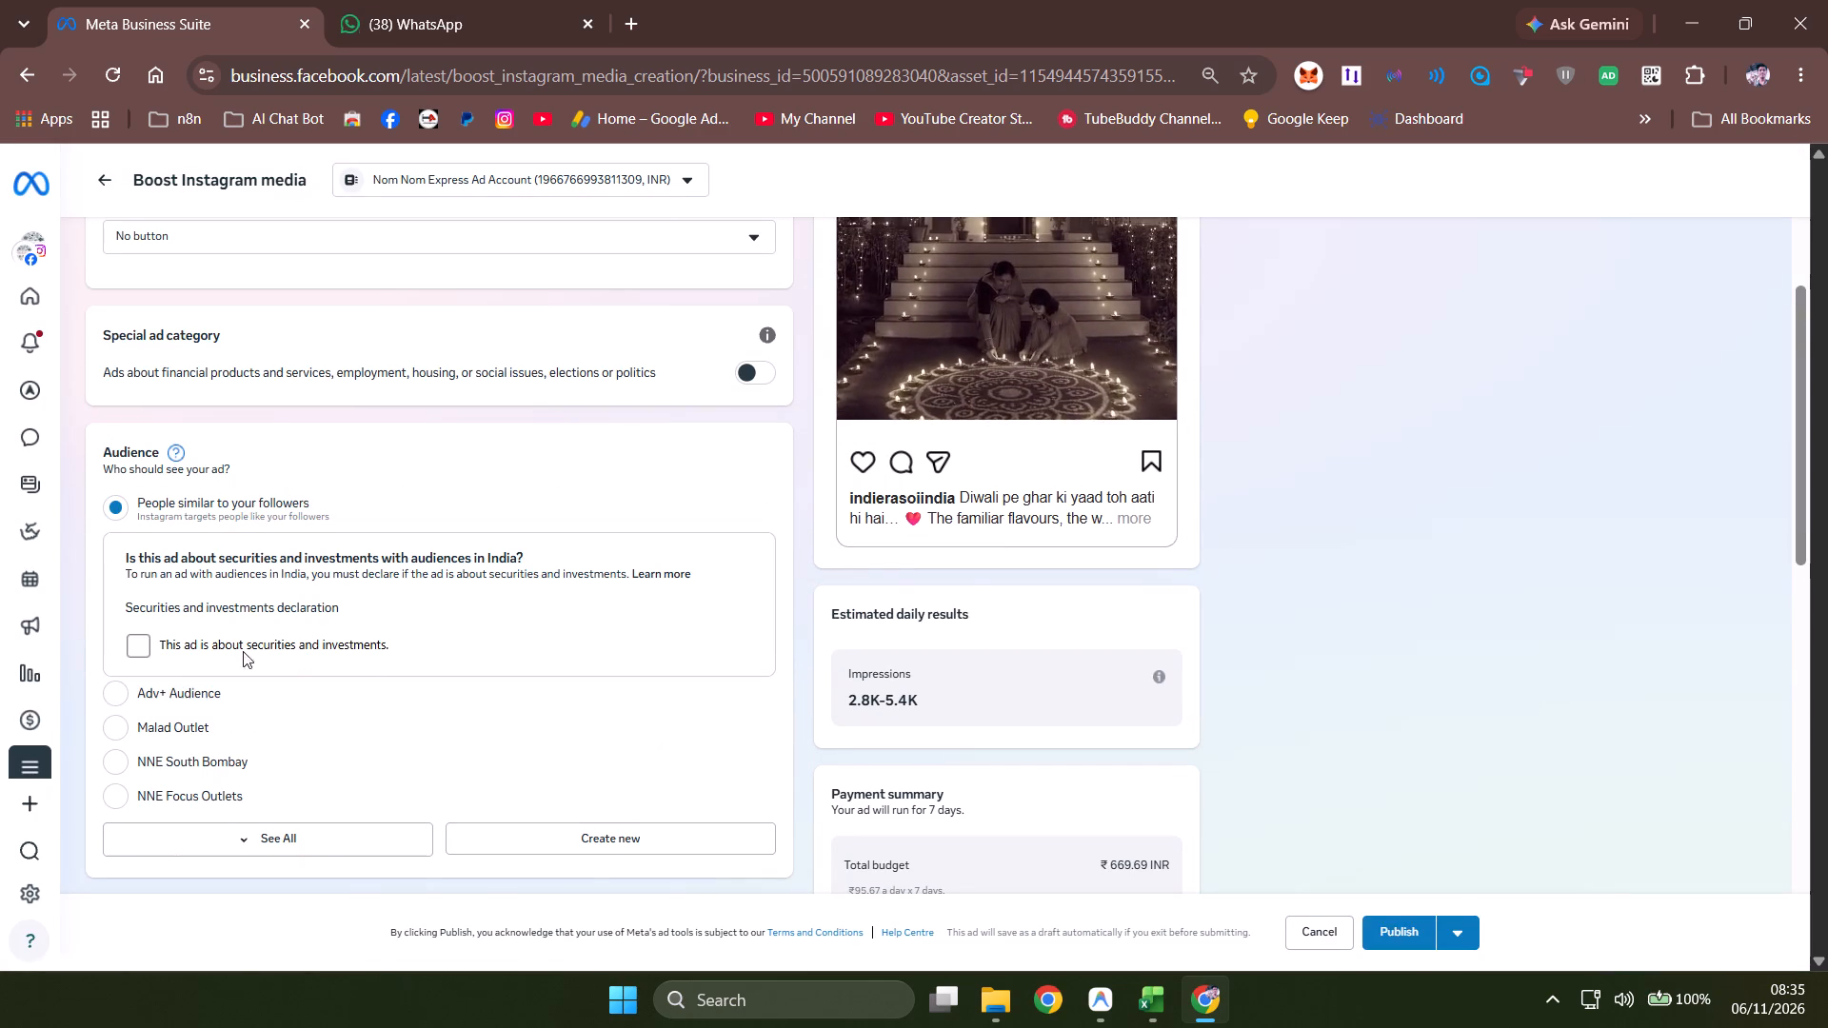
click(179, 704)
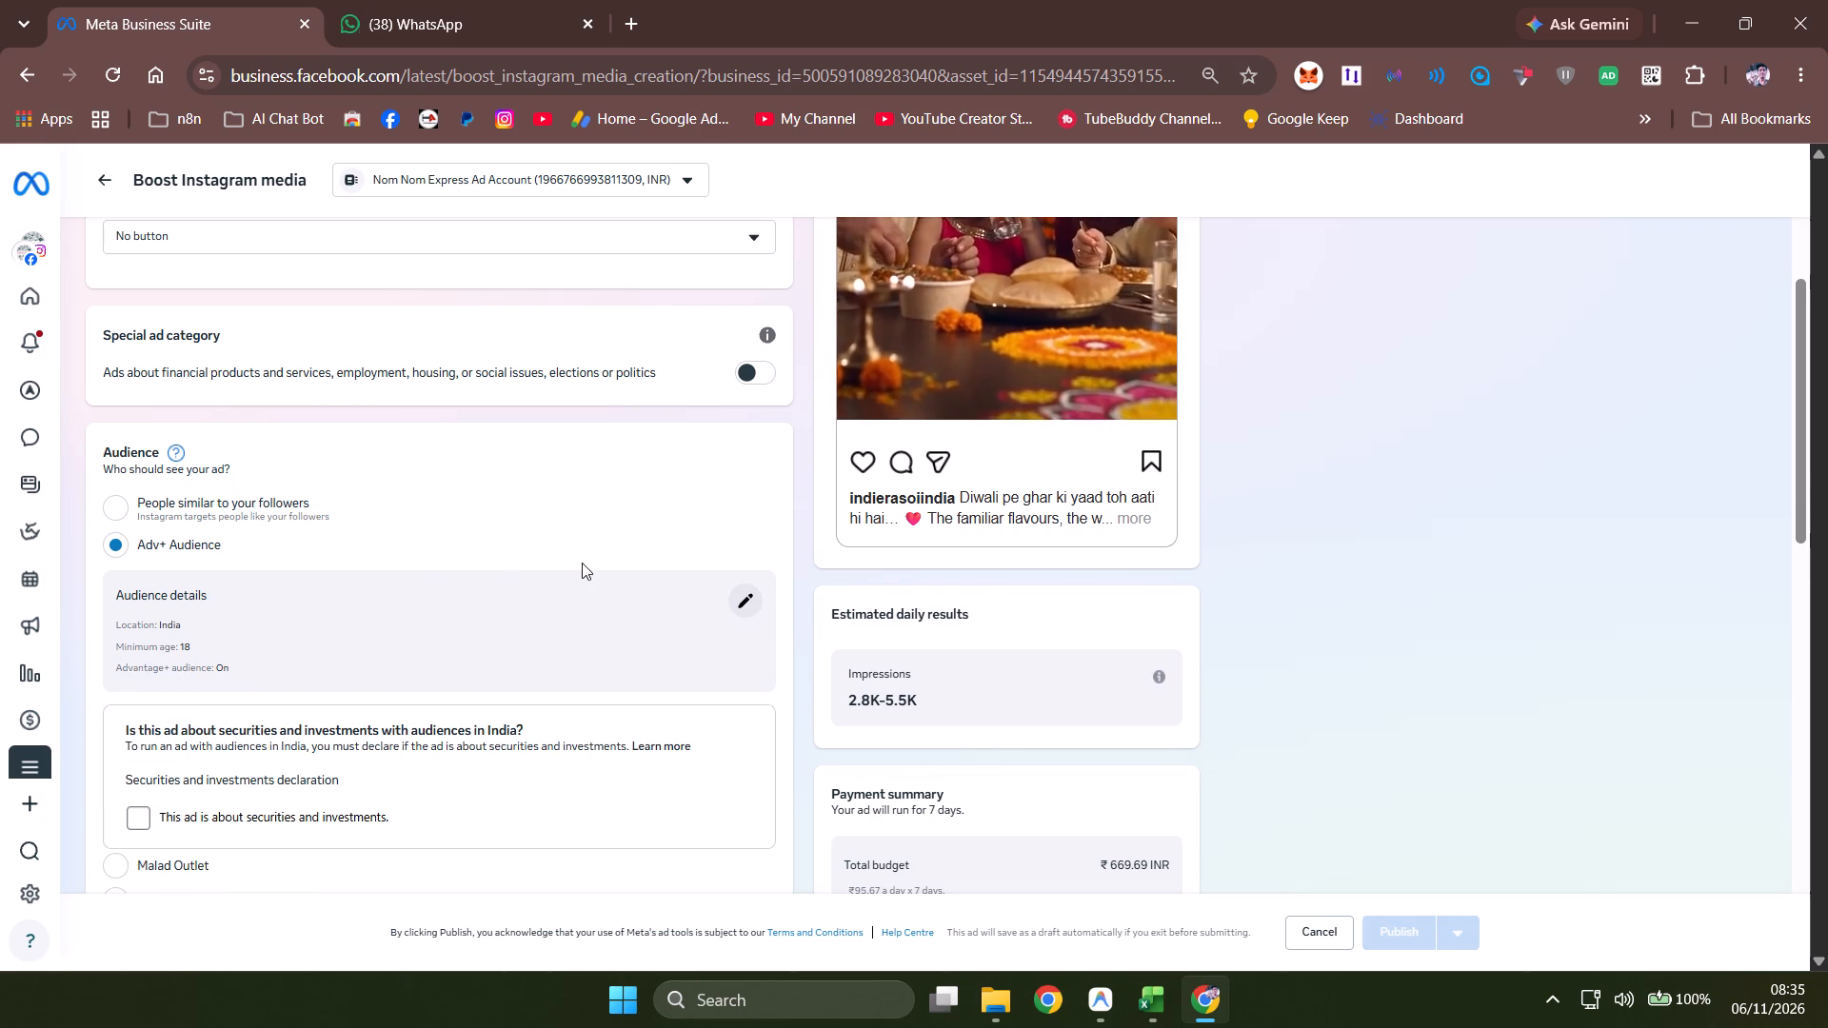
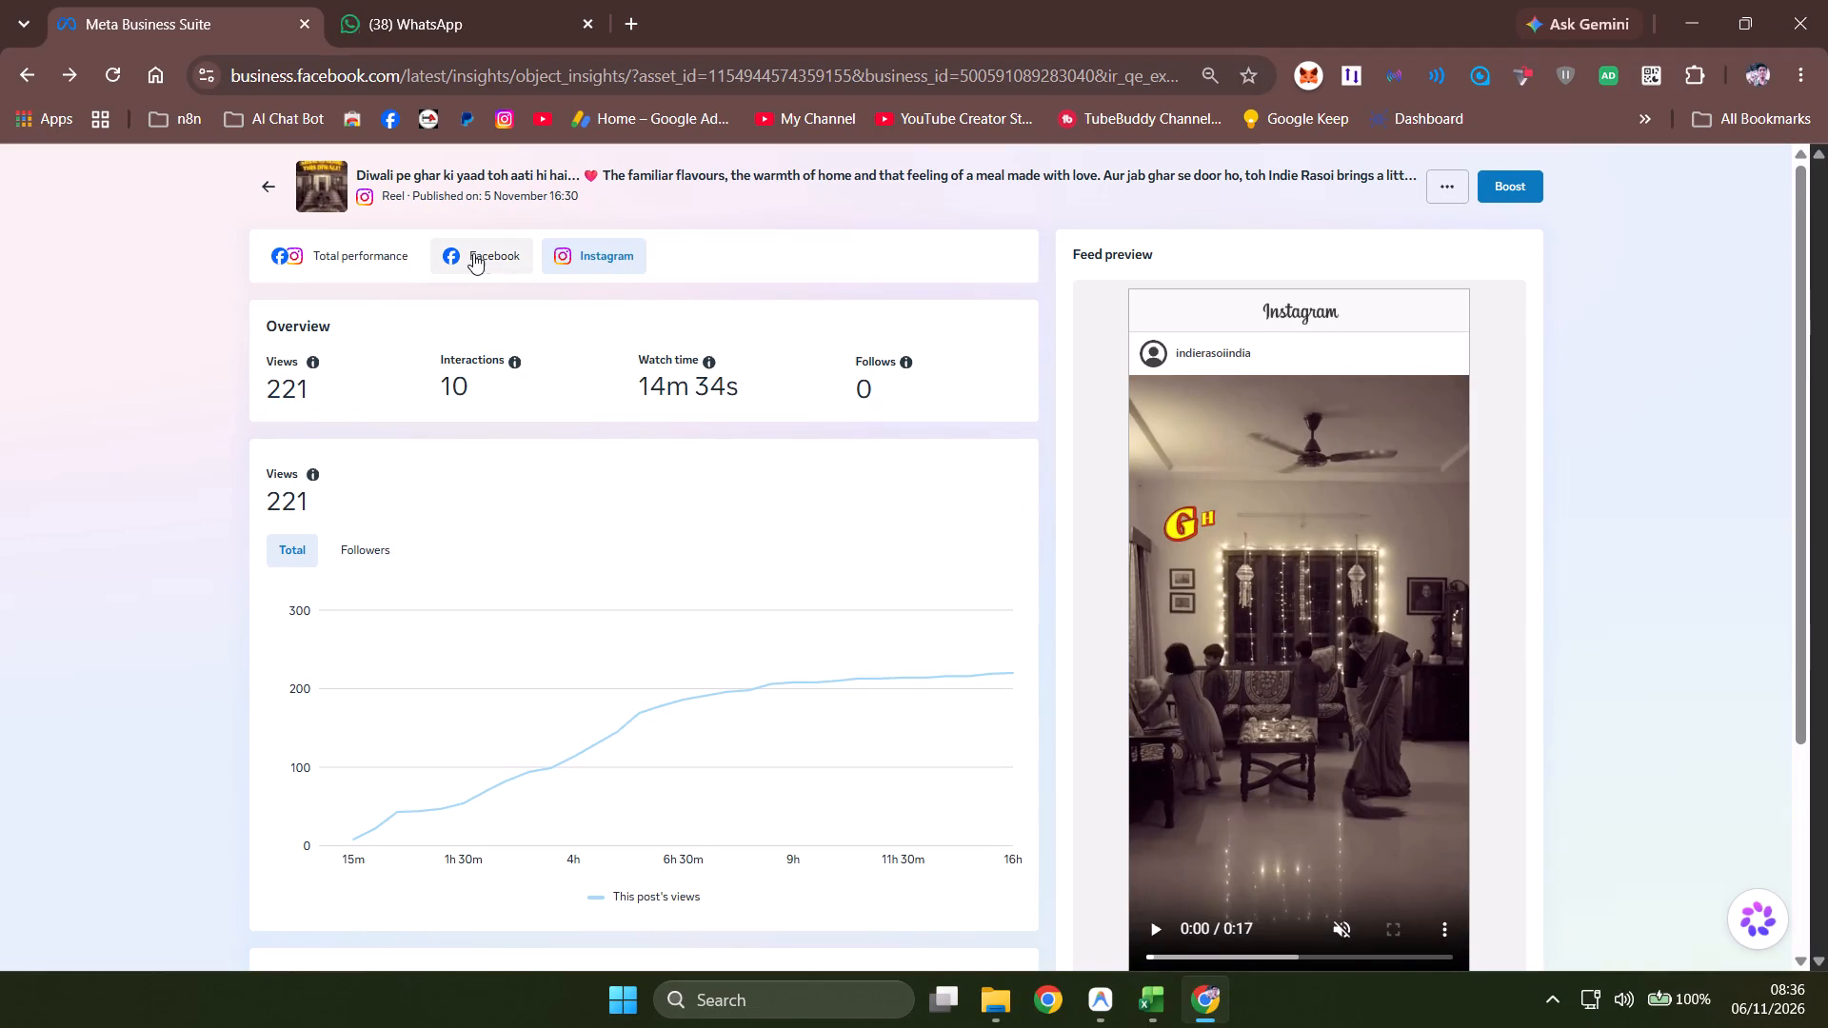
Switch the Diwali reel's insights to its Facebook version and start a boost for that reel.
scroll(1208, 679, down, 4)
click(450, 249)
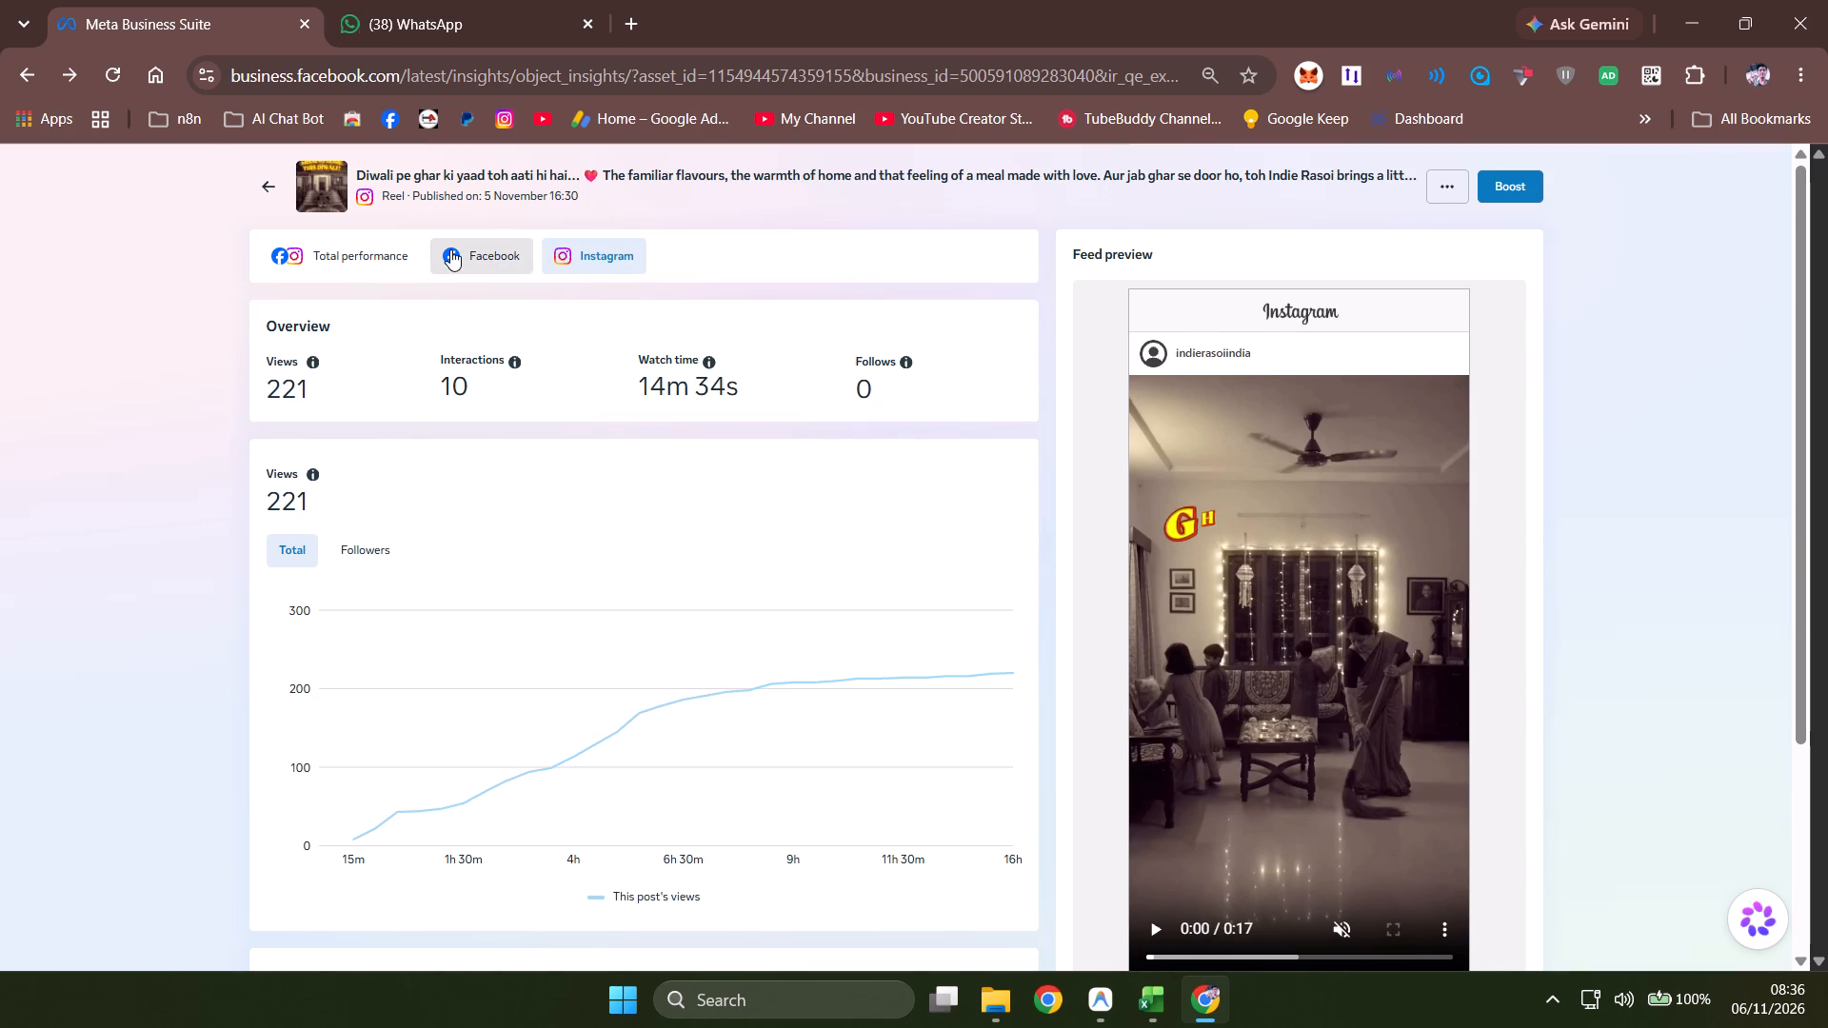
click(1487, 197)
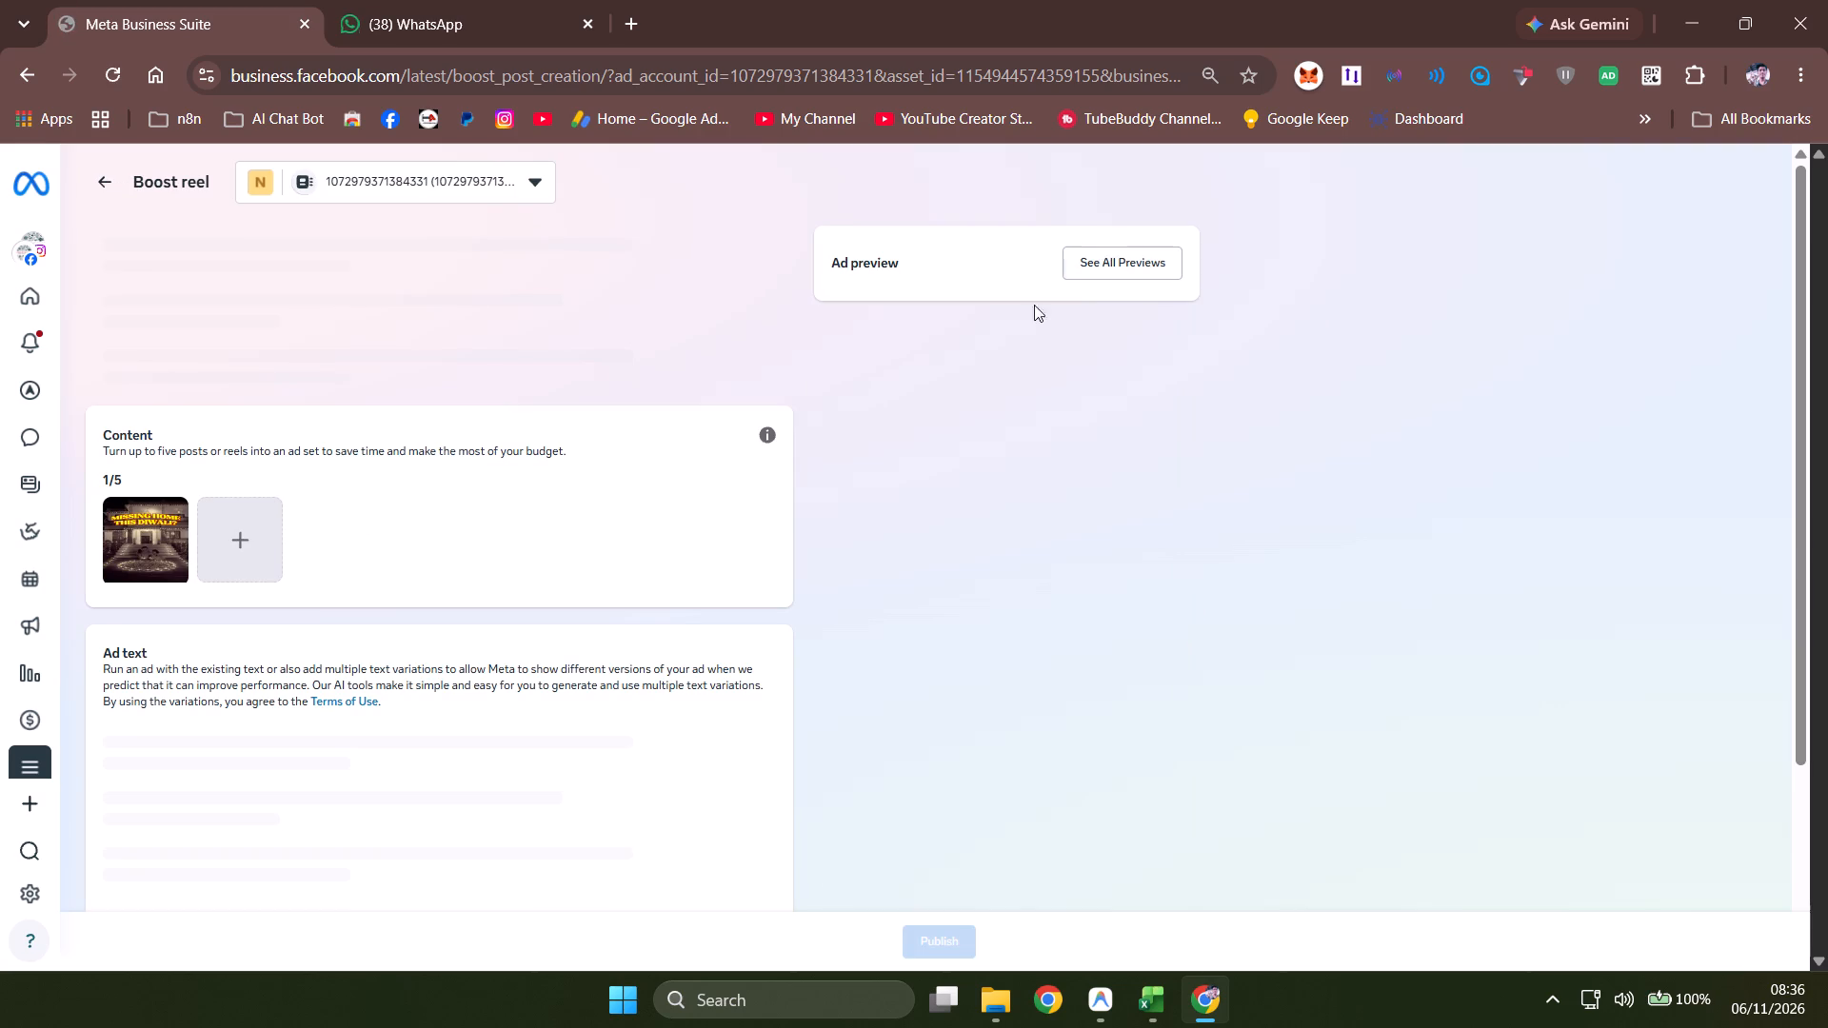
Open the goal options for the Diwali reel's boost.
click(714, 320)
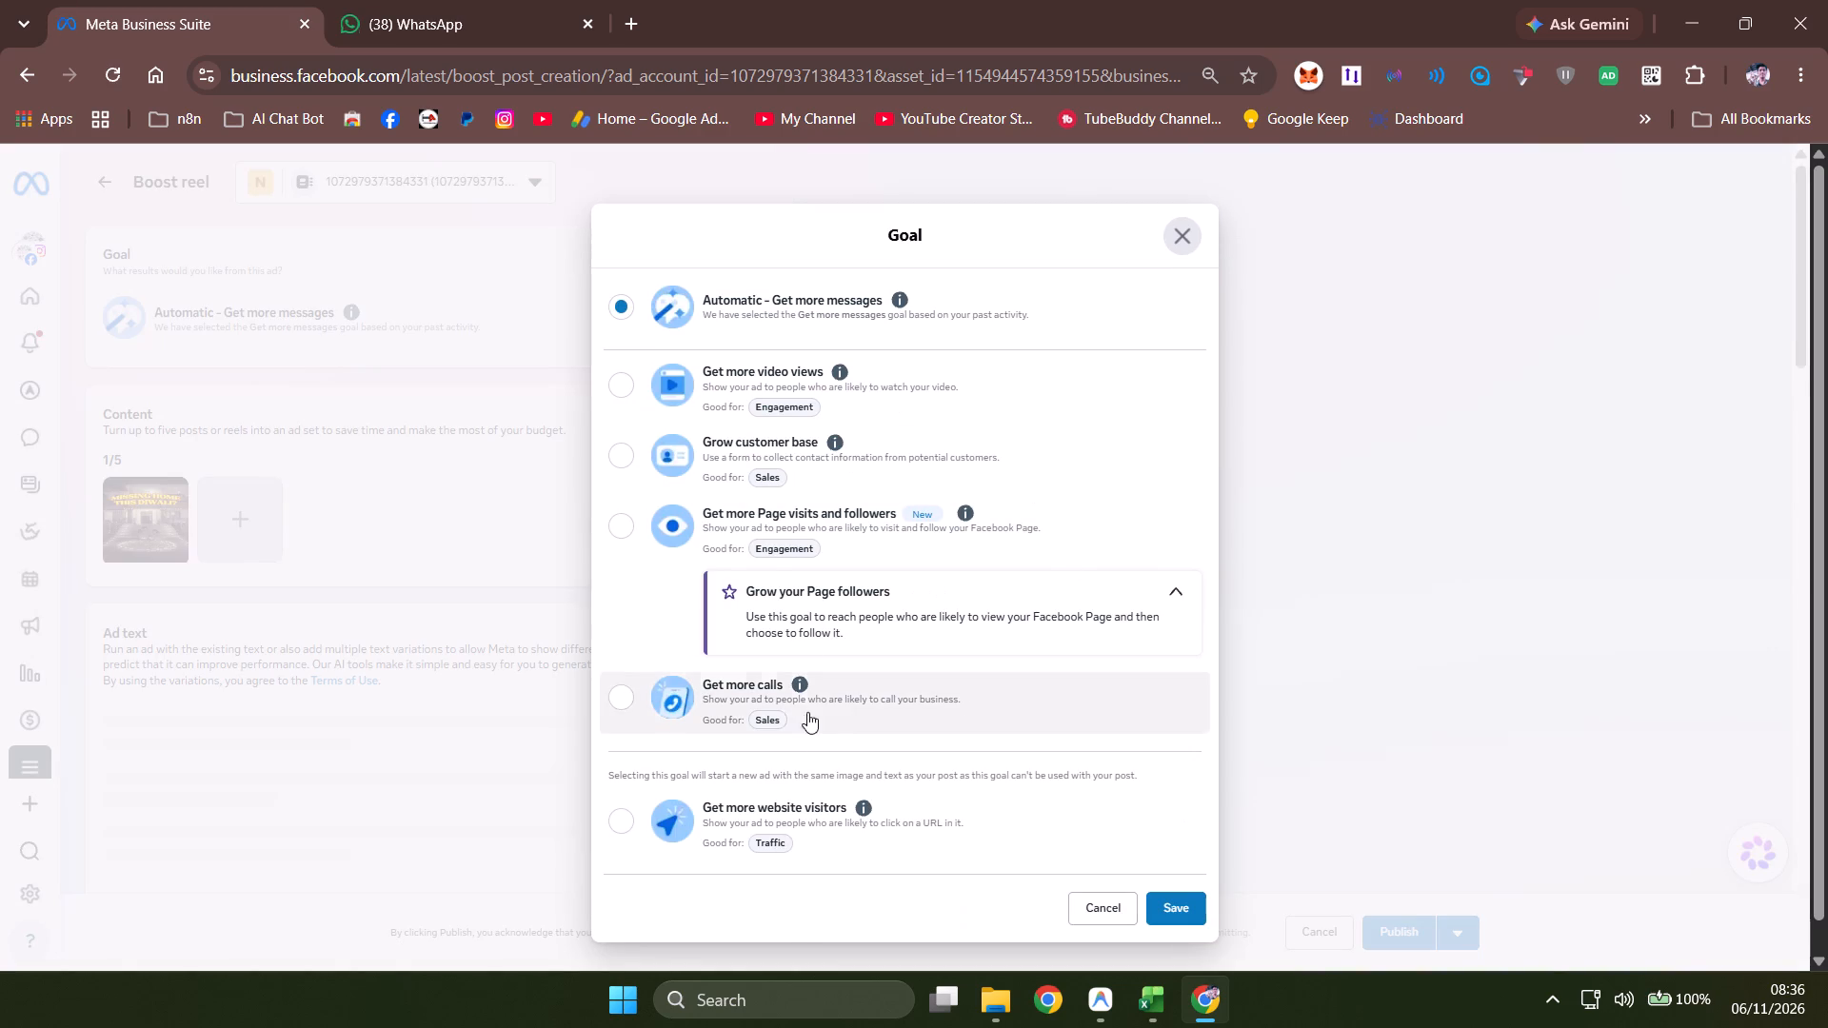
Change the boost goal to Get more video views and save it.
click(798, 510)
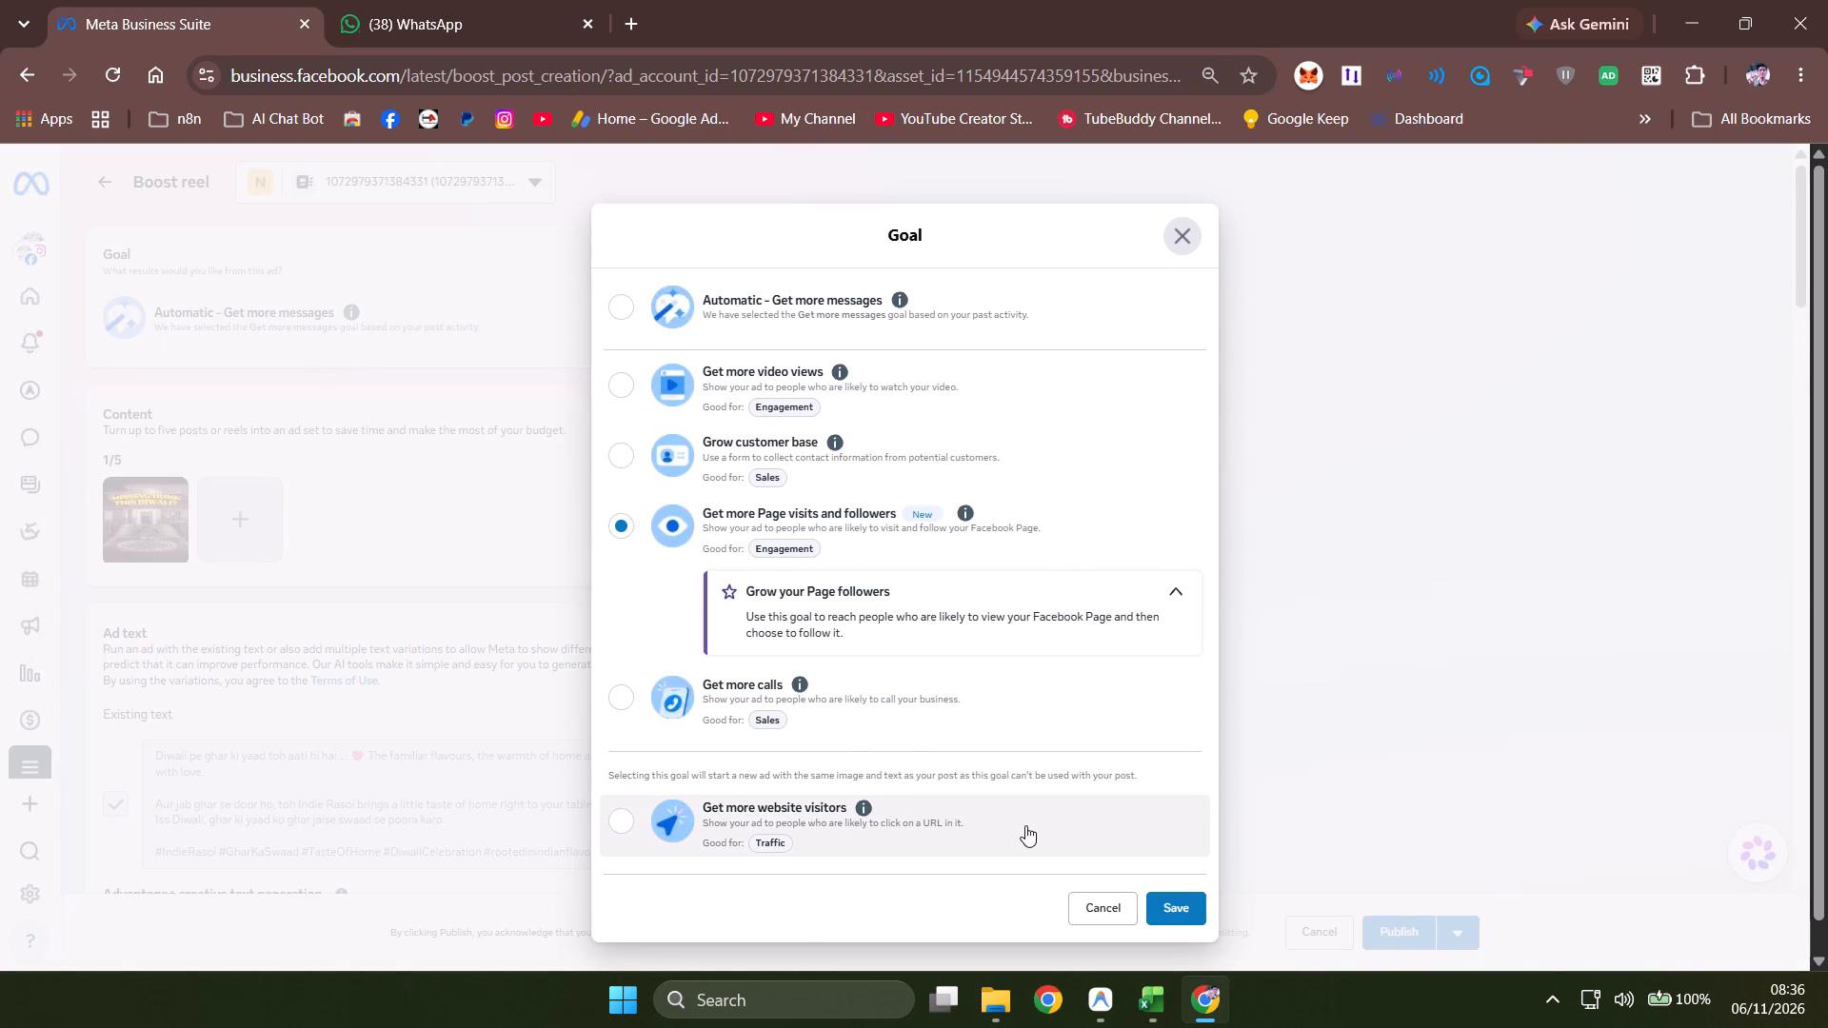
scroll(875, 619, down, 1)
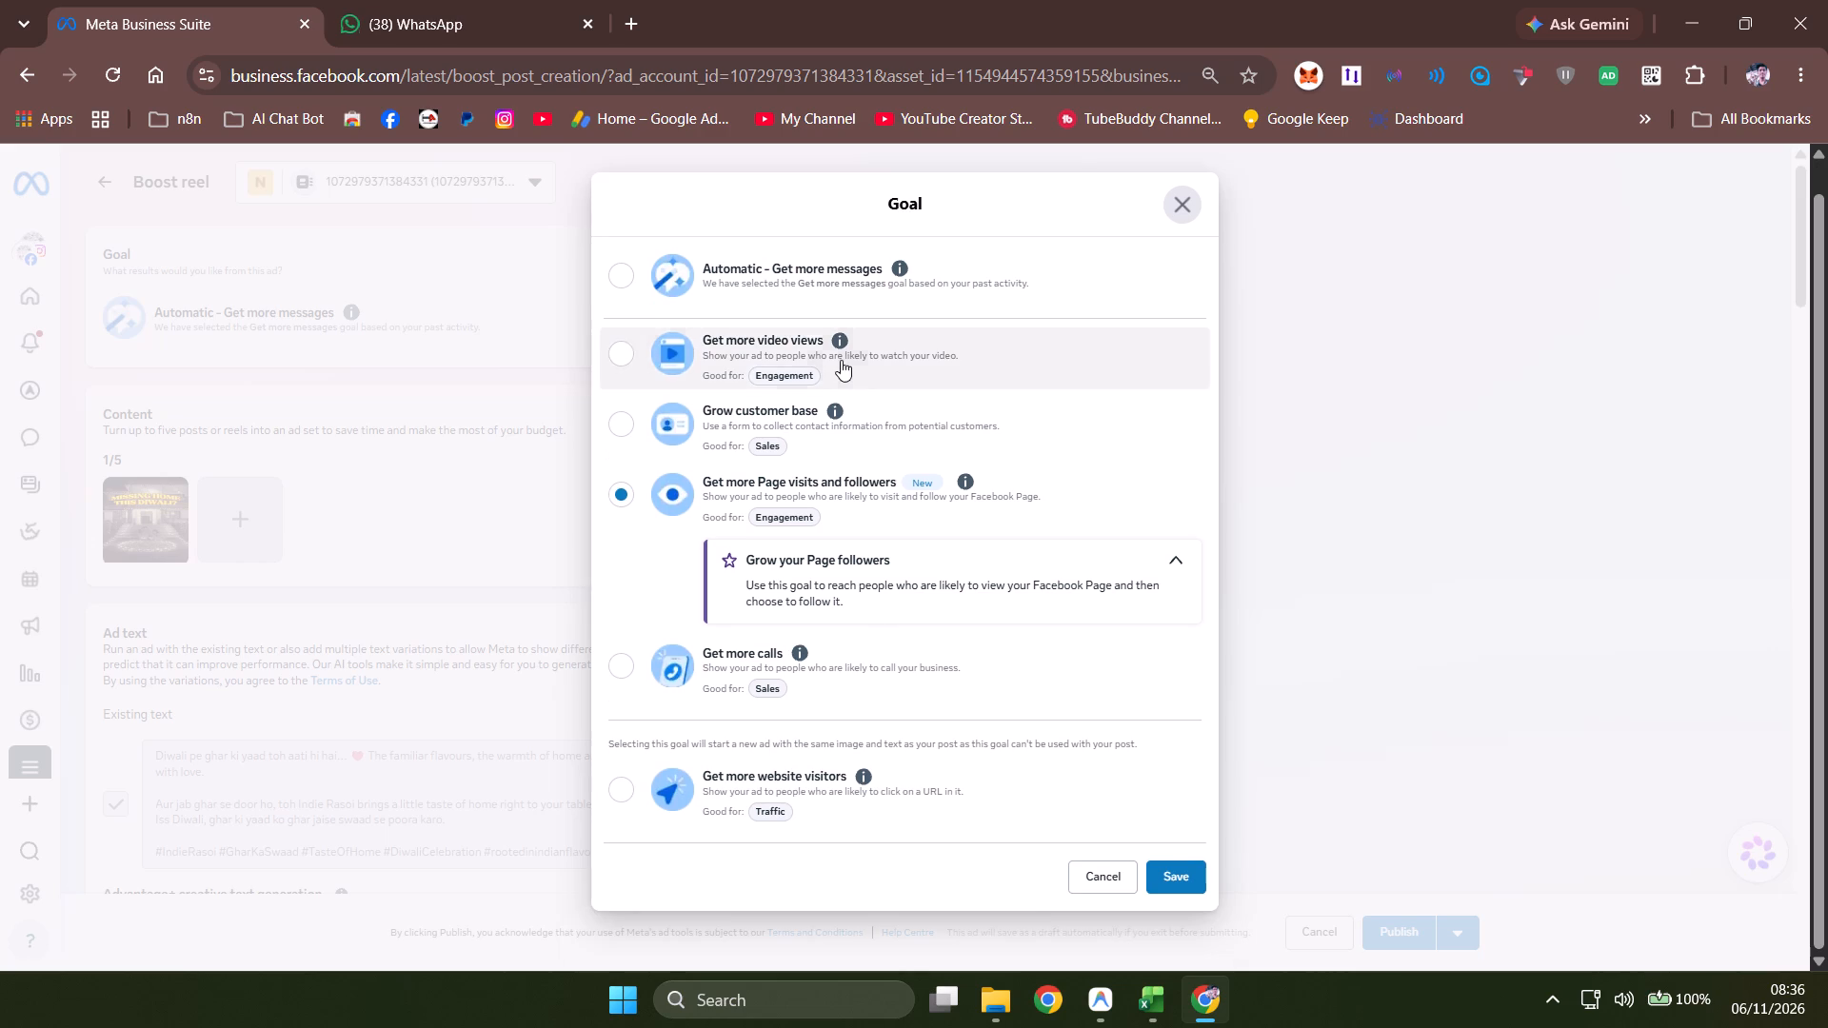
click(841, 360)
click(1176, 865)
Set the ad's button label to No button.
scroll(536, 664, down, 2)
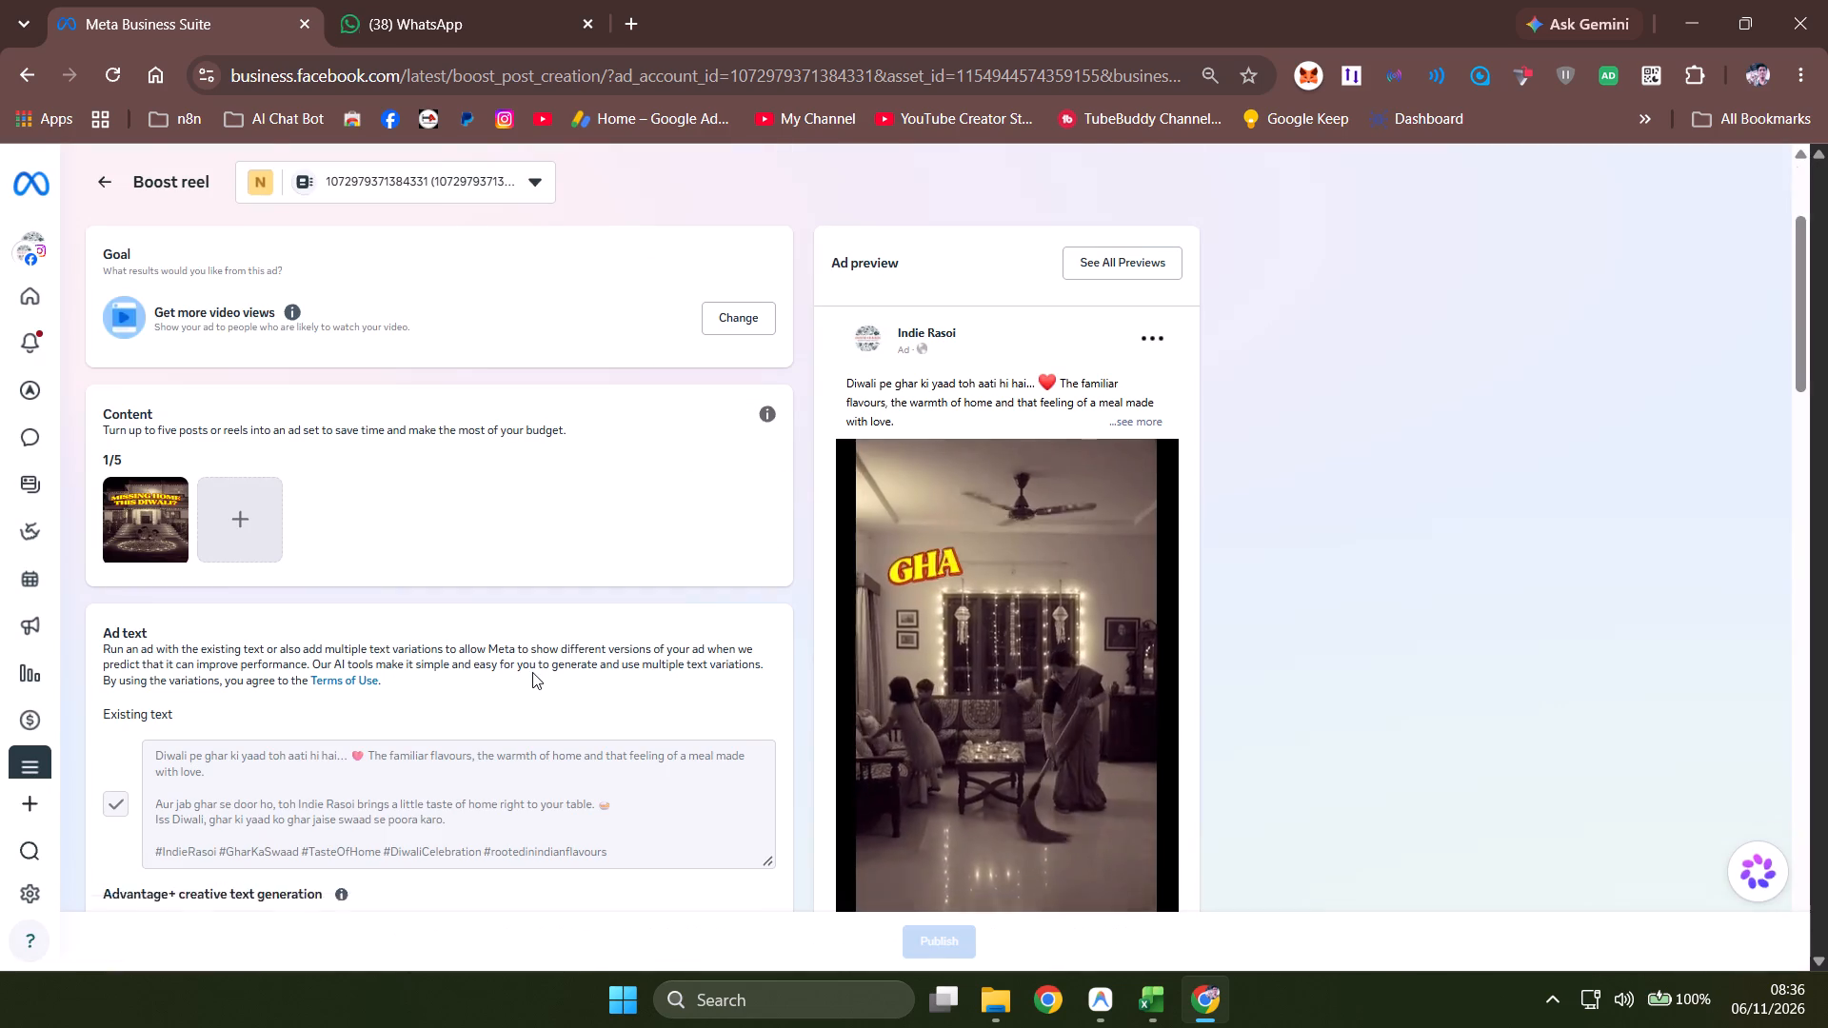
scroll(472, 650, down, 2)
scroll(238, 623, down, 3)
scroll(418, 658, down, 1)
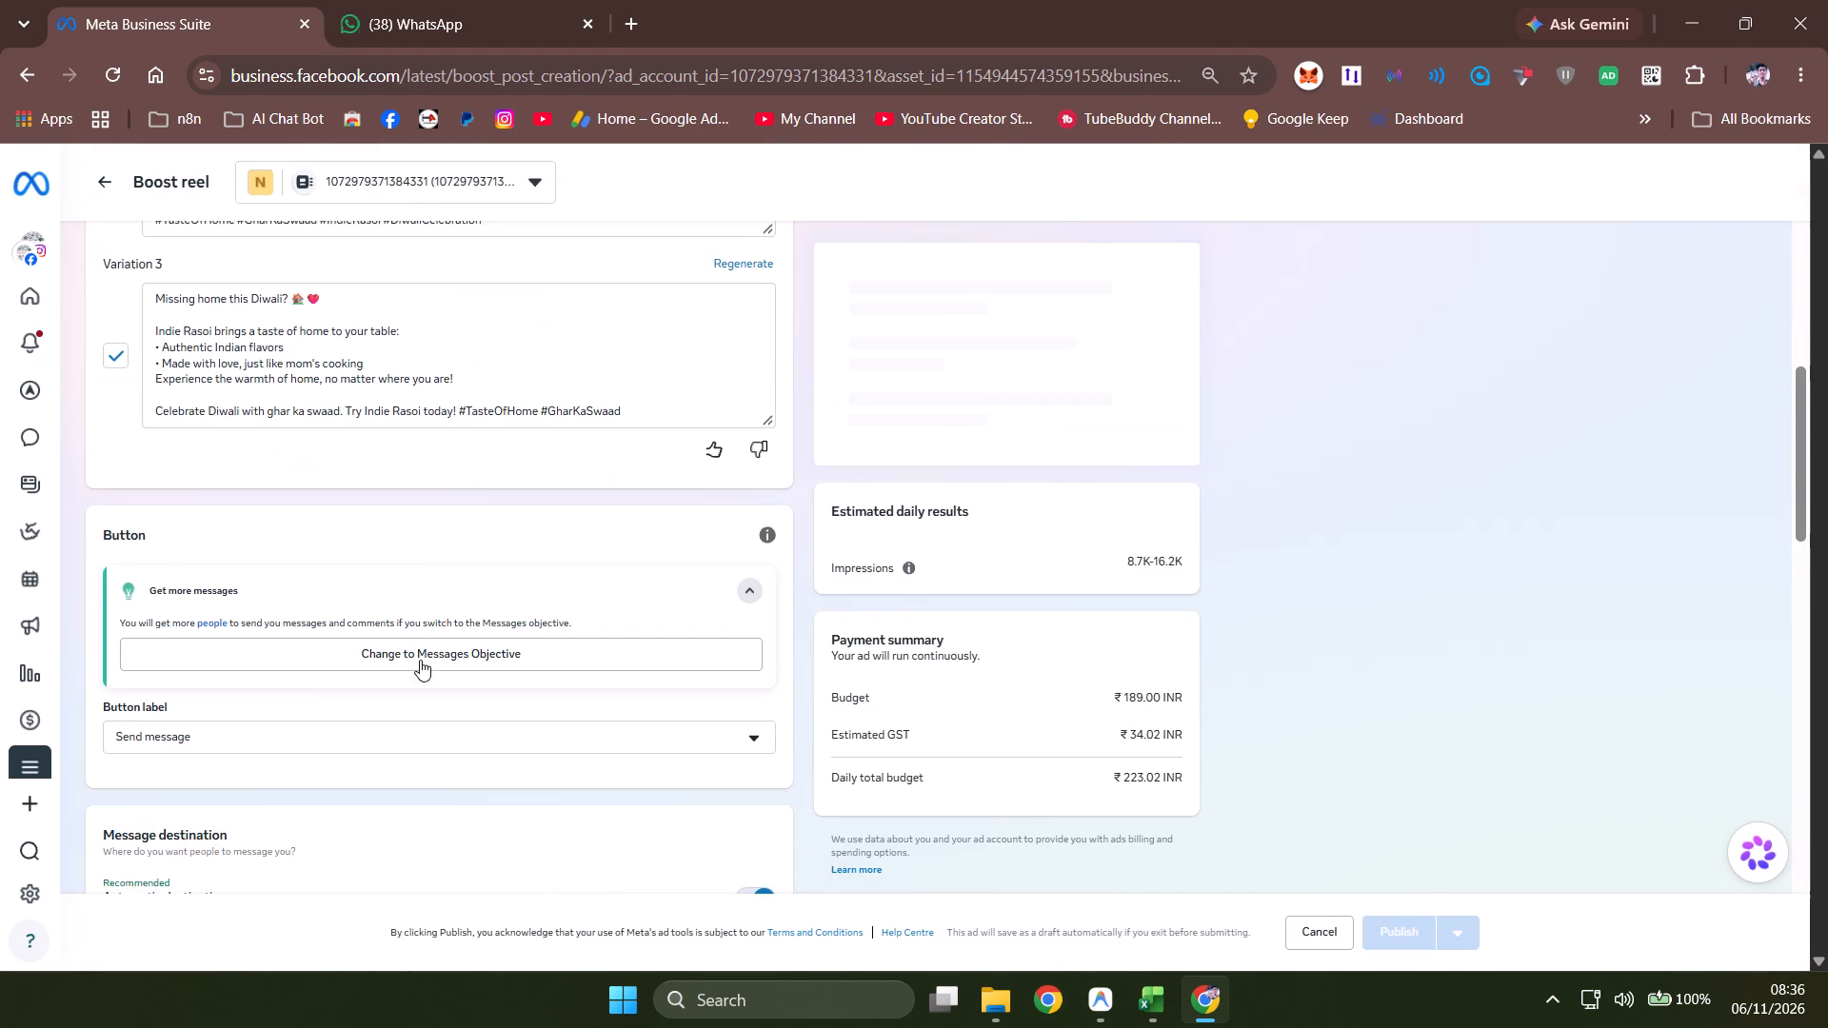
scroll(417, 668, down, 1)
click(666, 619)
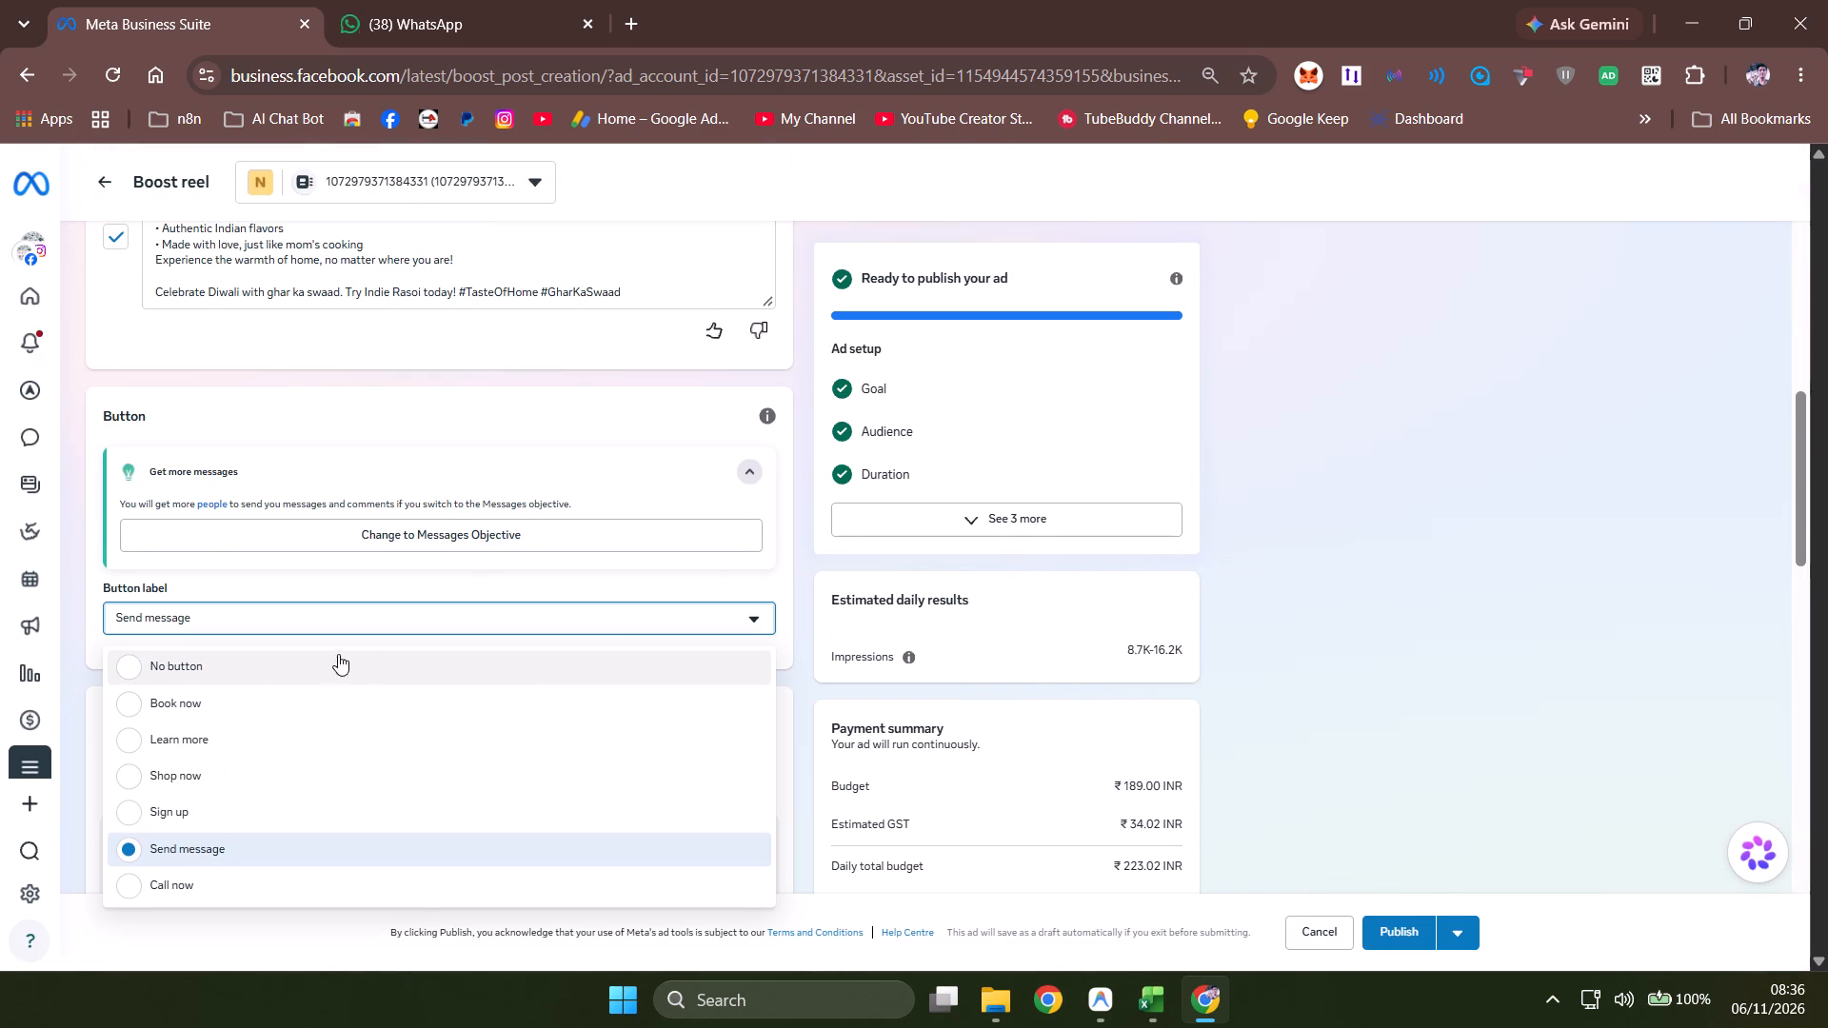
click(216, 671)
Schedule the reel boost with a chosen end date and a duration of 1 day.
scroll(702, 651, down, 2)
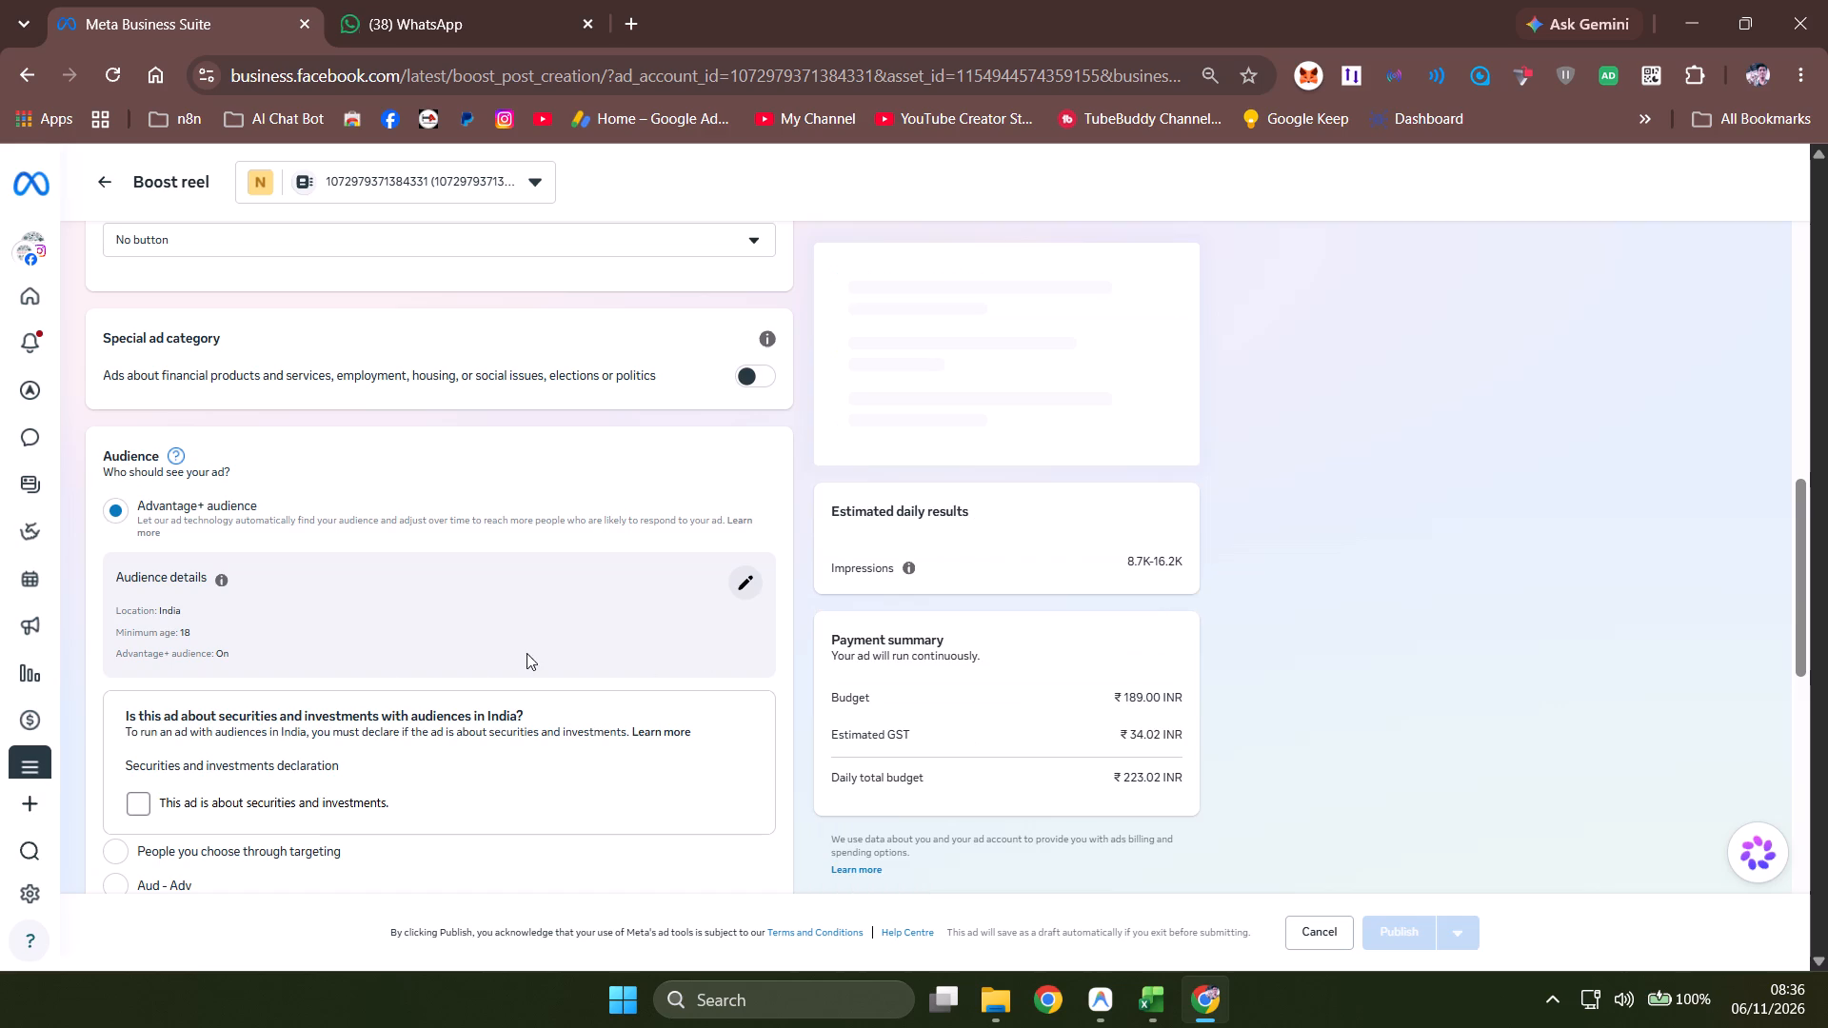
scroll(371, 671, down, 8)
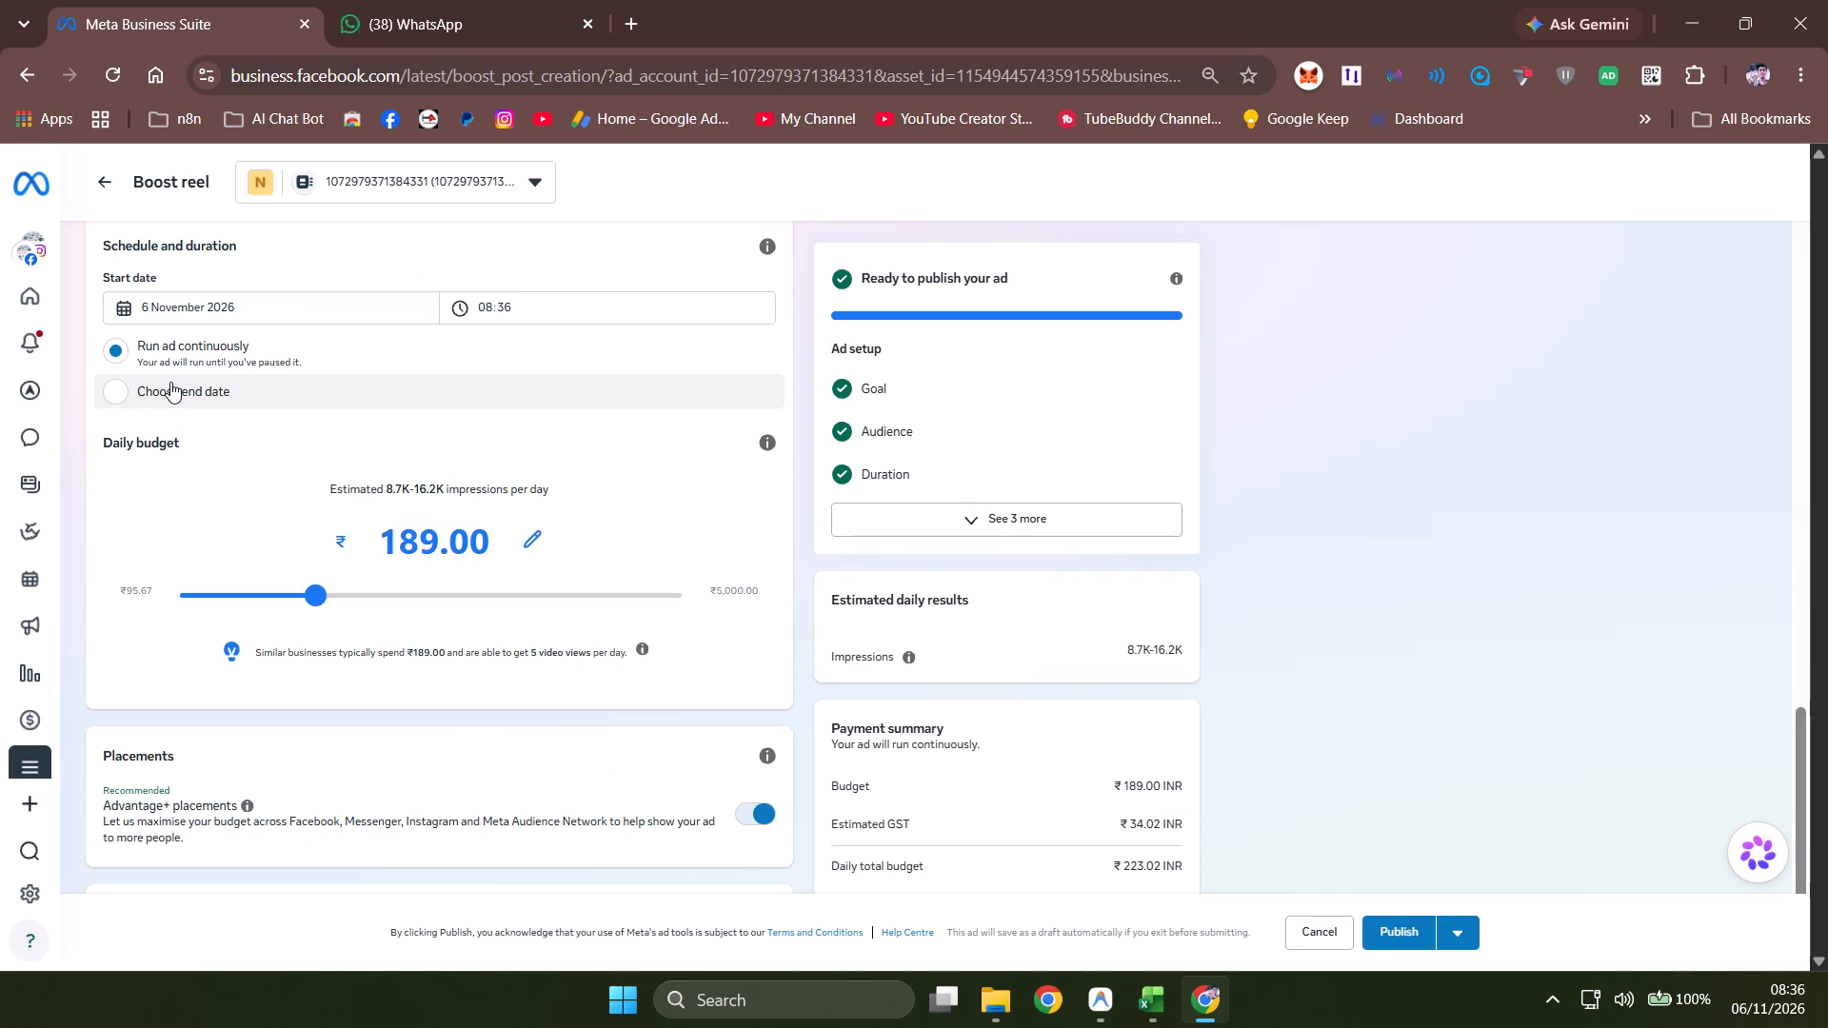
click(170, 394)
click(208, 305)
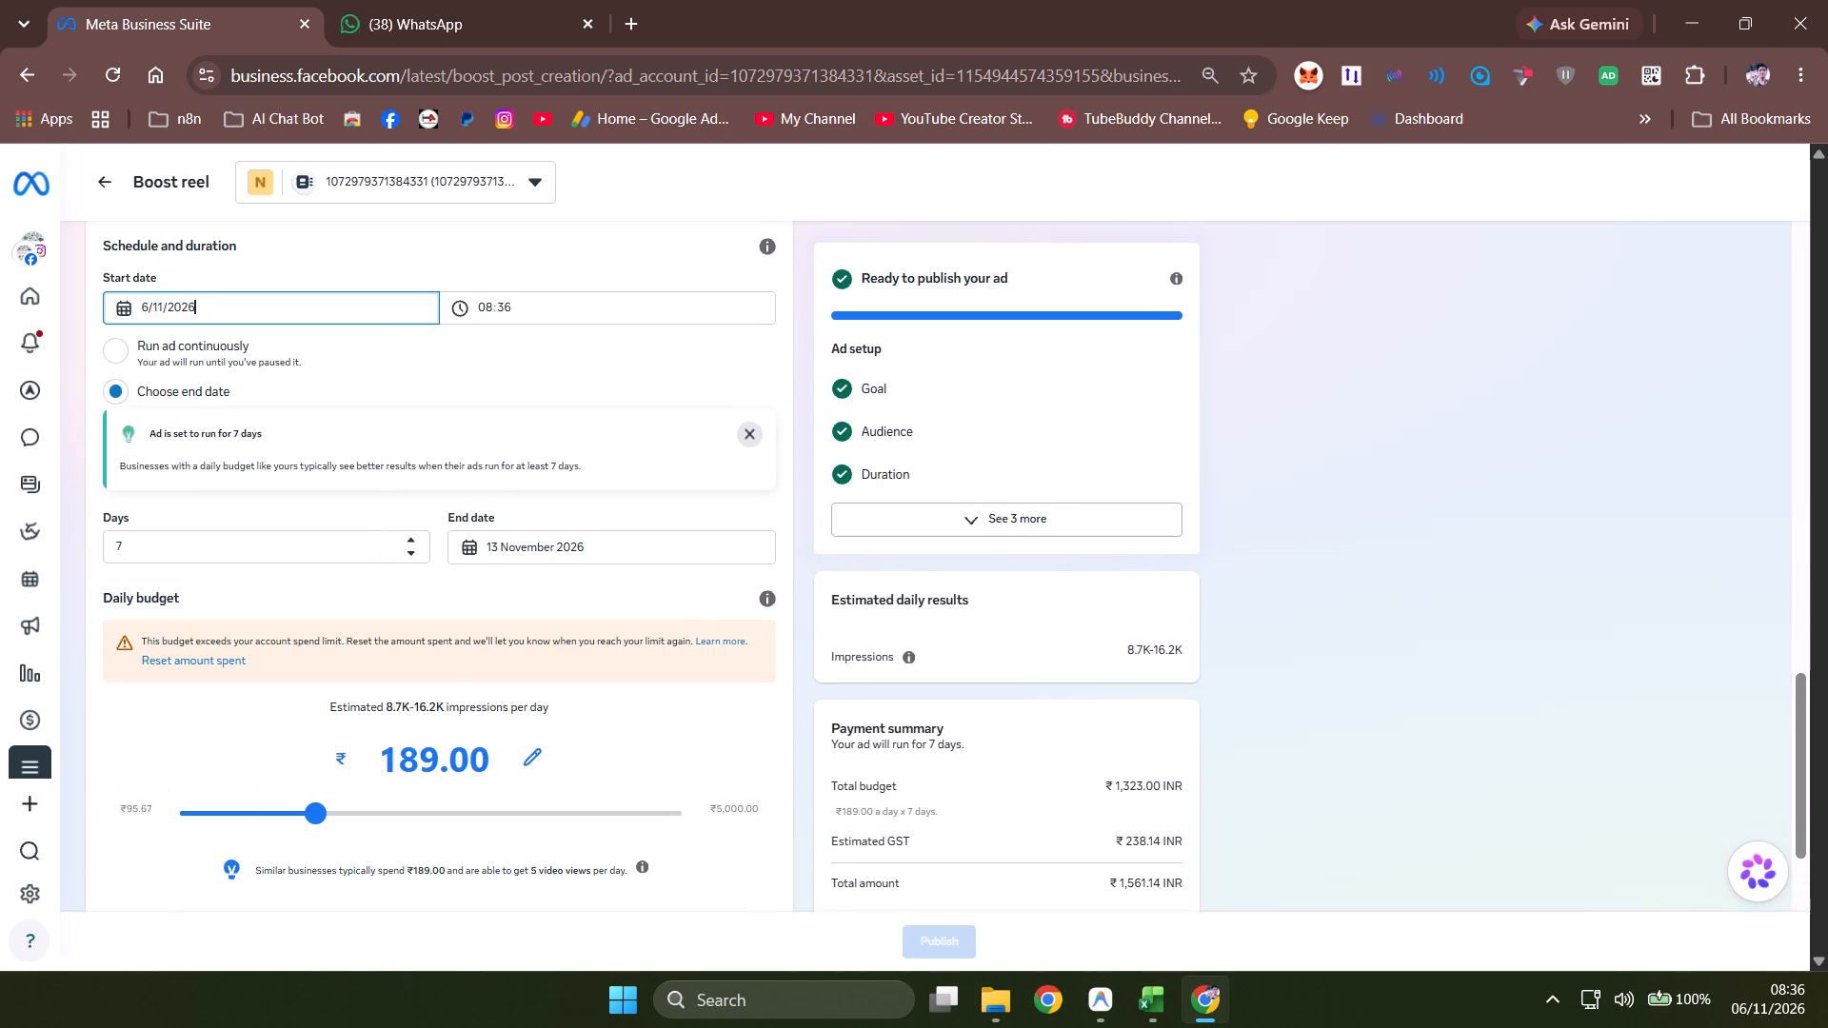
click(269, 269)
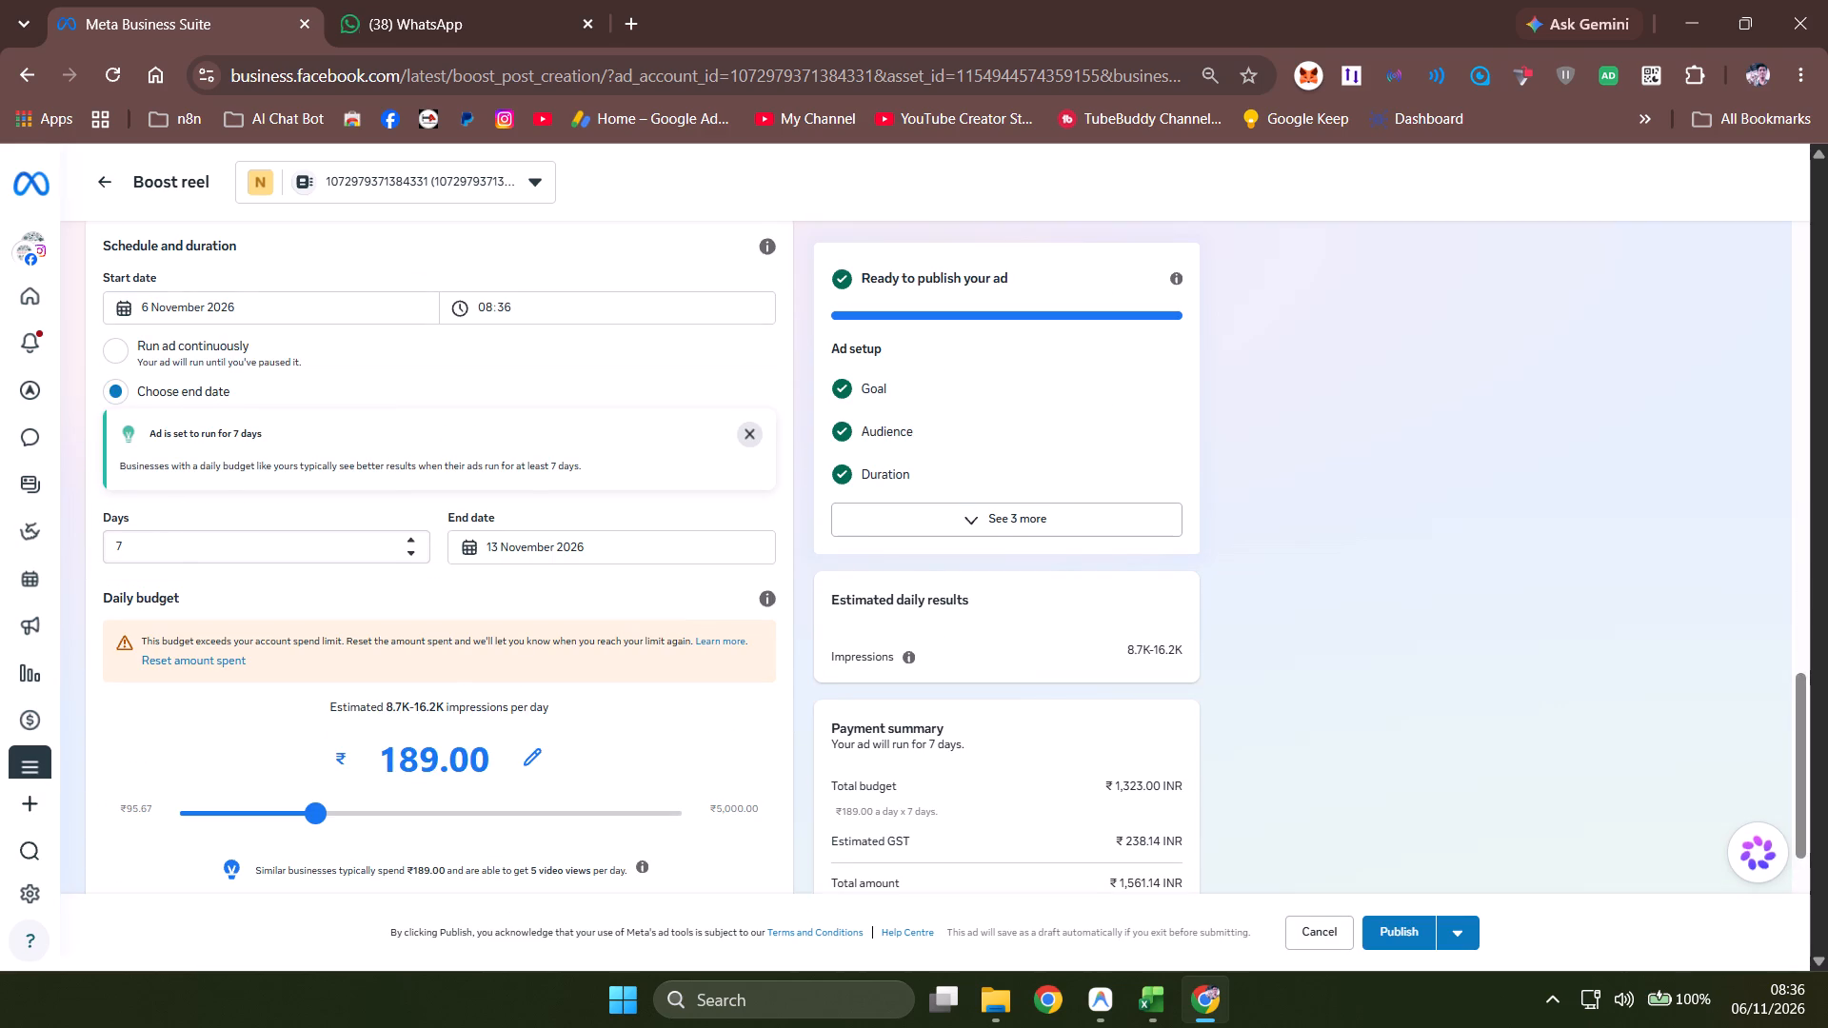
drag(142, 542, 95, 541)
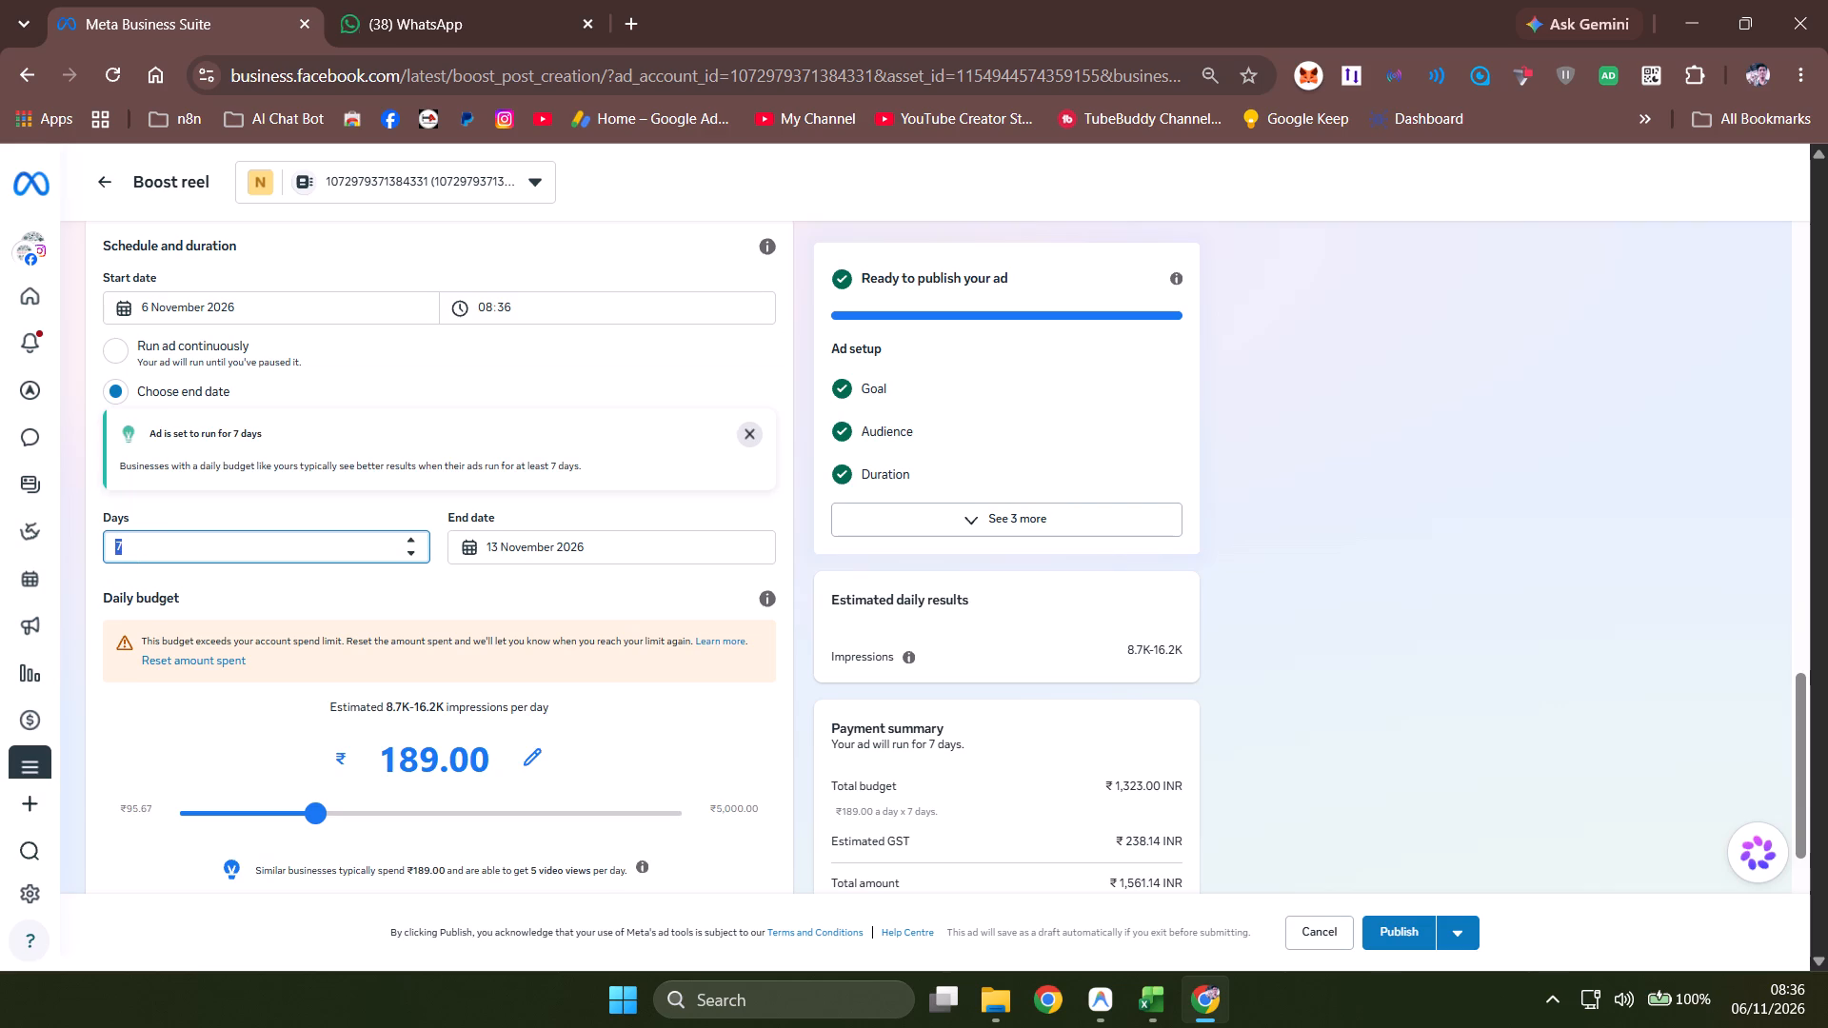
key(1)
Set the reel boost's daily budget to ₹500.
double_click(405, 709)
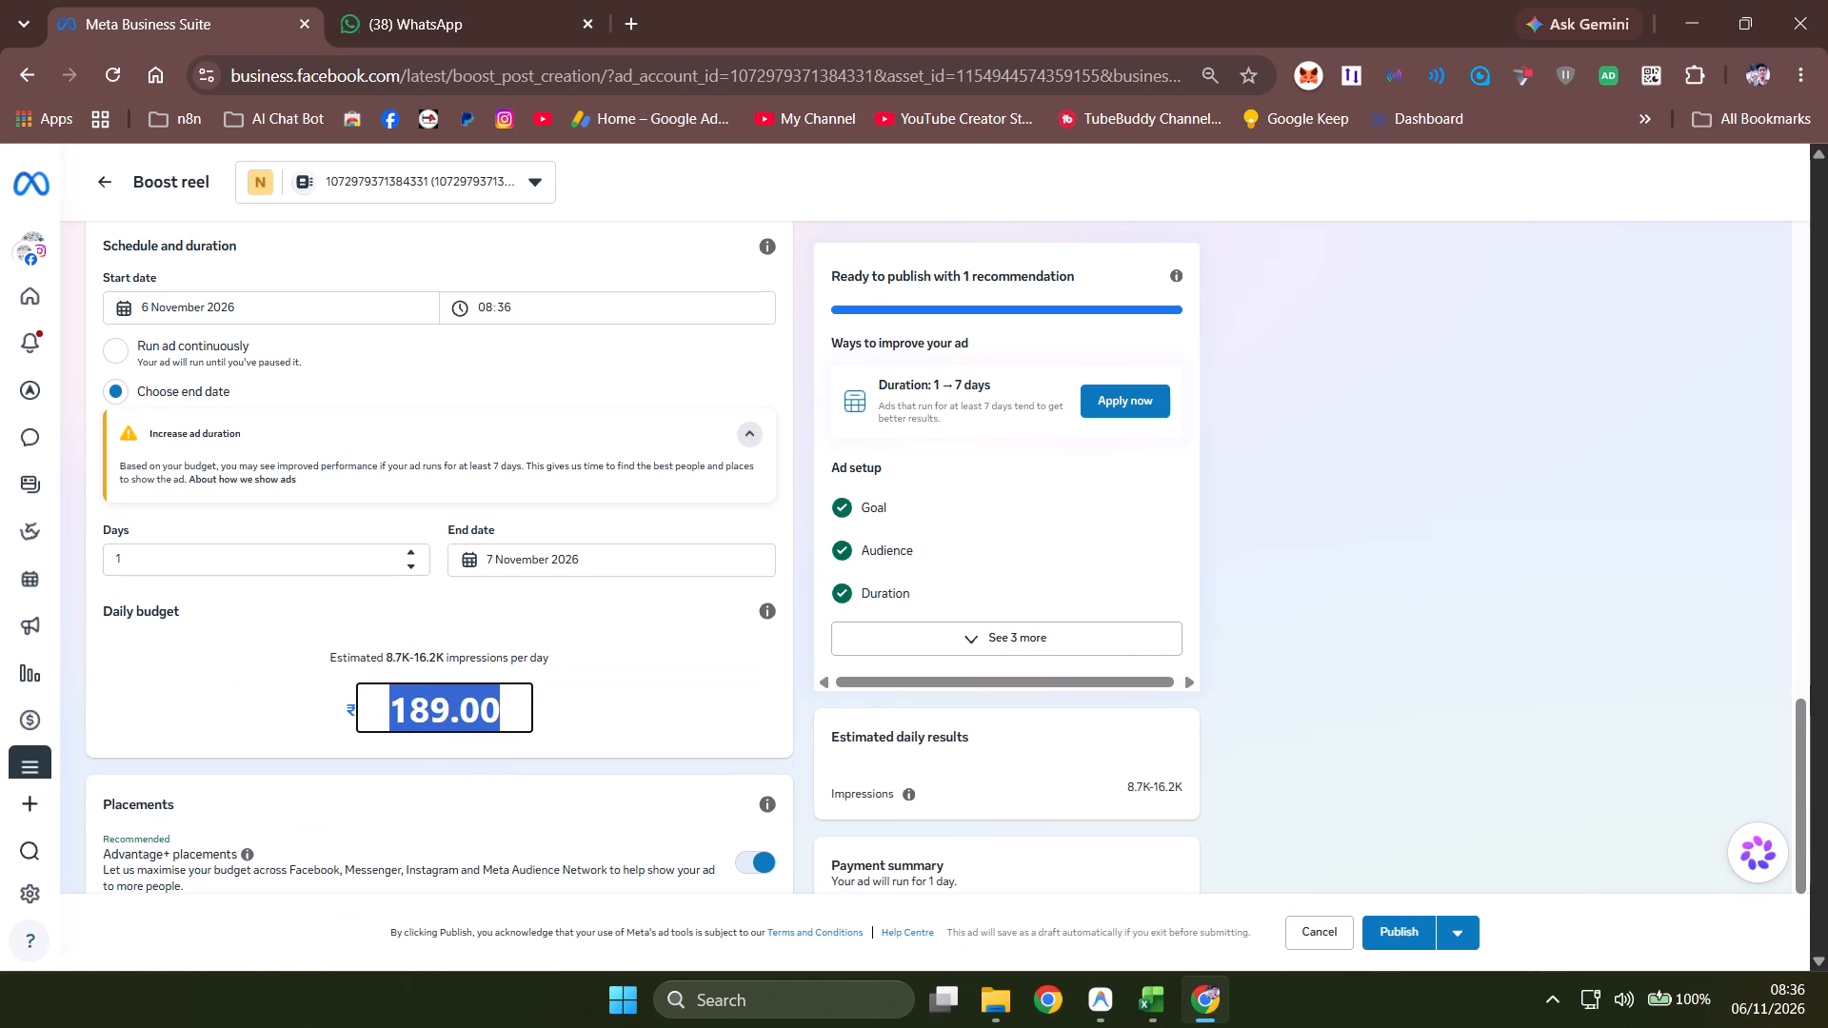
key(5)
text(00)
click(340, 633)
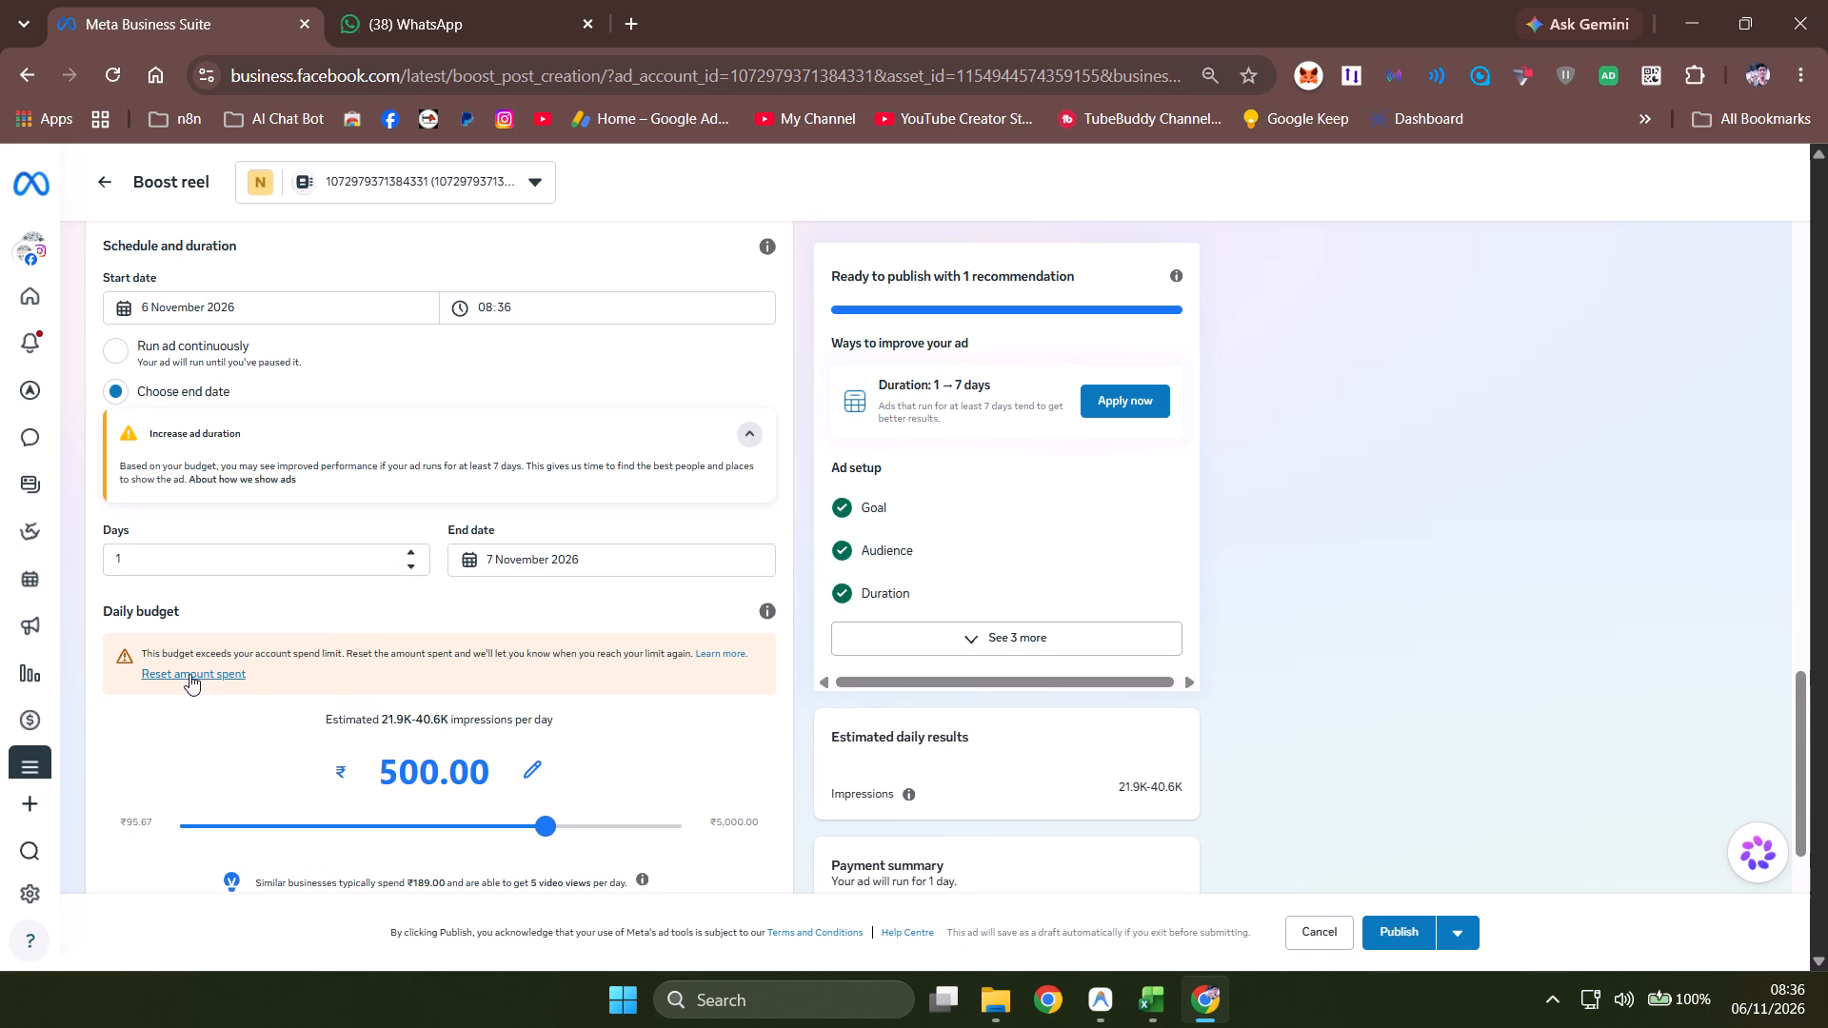
Switch the boost to the Nom Nom Express Ad Account.
click(437, 194)
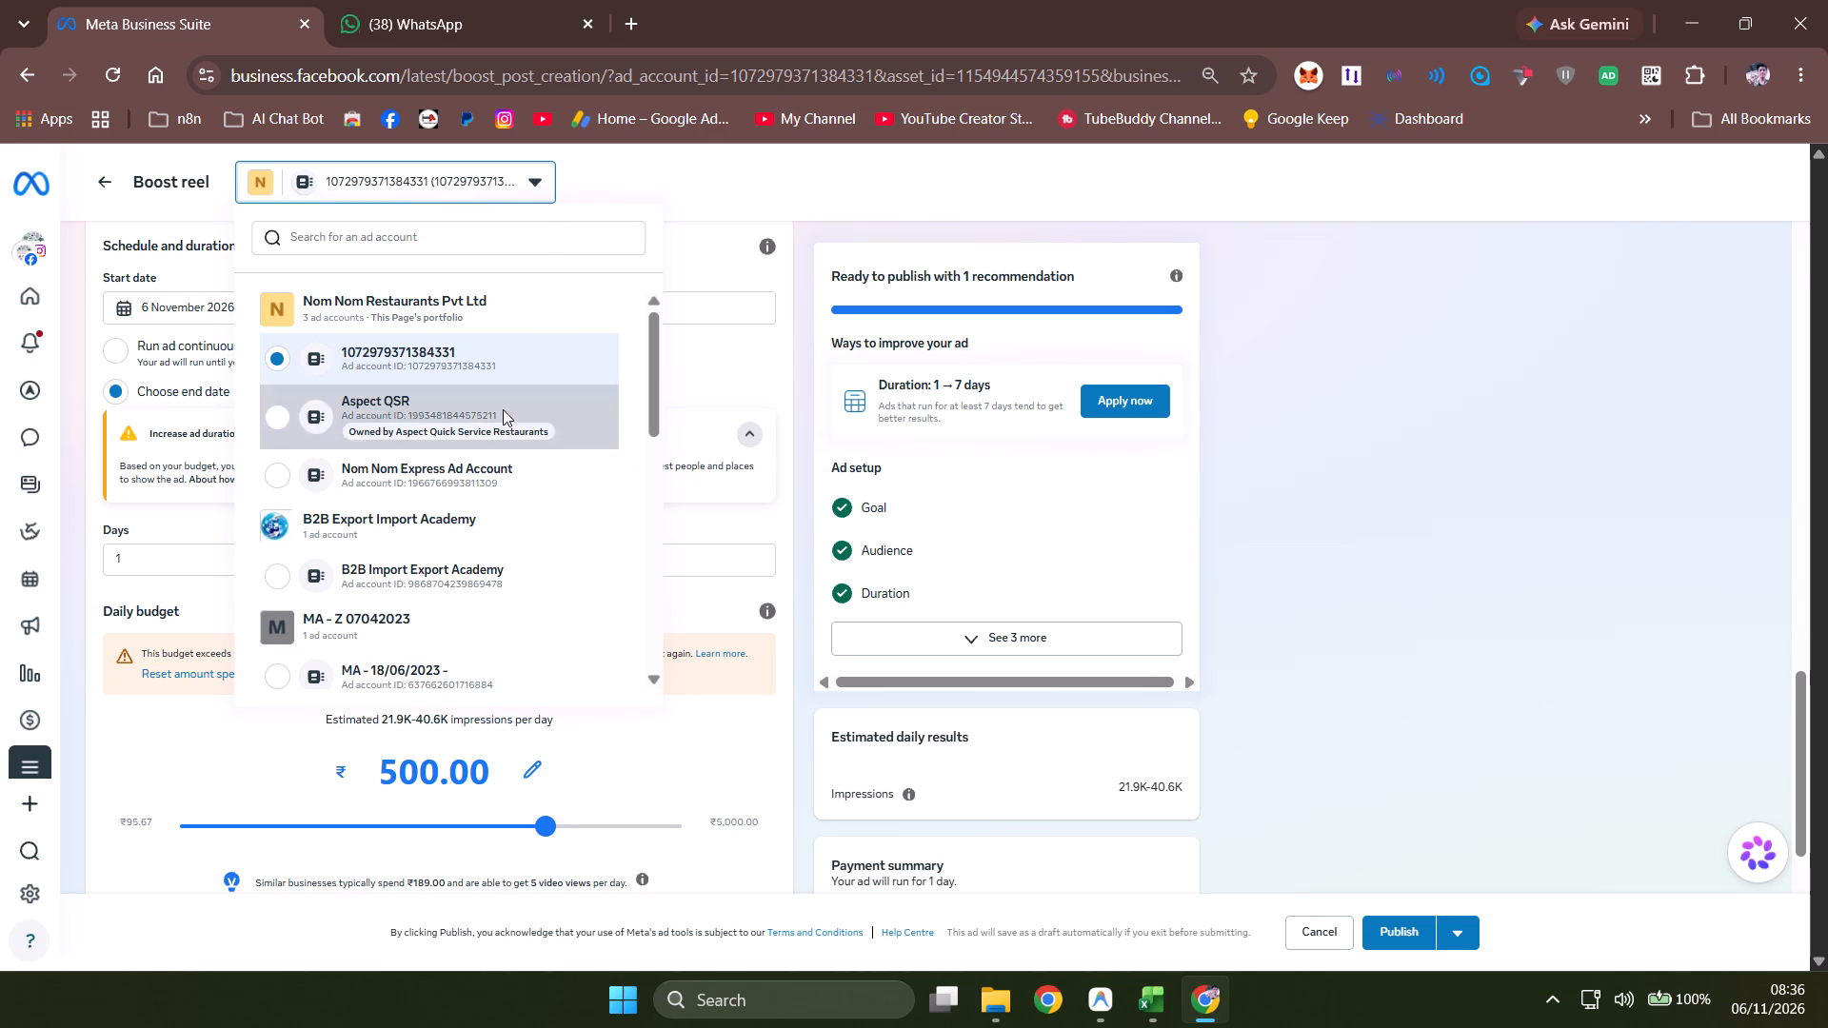
click(406, 483)
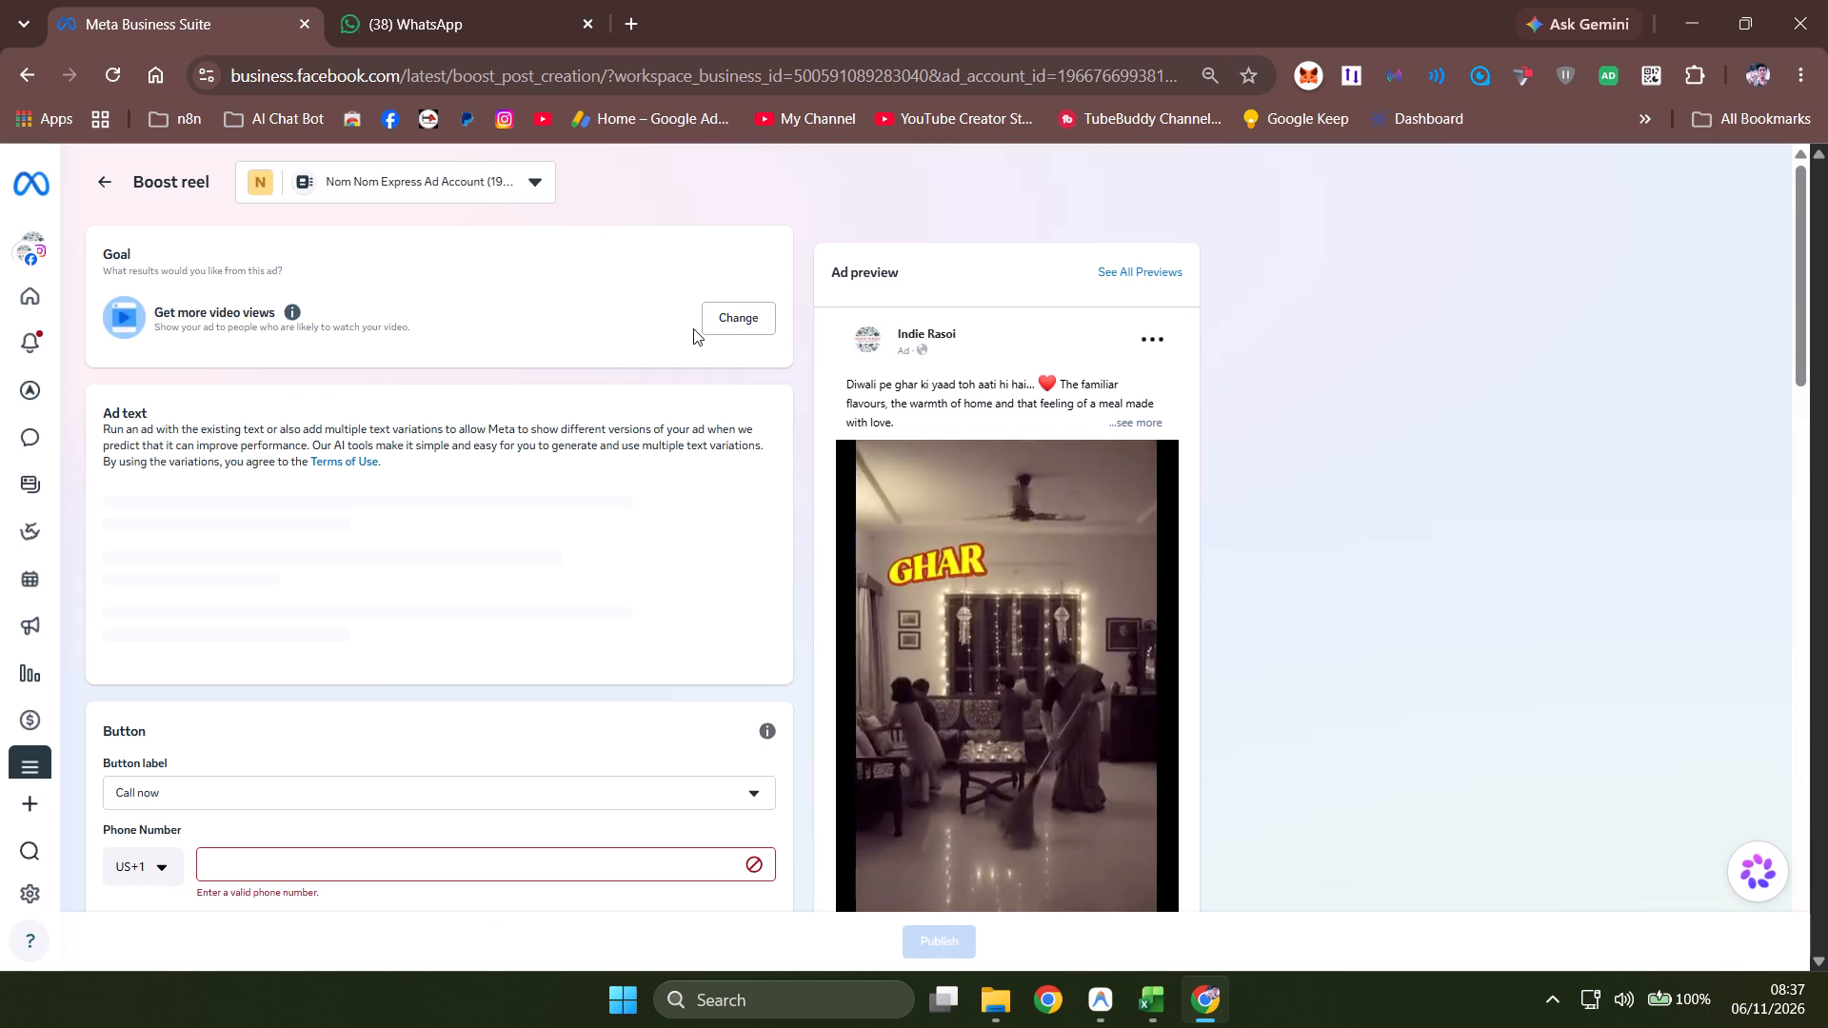
Set the ad's button label to No button under the selected ad account.
scroll(553, 475, down, 1)
scroll(528, 610, down, 1)
scroll(526, 604, up, 4)
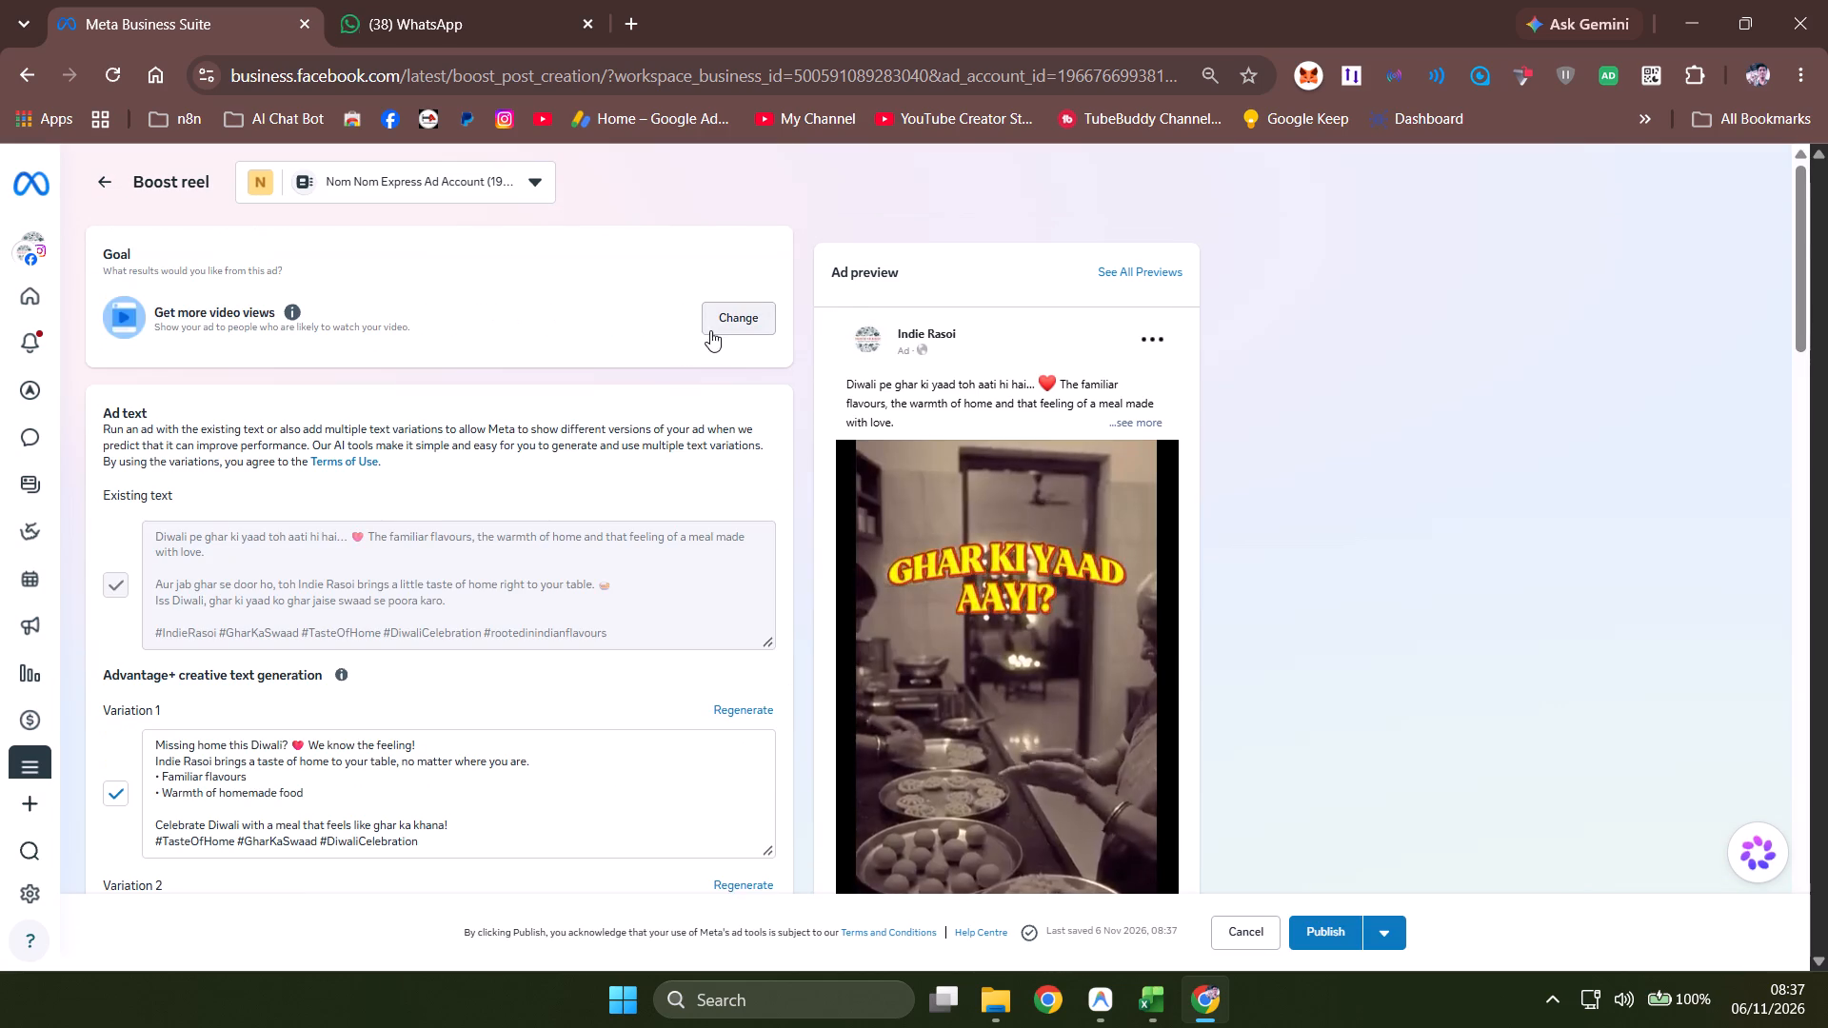
scroll(582, 534, down, 6)
click(399, 622)
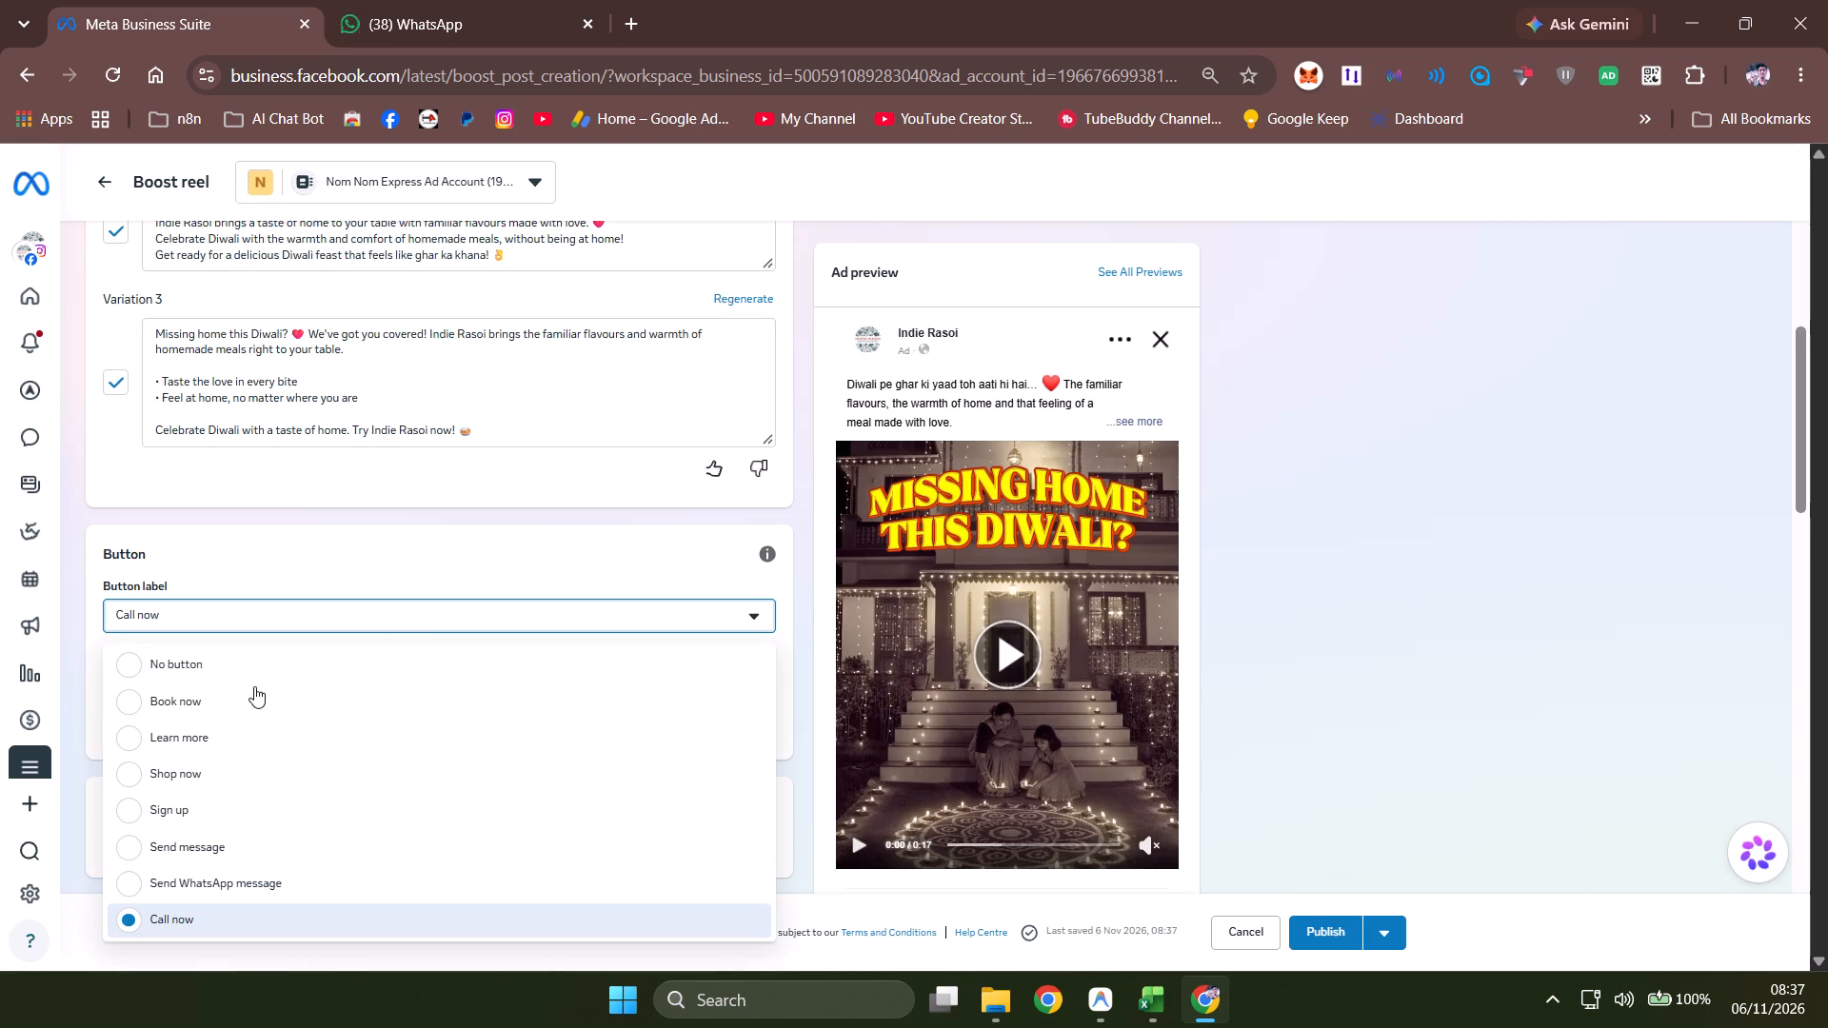
click(209, 662)
Set the ad's duration to 2 days.
scroll(578, 606, down, 3)
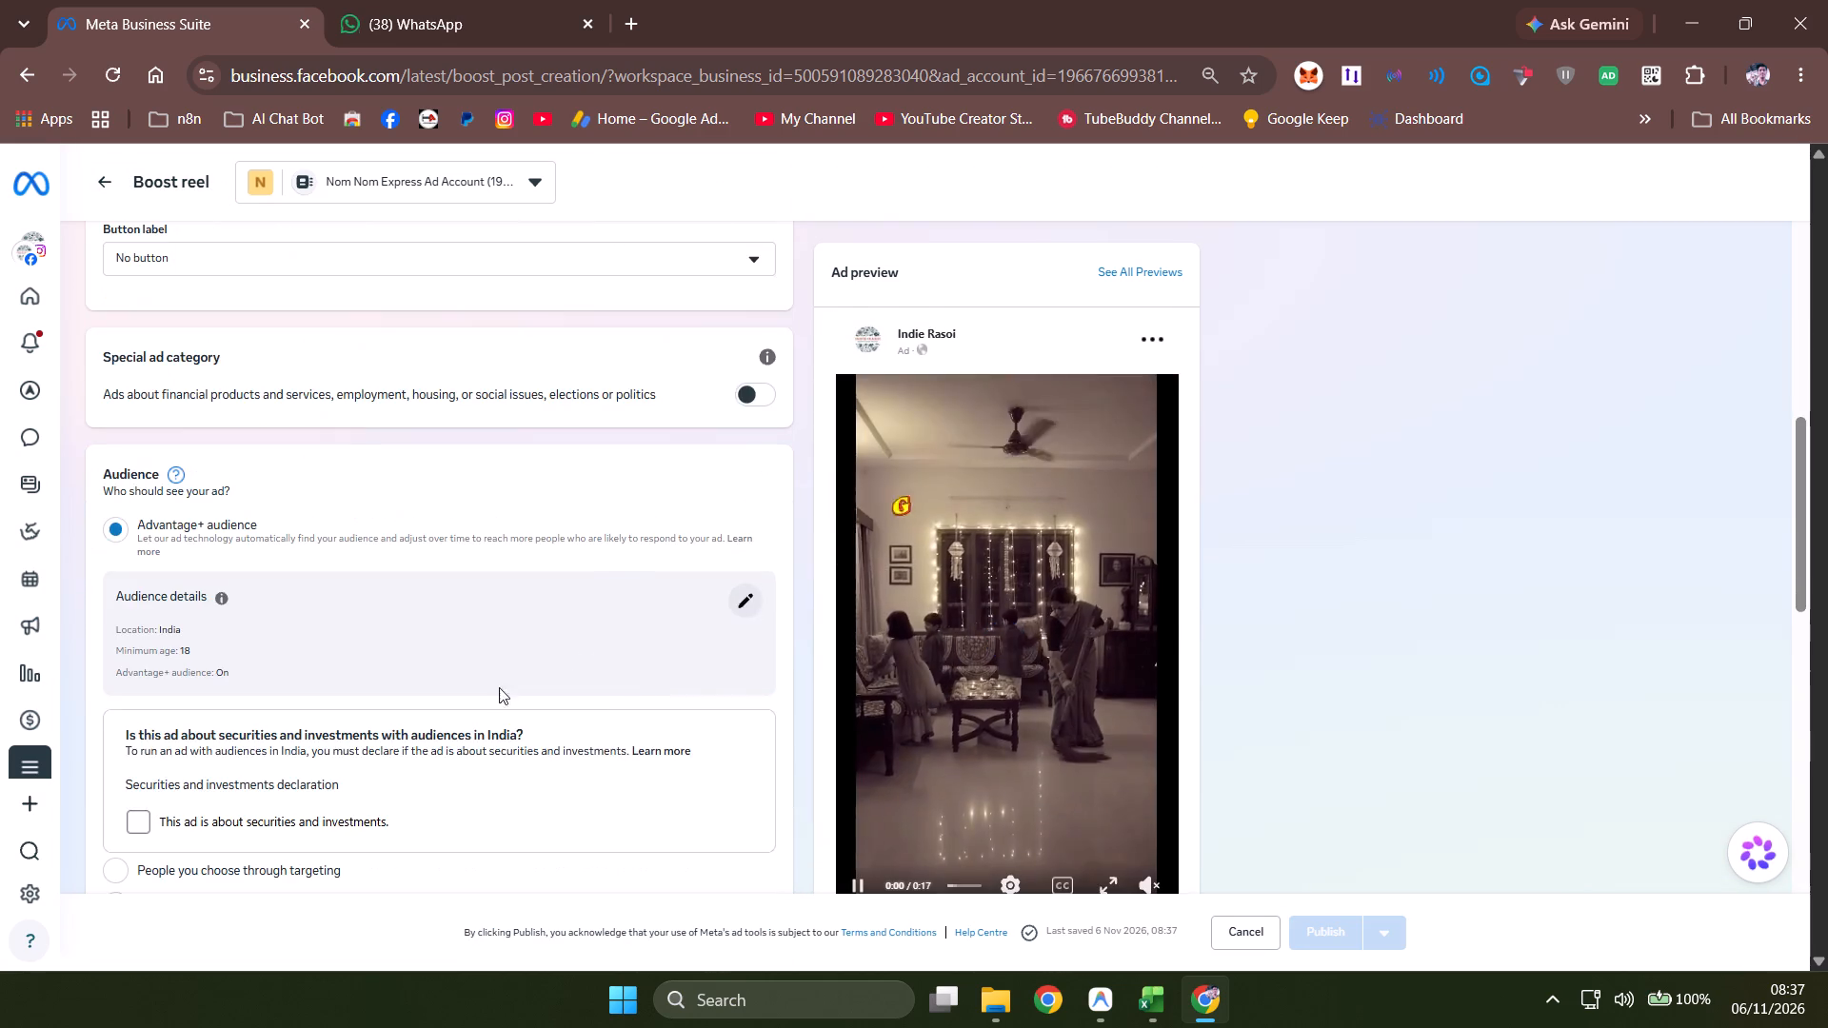
scroll(473, 701, down, 6)
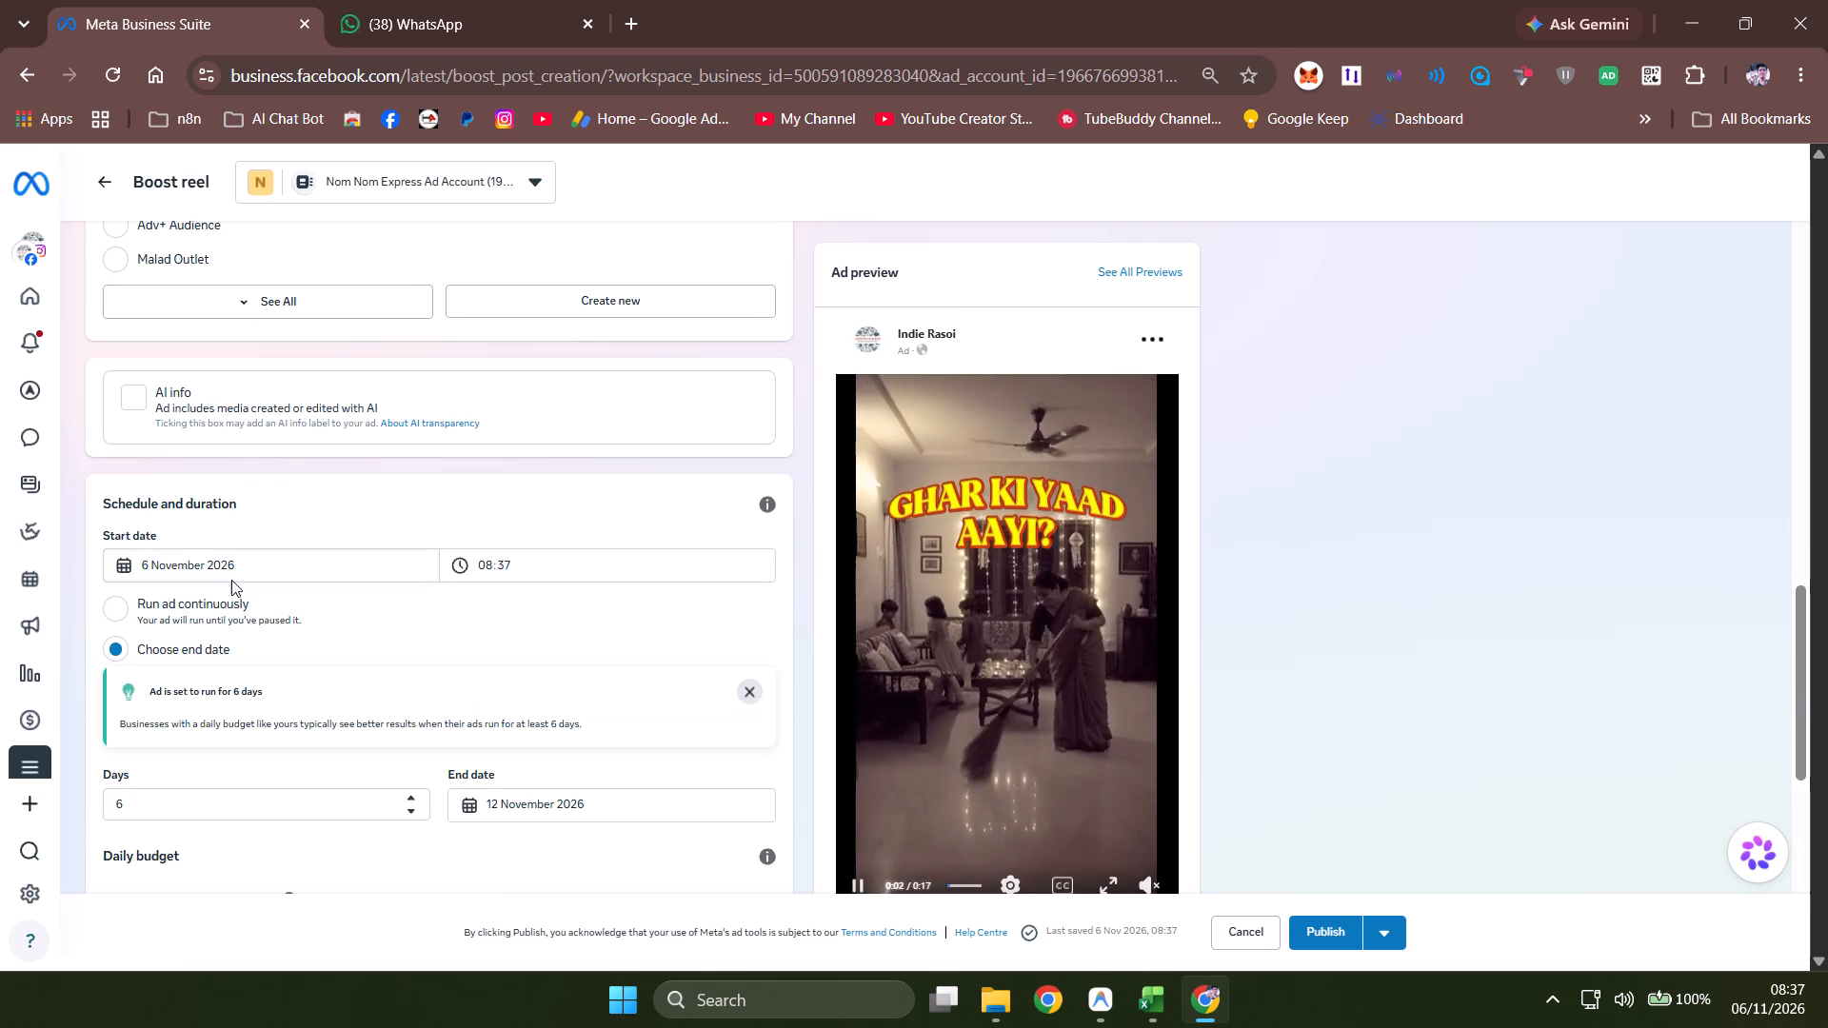
scroll(494, 610, down, 2)
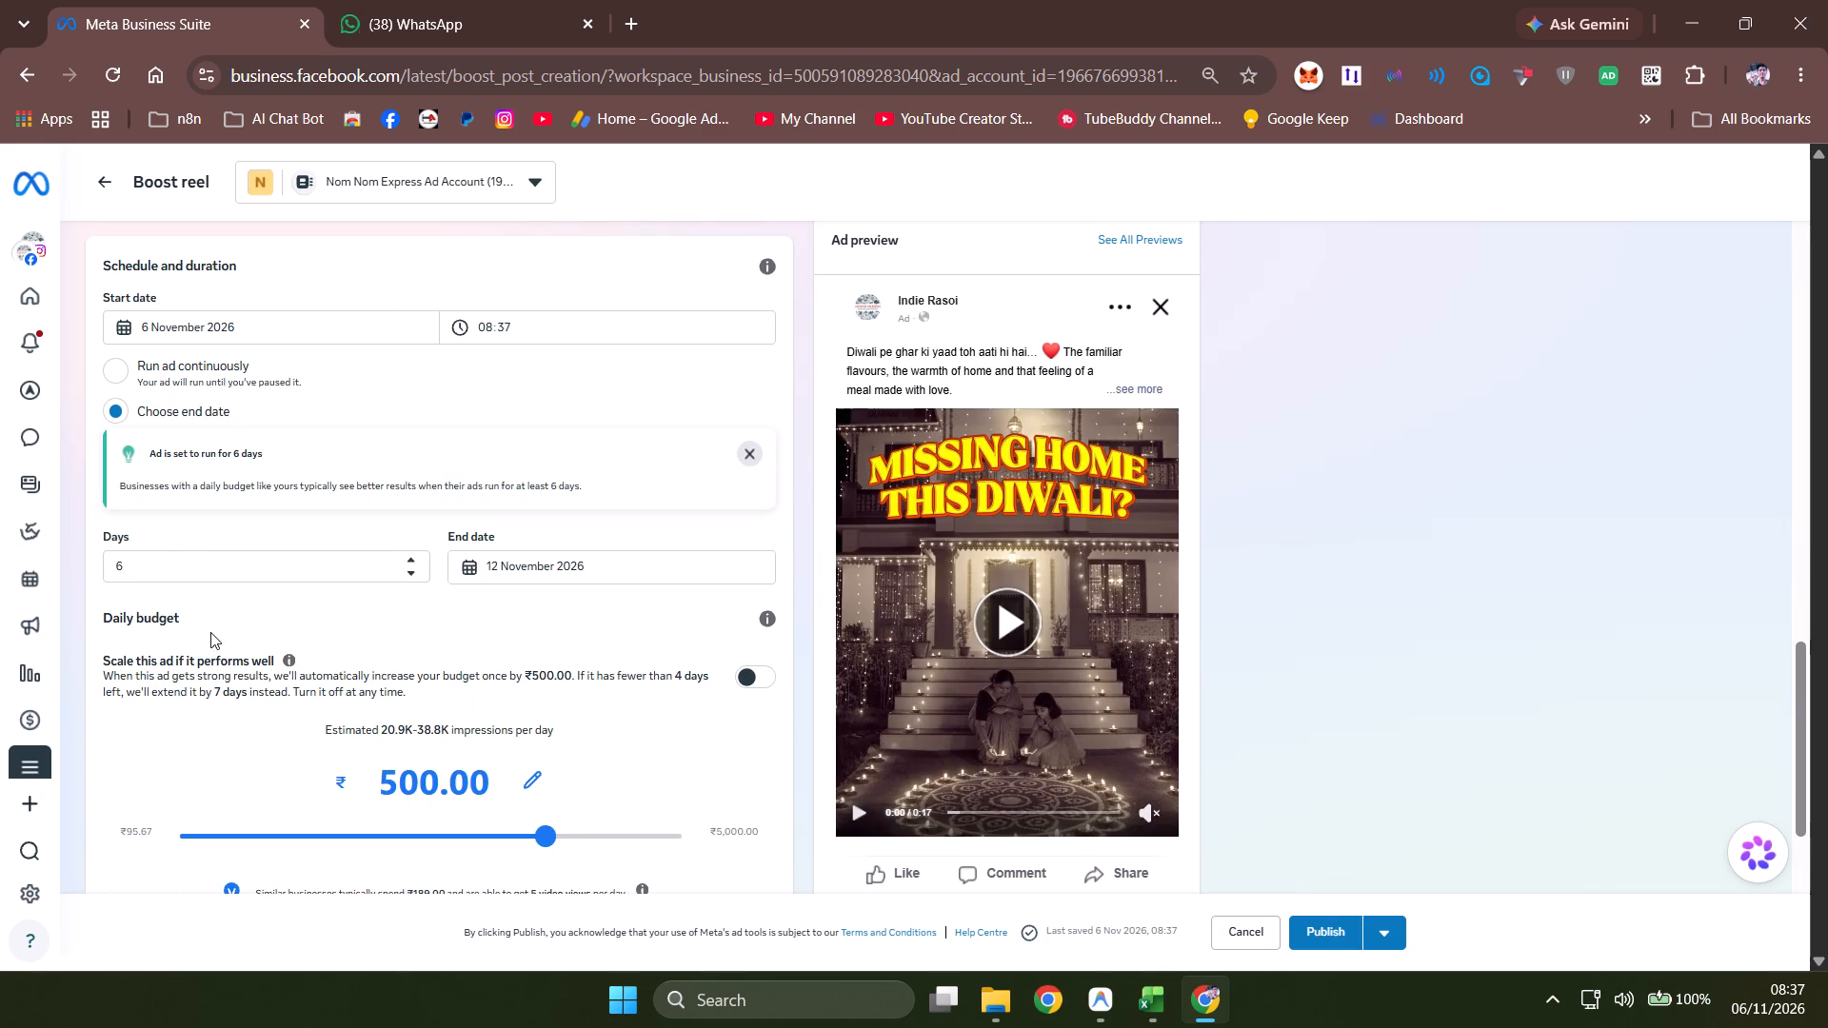
drag(134, 563, 109, 552)
scroll(1035, 627, down, 2)
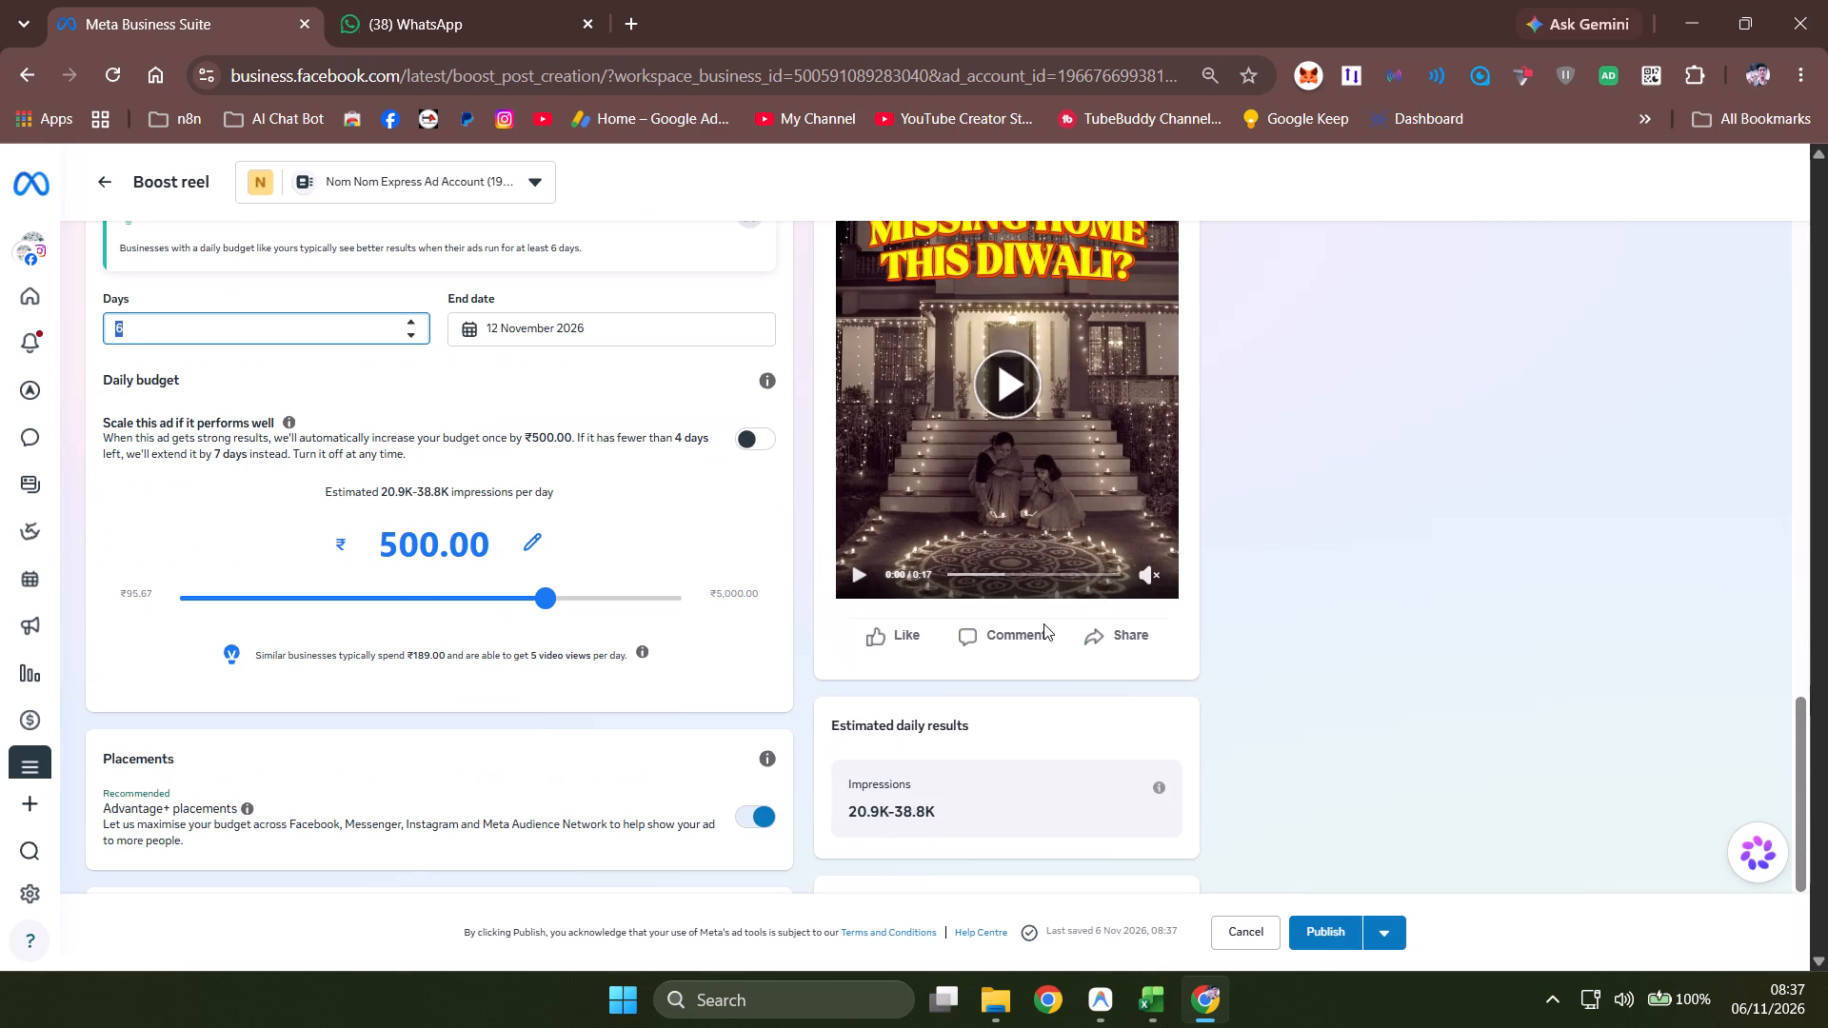
key(2)
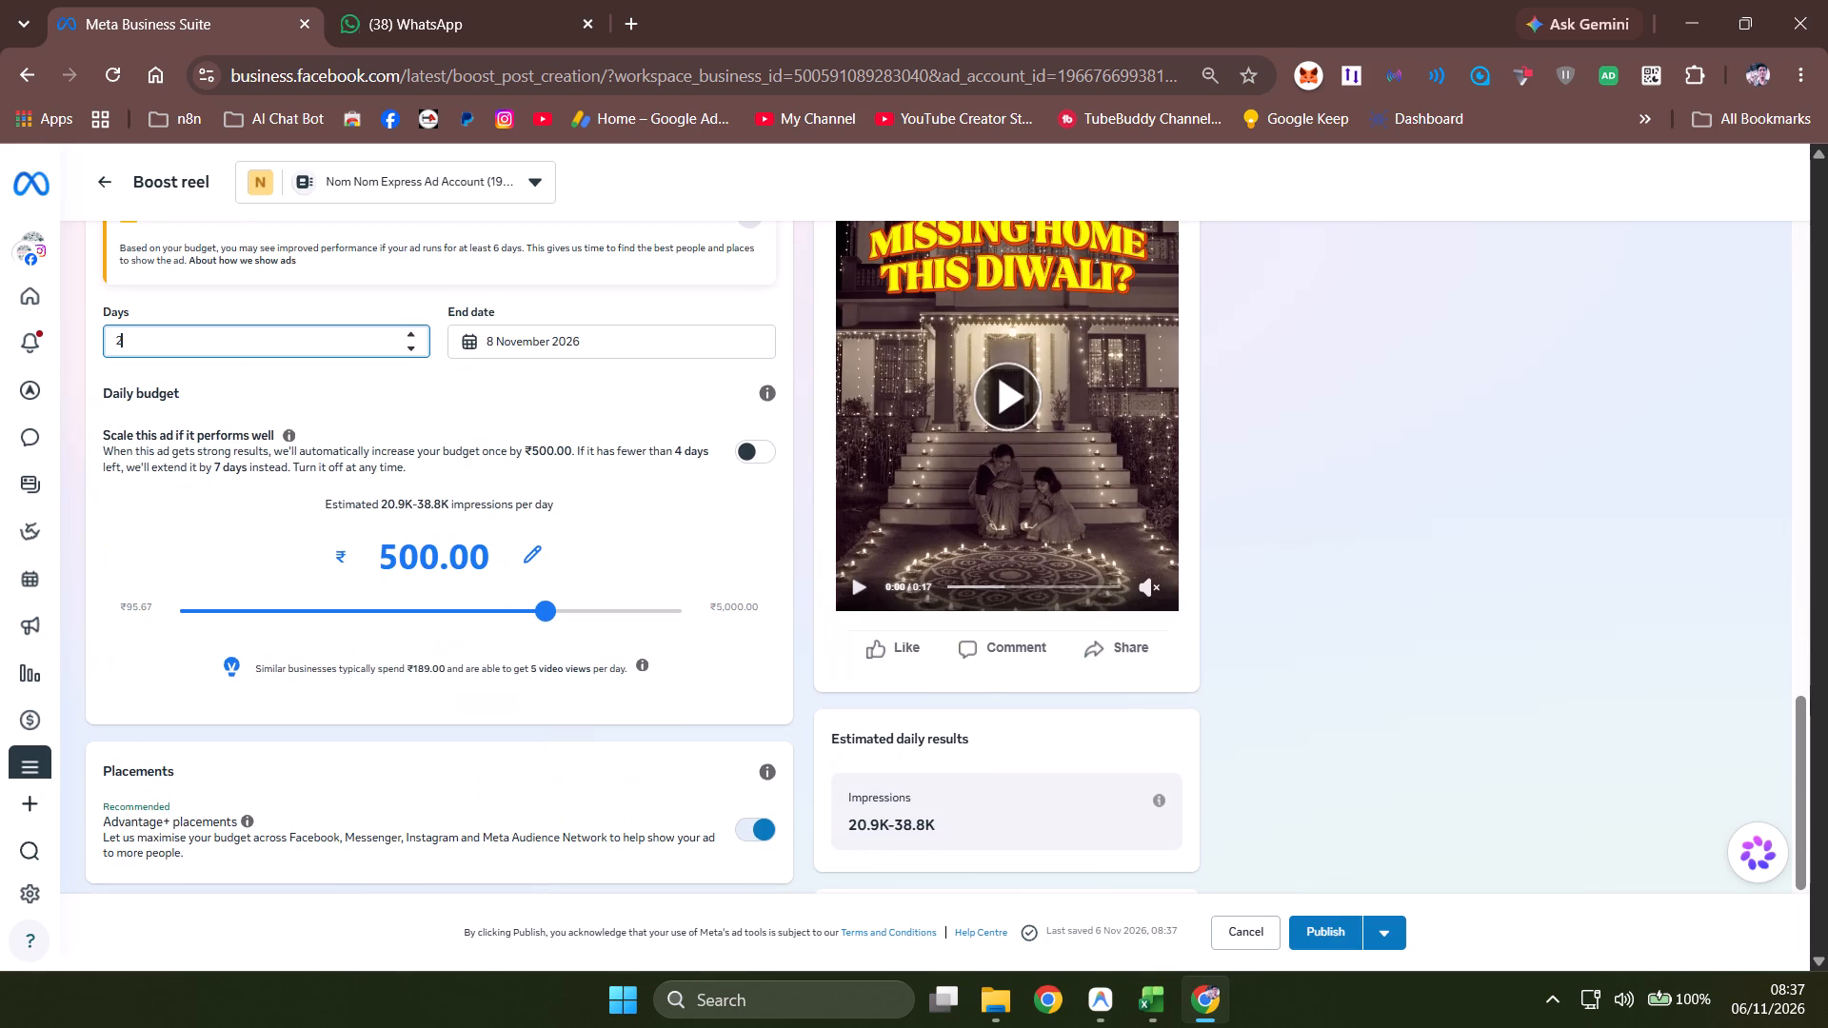
click(429, 470)
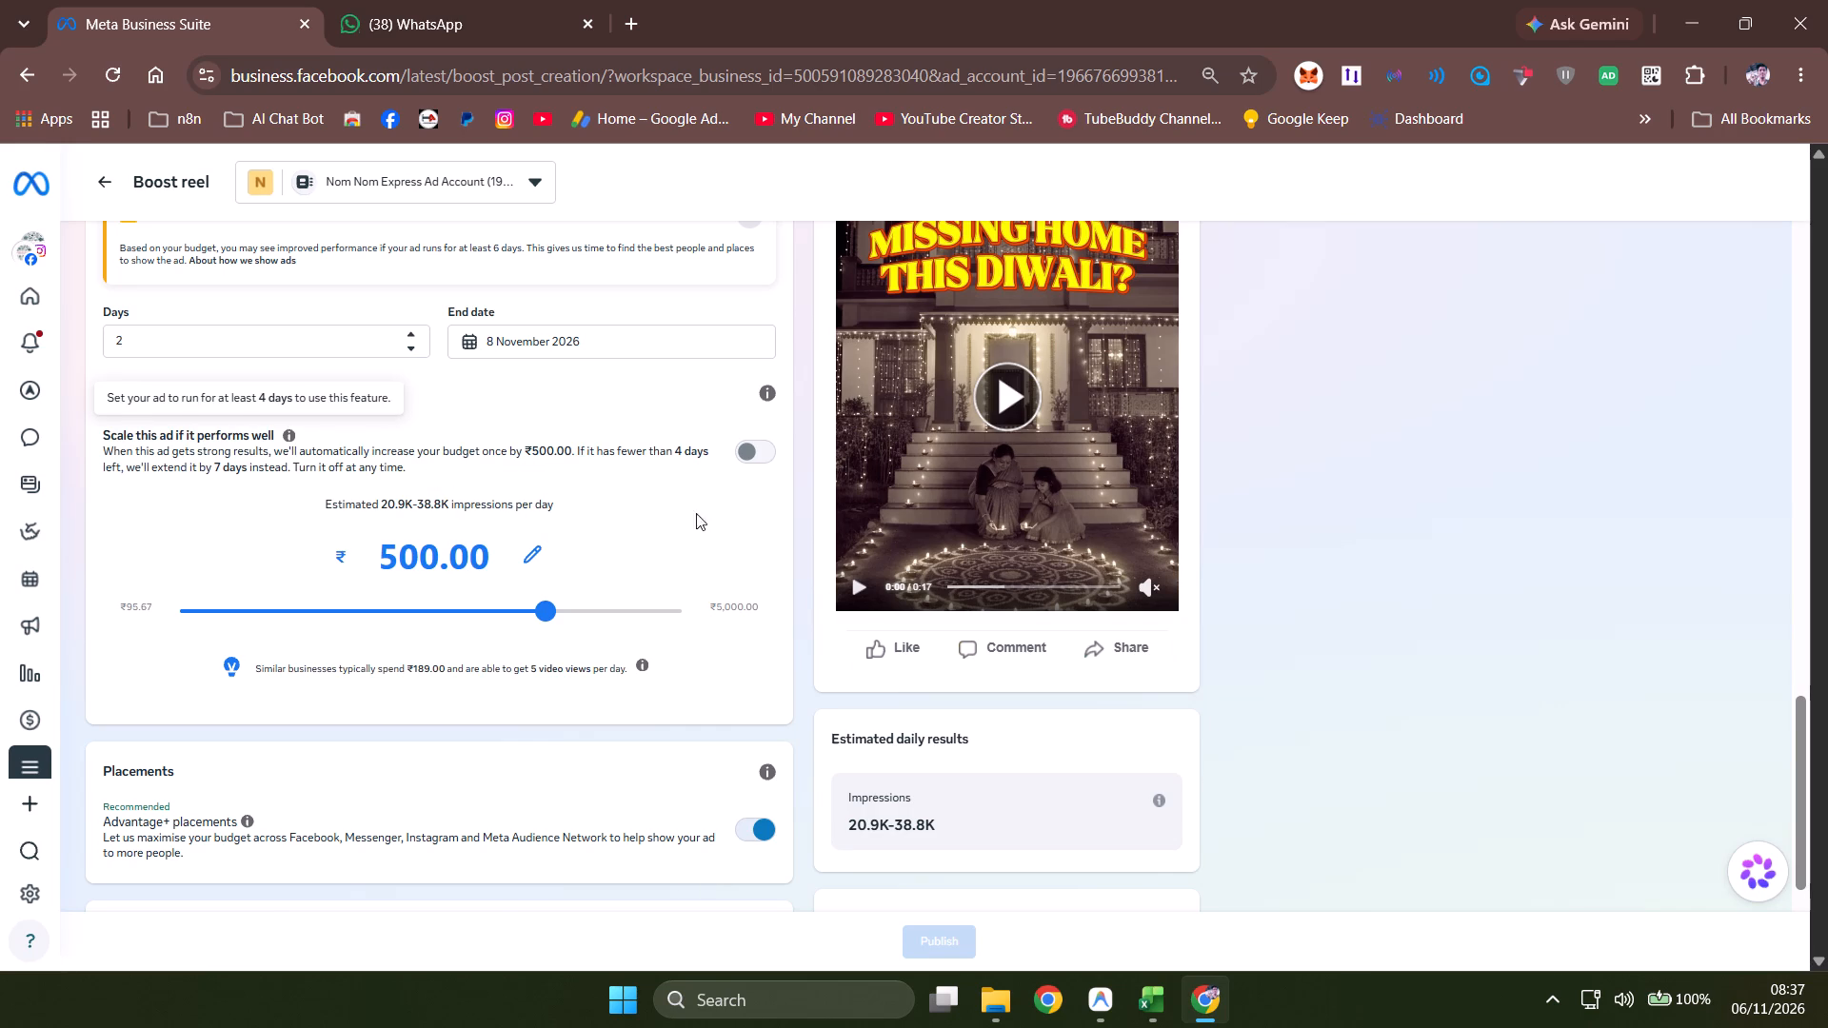
Set the ad's daily budget to ₹250.
scroll(953, 733, down, 1)
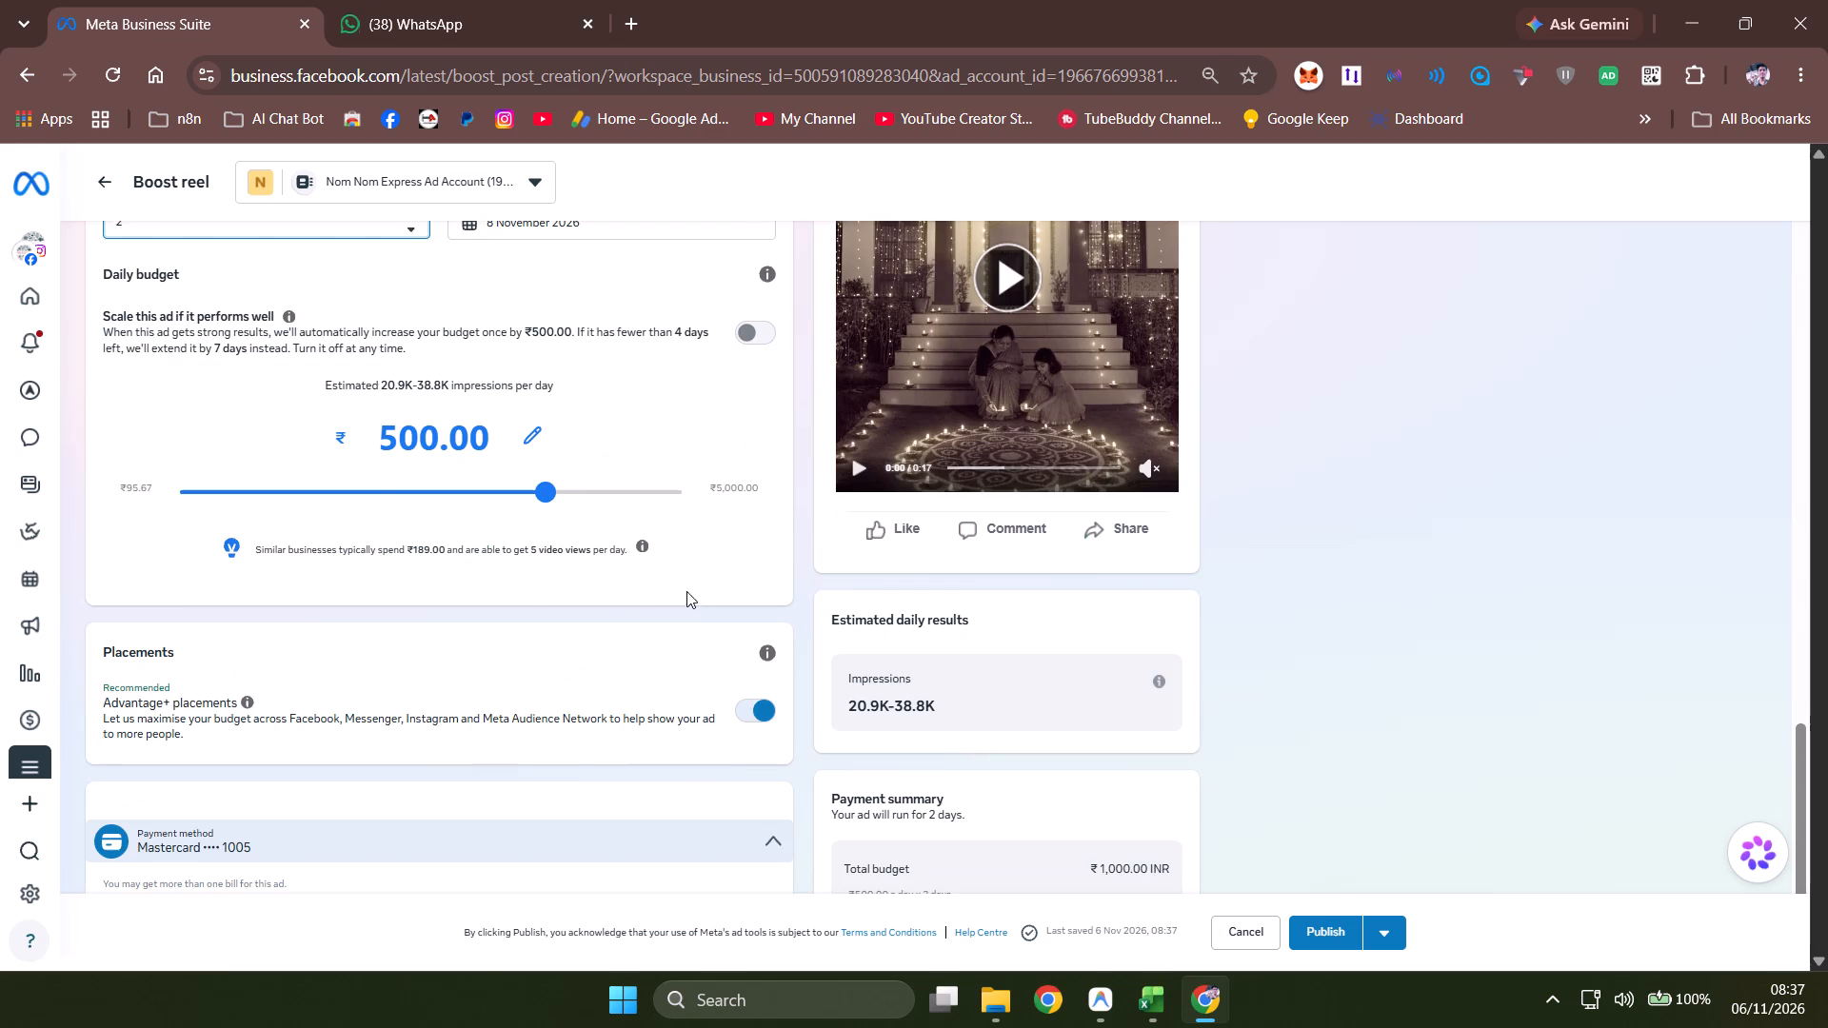
scroll(657, 585, up, 2)
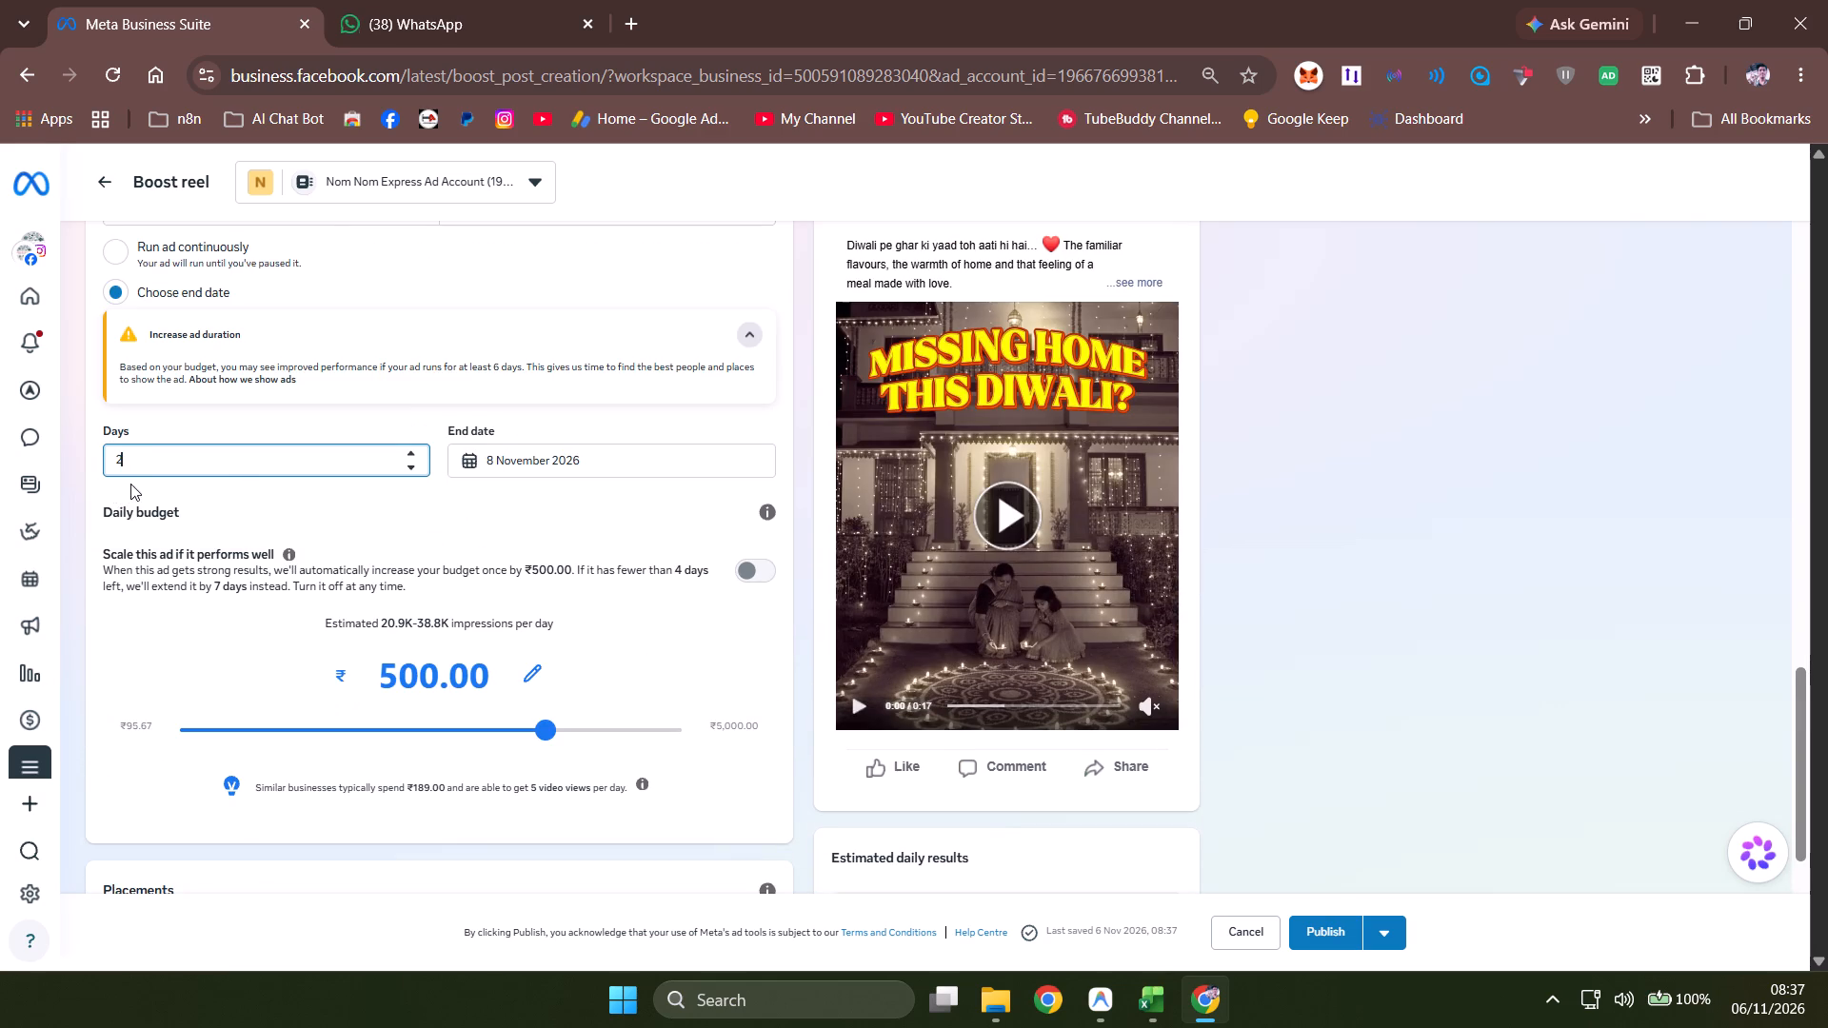
double_click(413, 676)
text(25)
key(0)
click(552, 589)
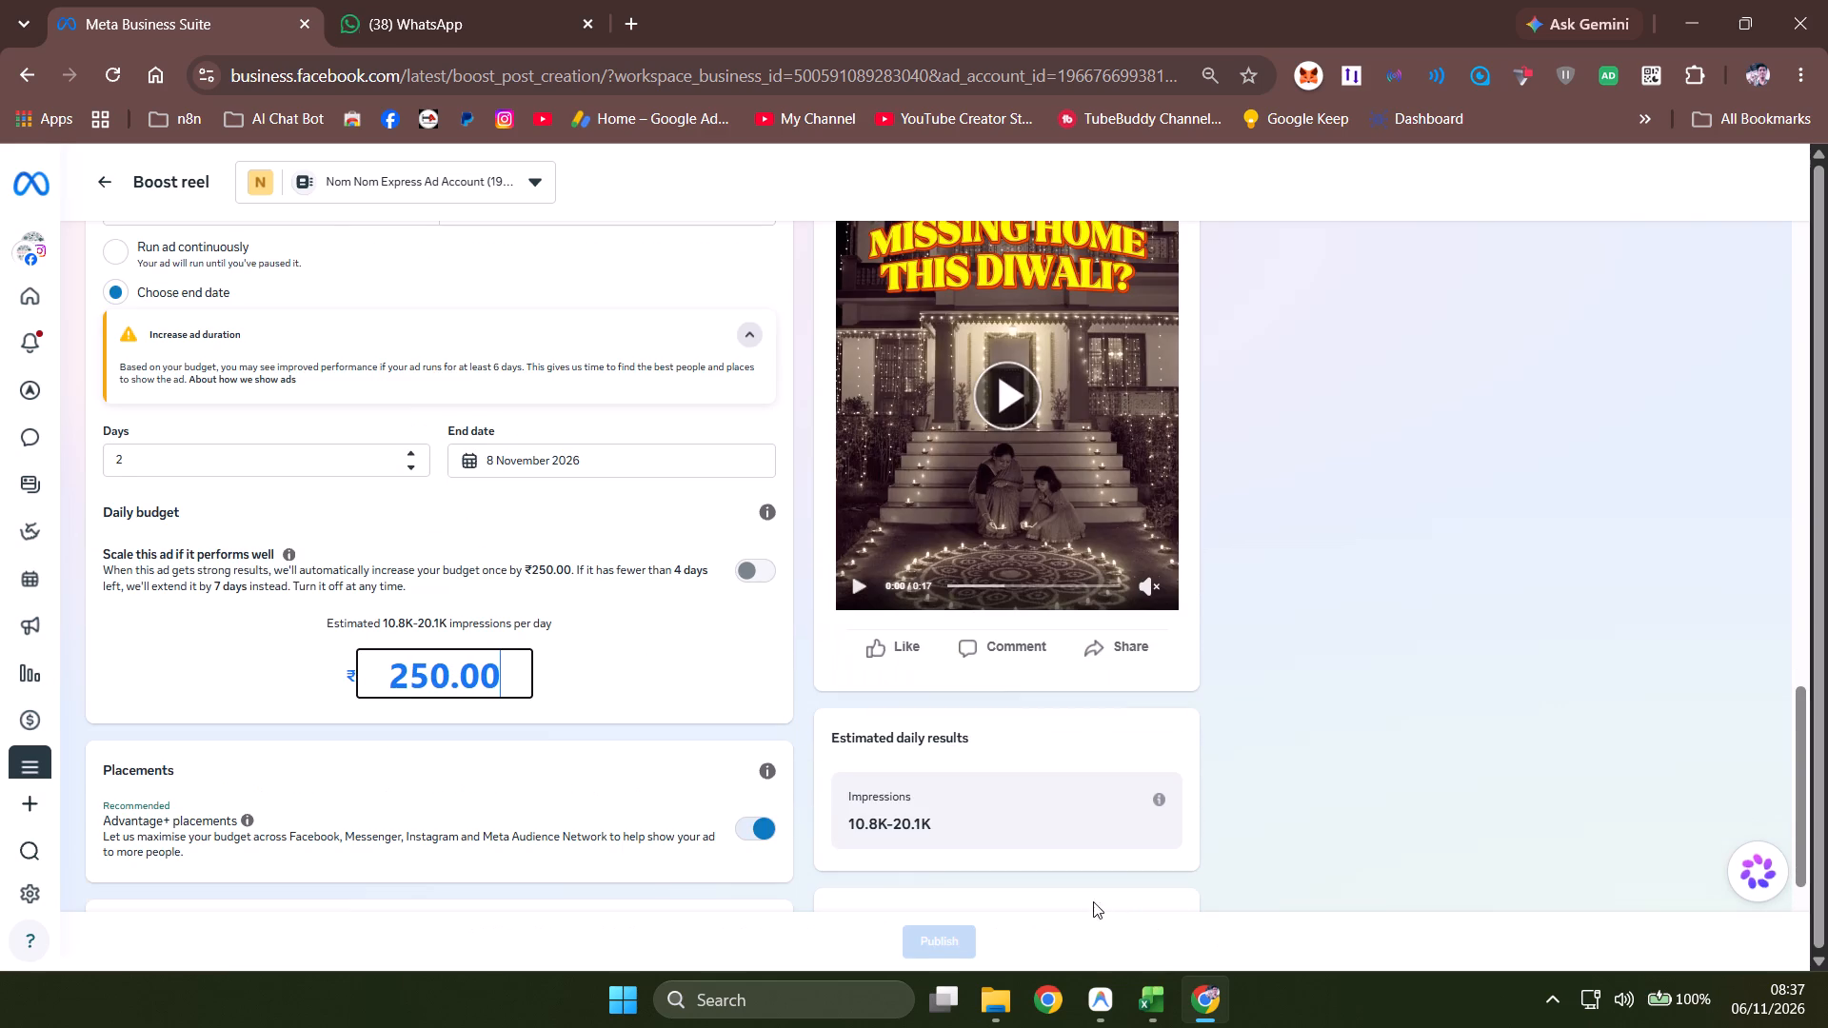
Publish the boosted reel ad and close the review summary.
click(1321, 919)
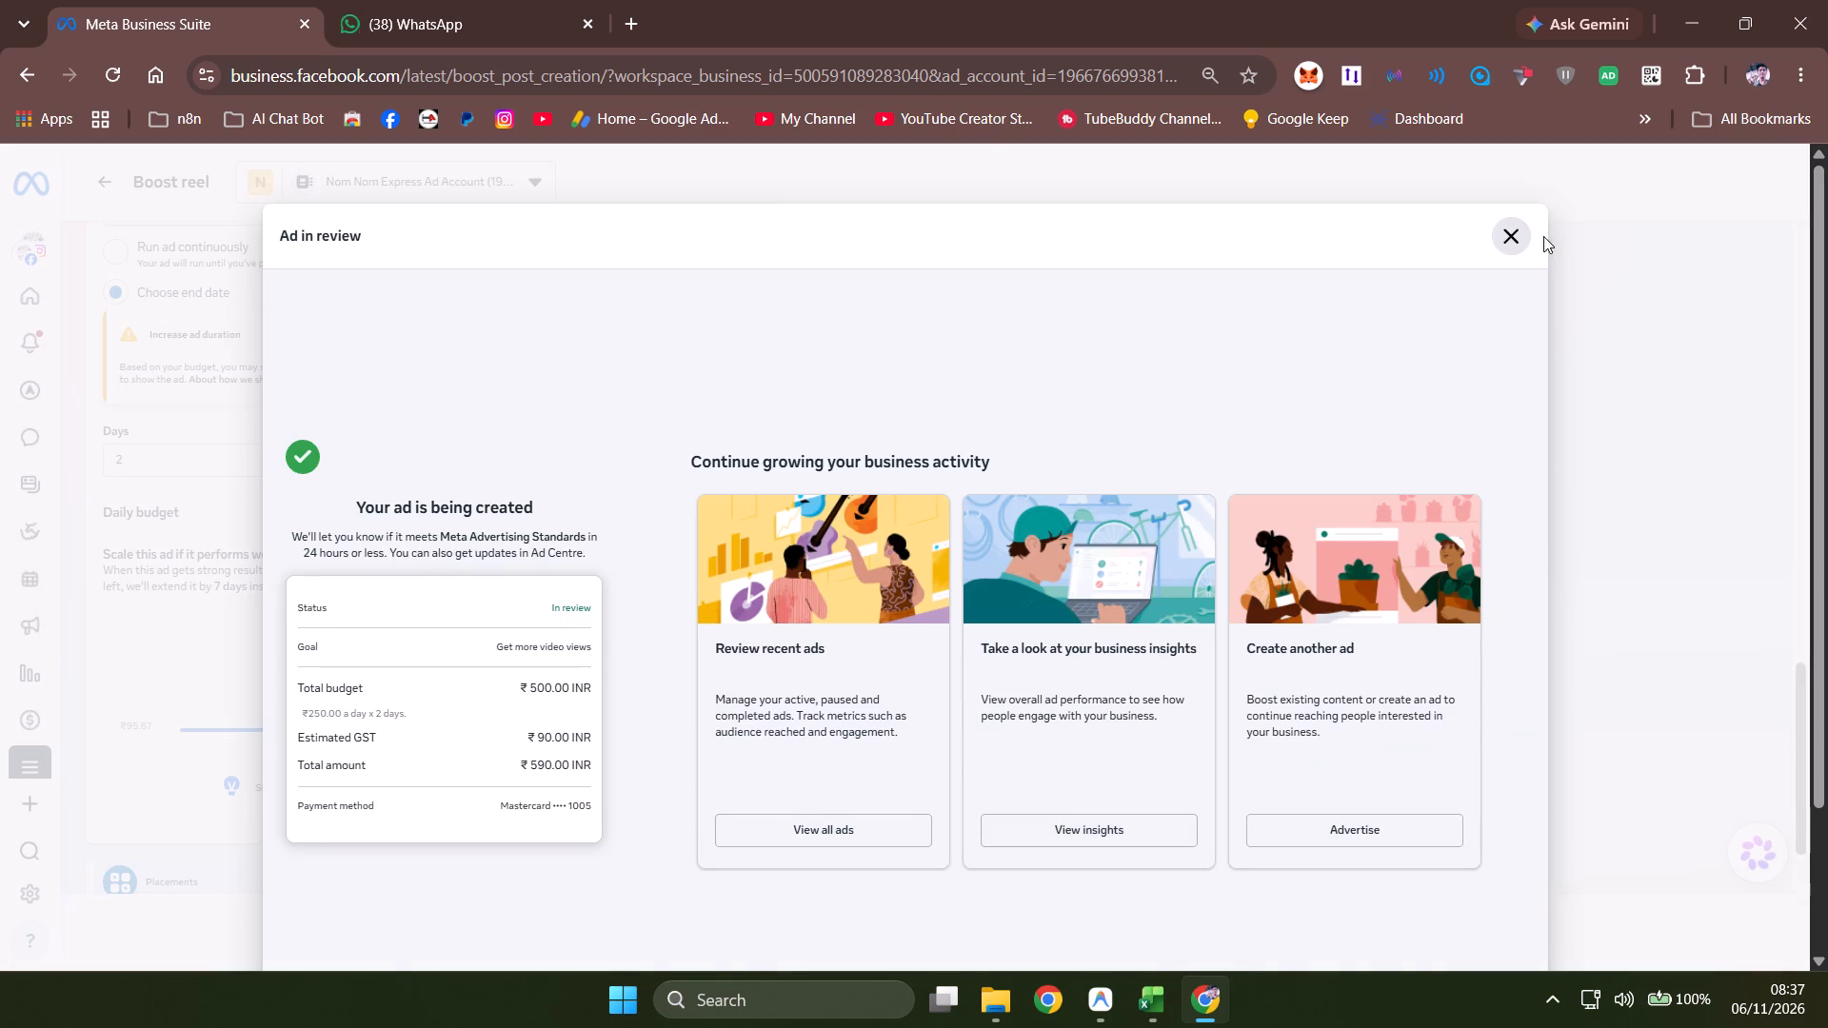
click(1510, 232)
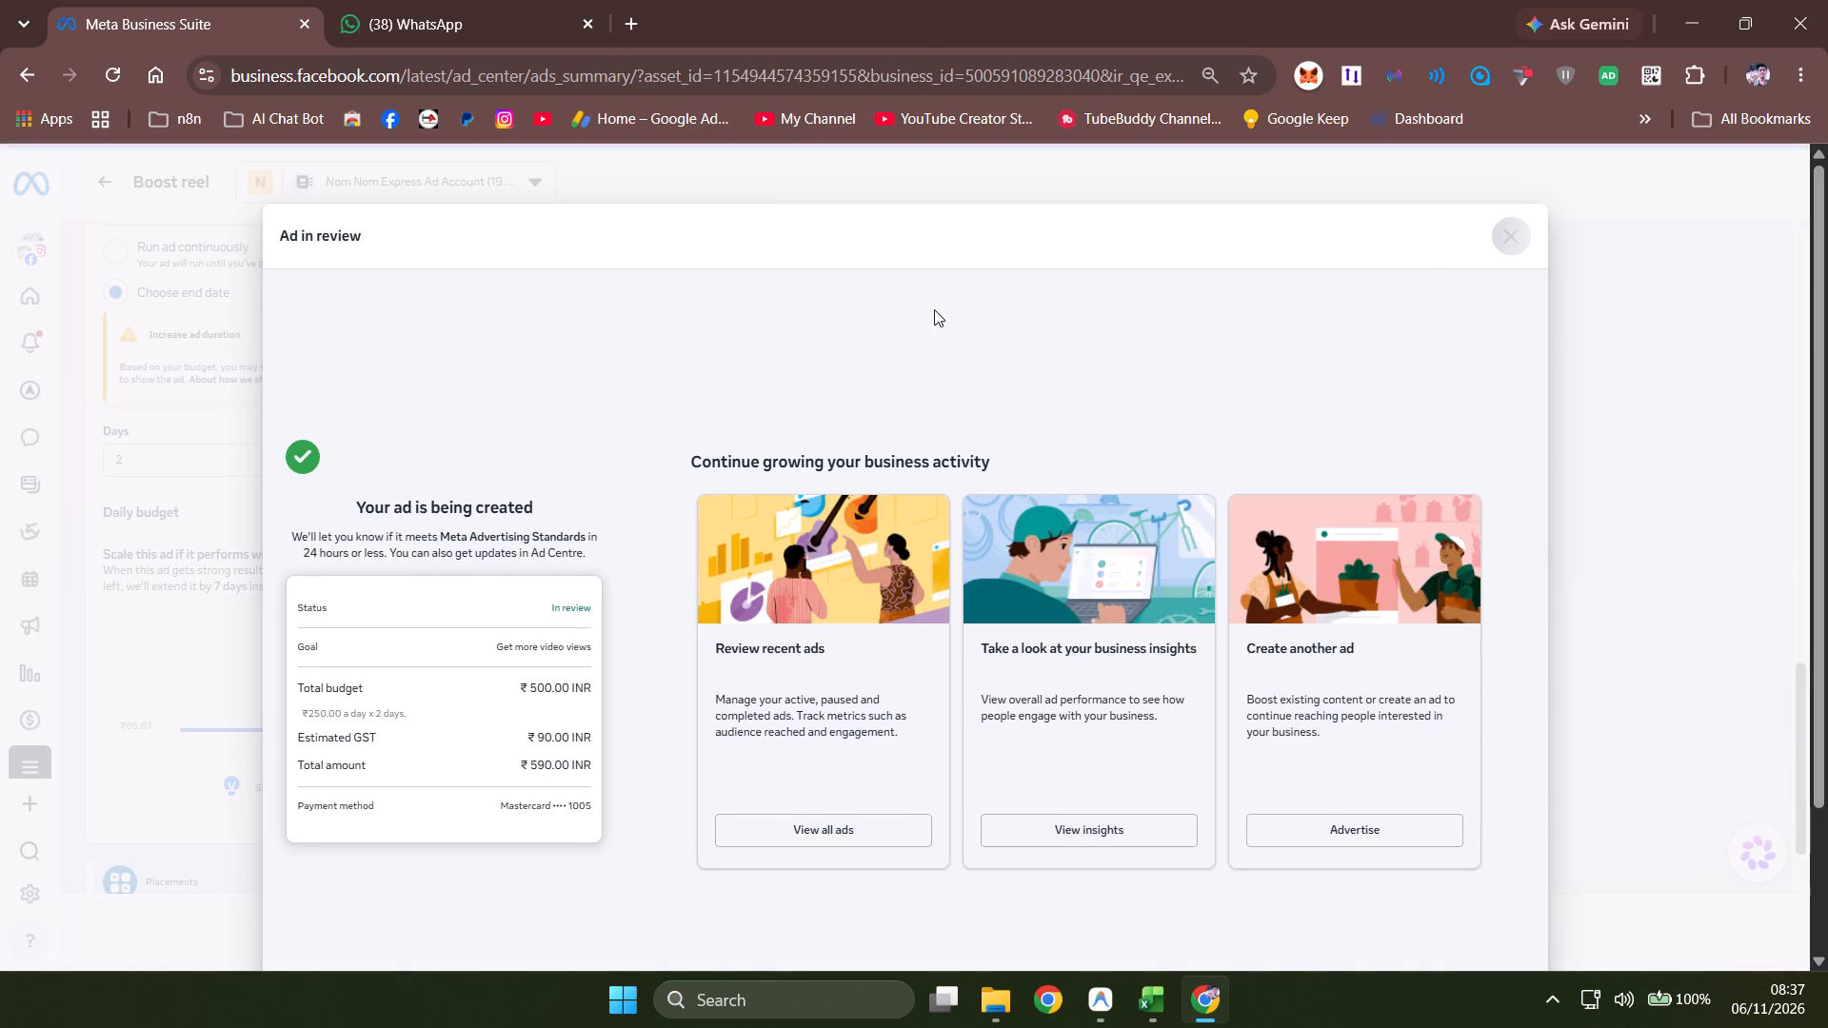
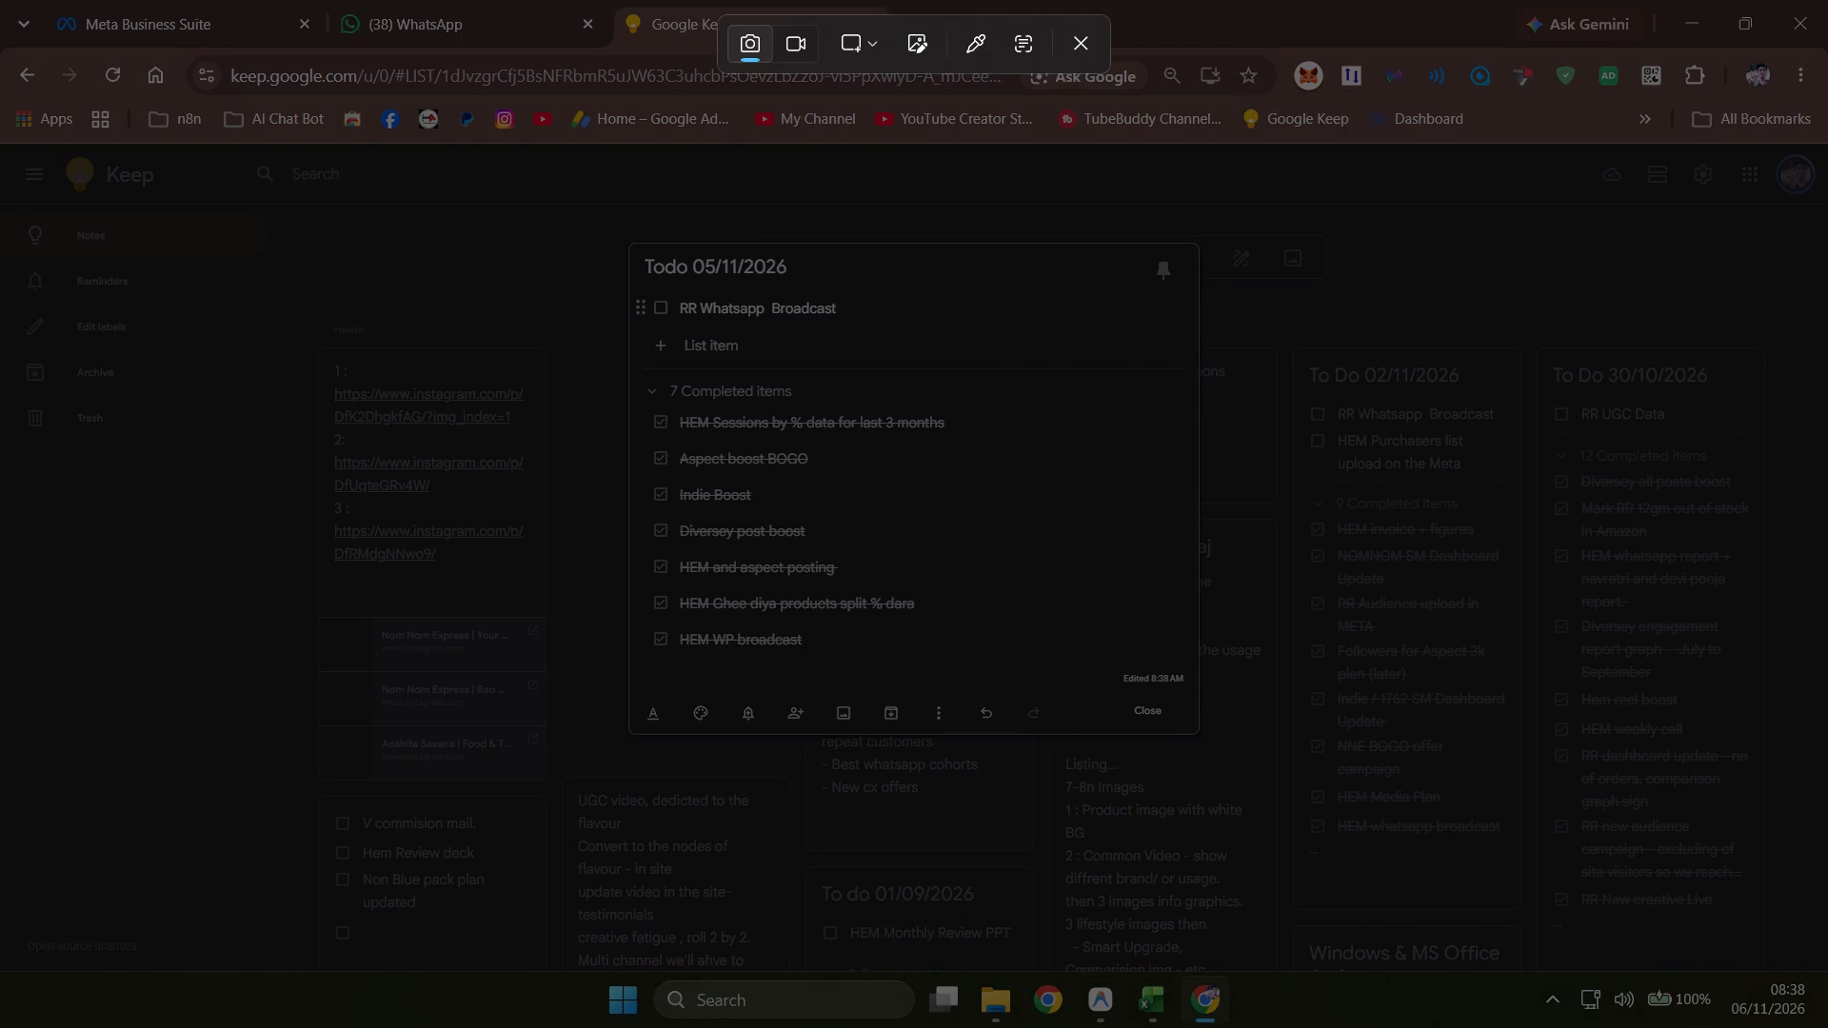
Capture a screen snip of the Todo 05/11/2026 note, from its title through the list of completed items.
drag(635, 254, 1187, 684)
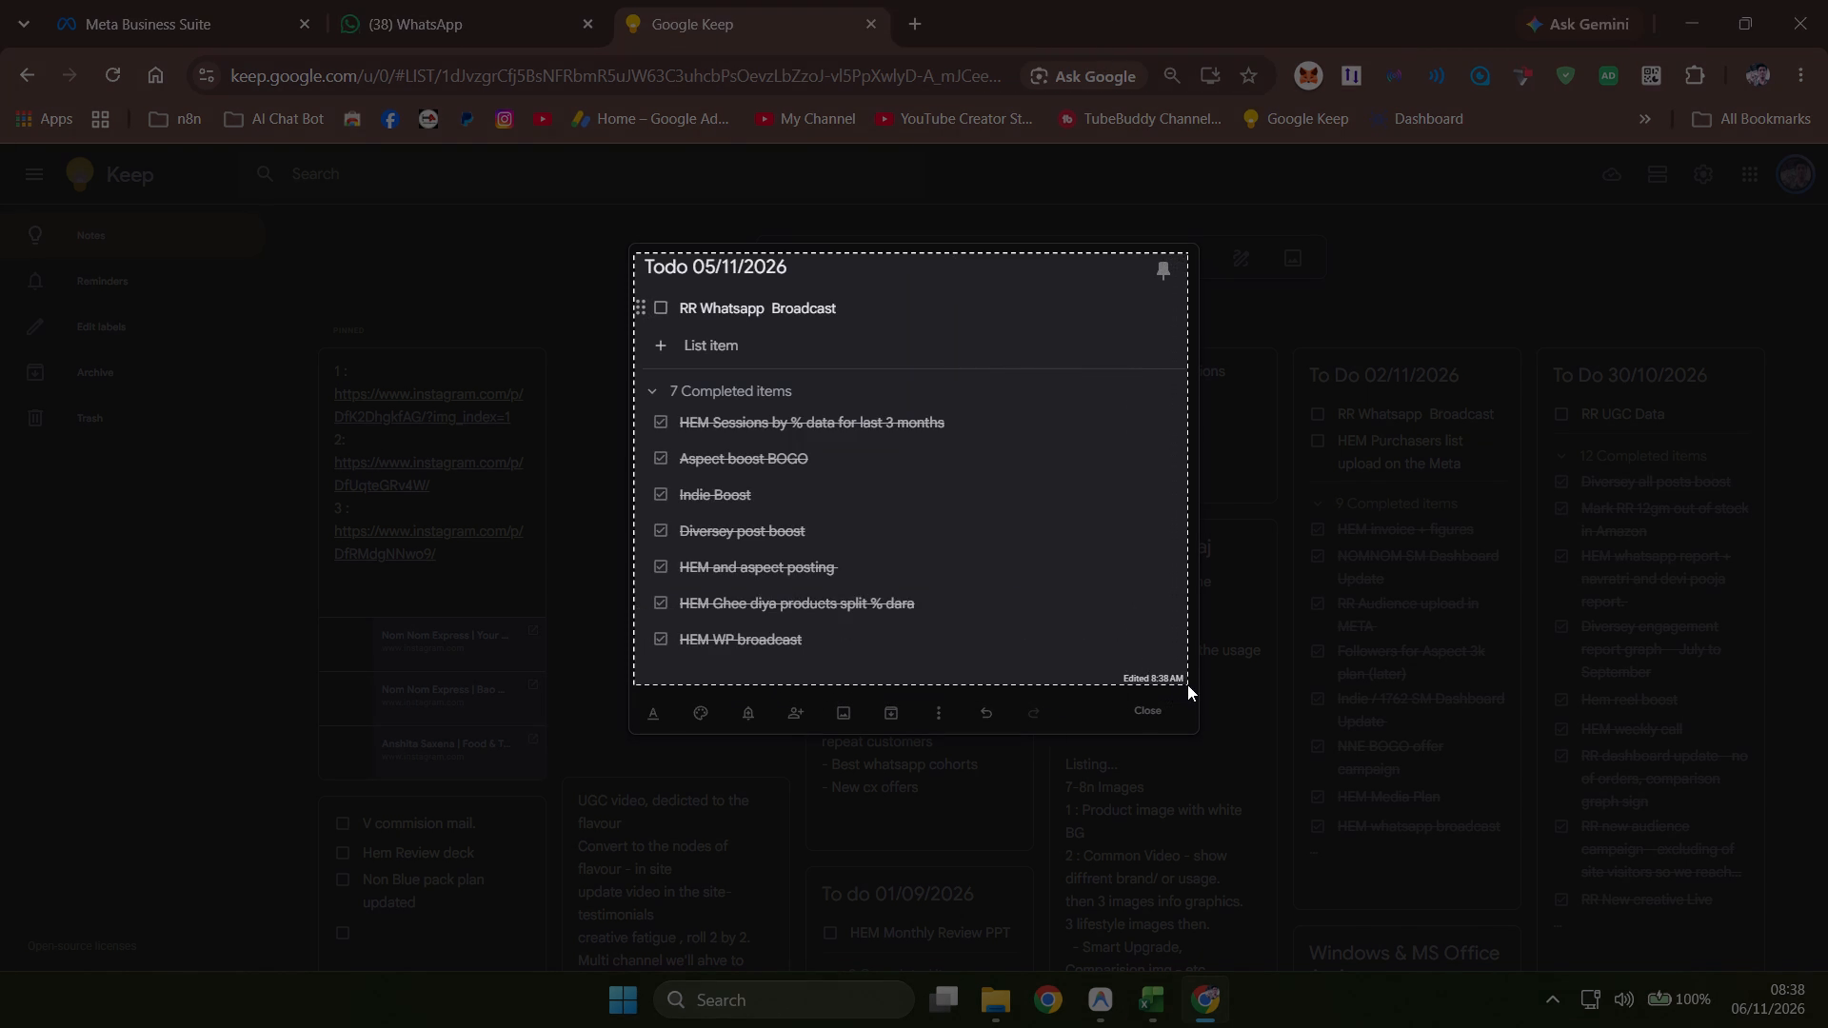
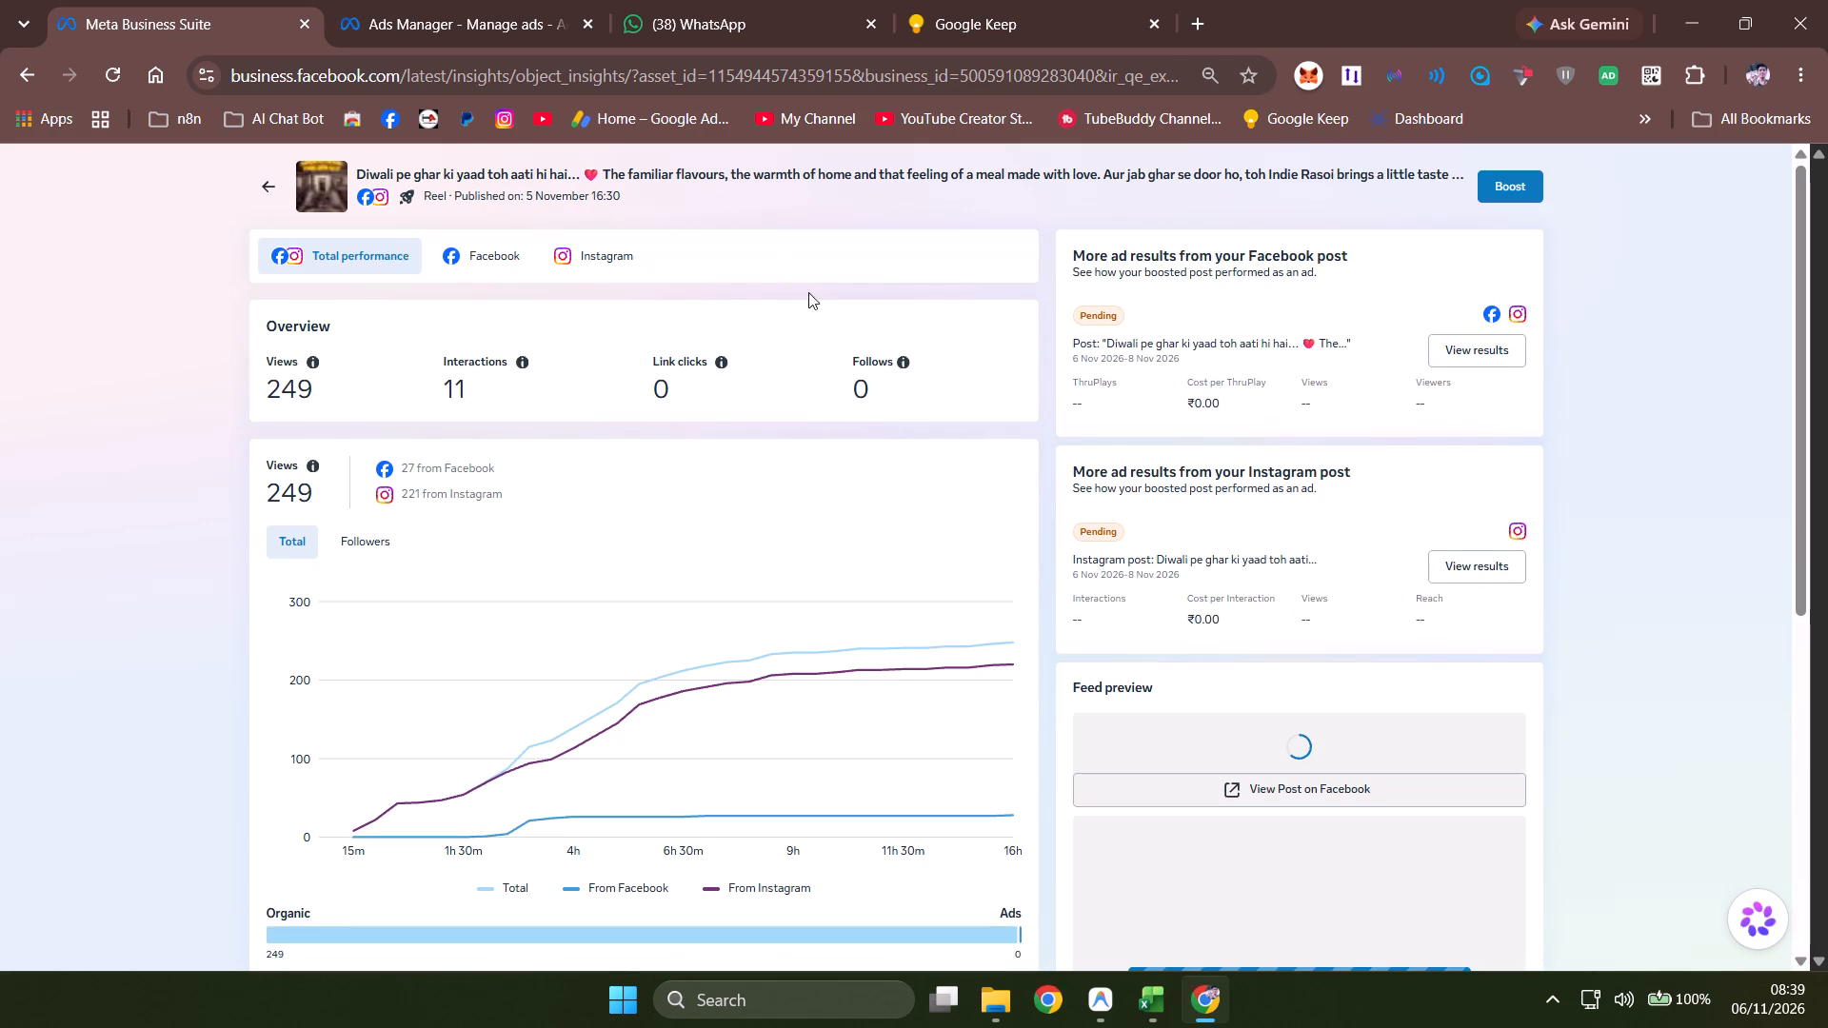
Show the Instagram-only performance insights for the Diwali reel.
click(554, 257)
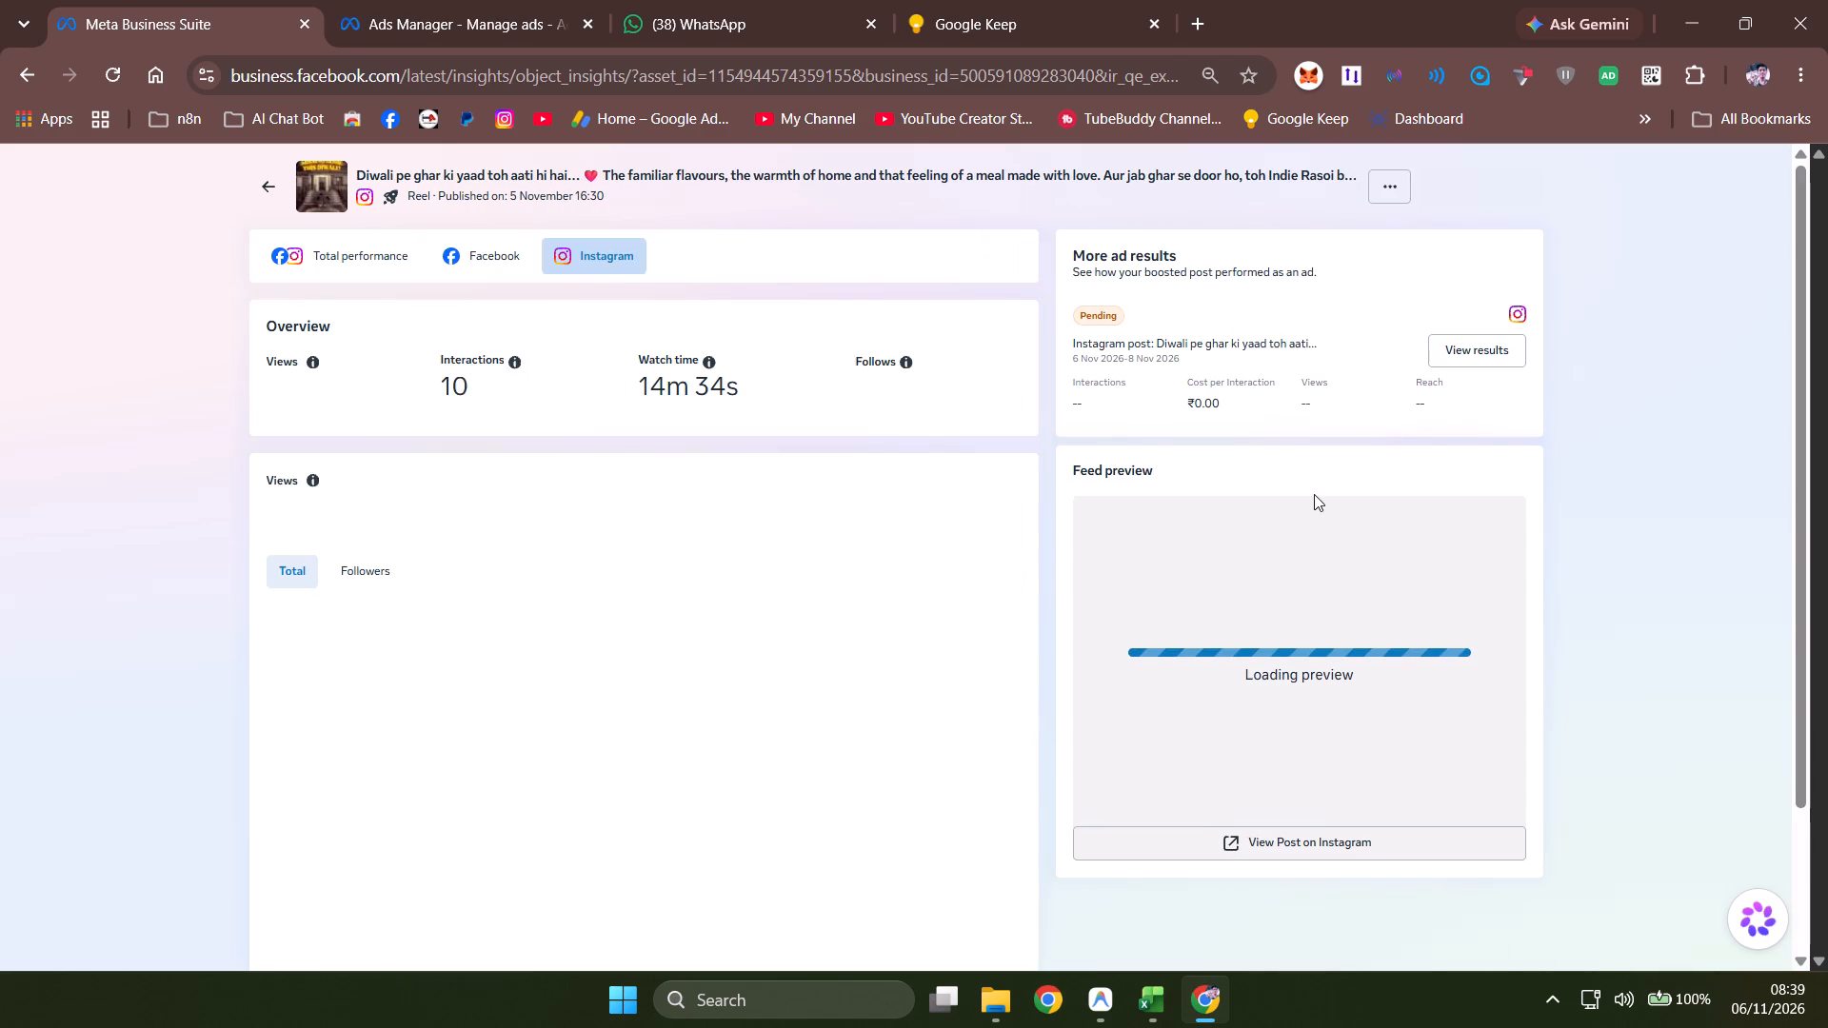
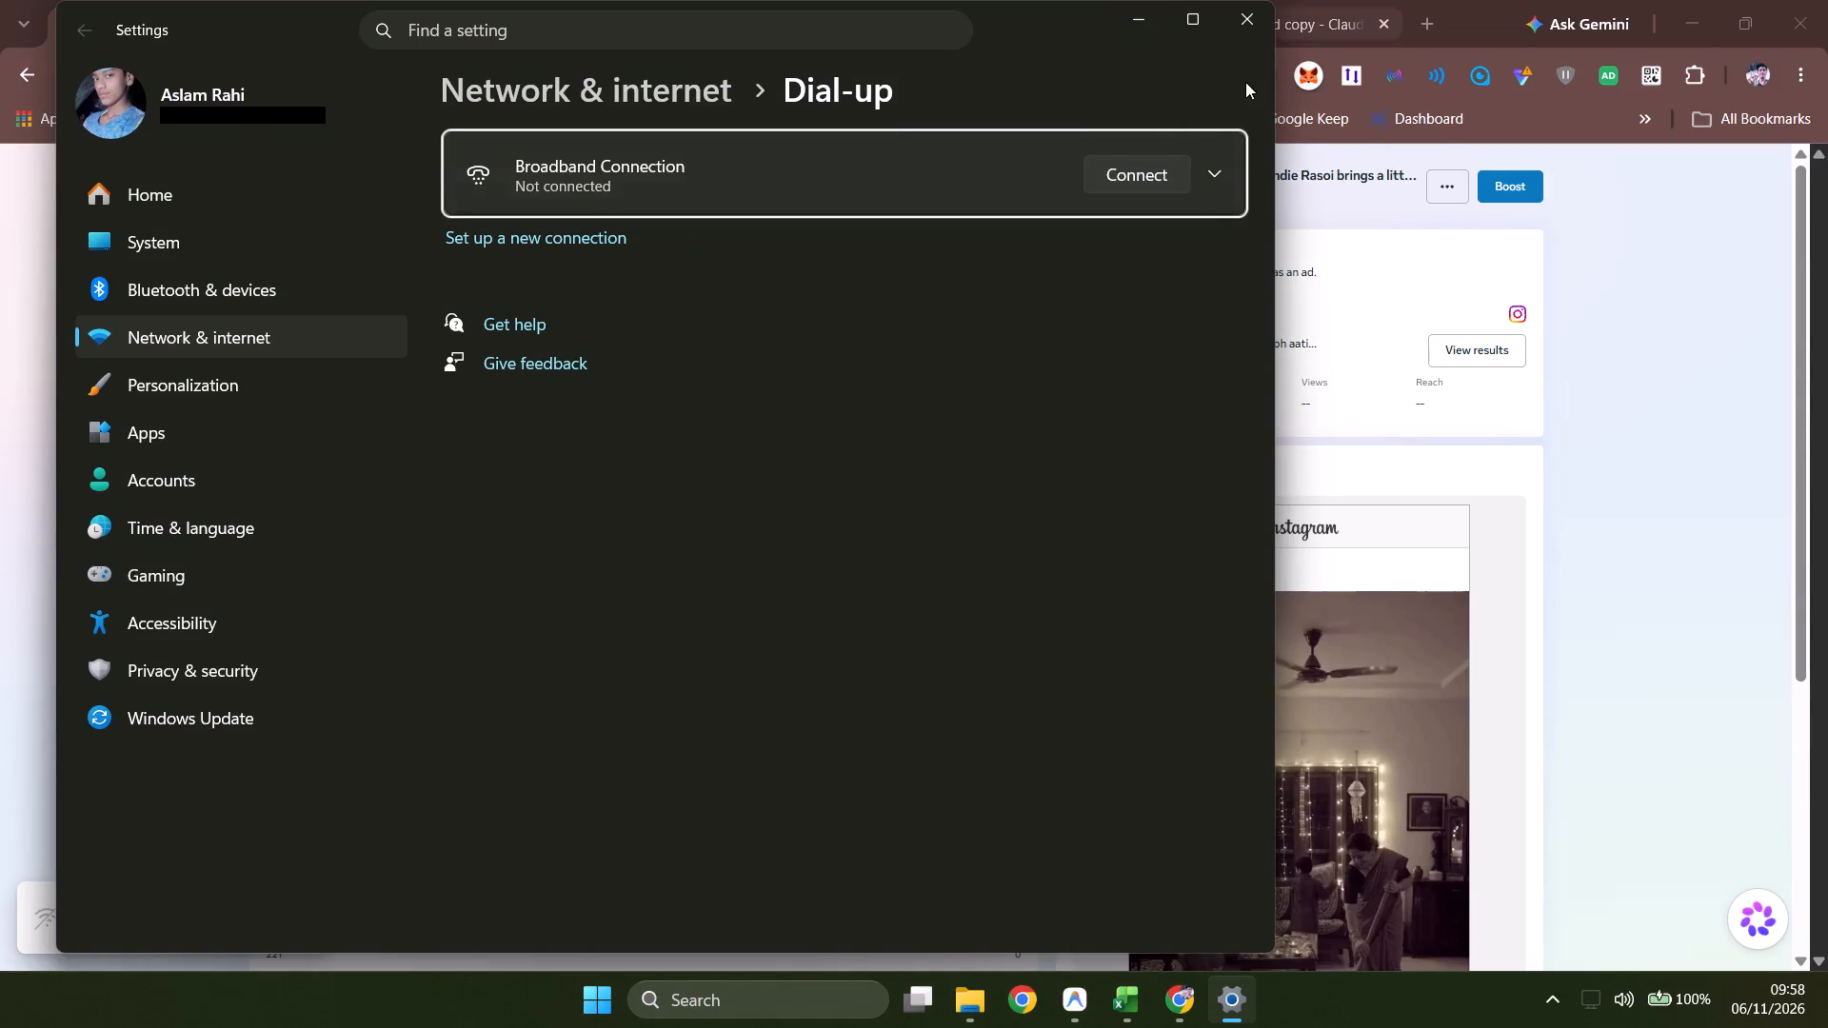
Connect the dial-up Broadband Connection, retrying if needed, and close the network settings.
click(1114, 176)
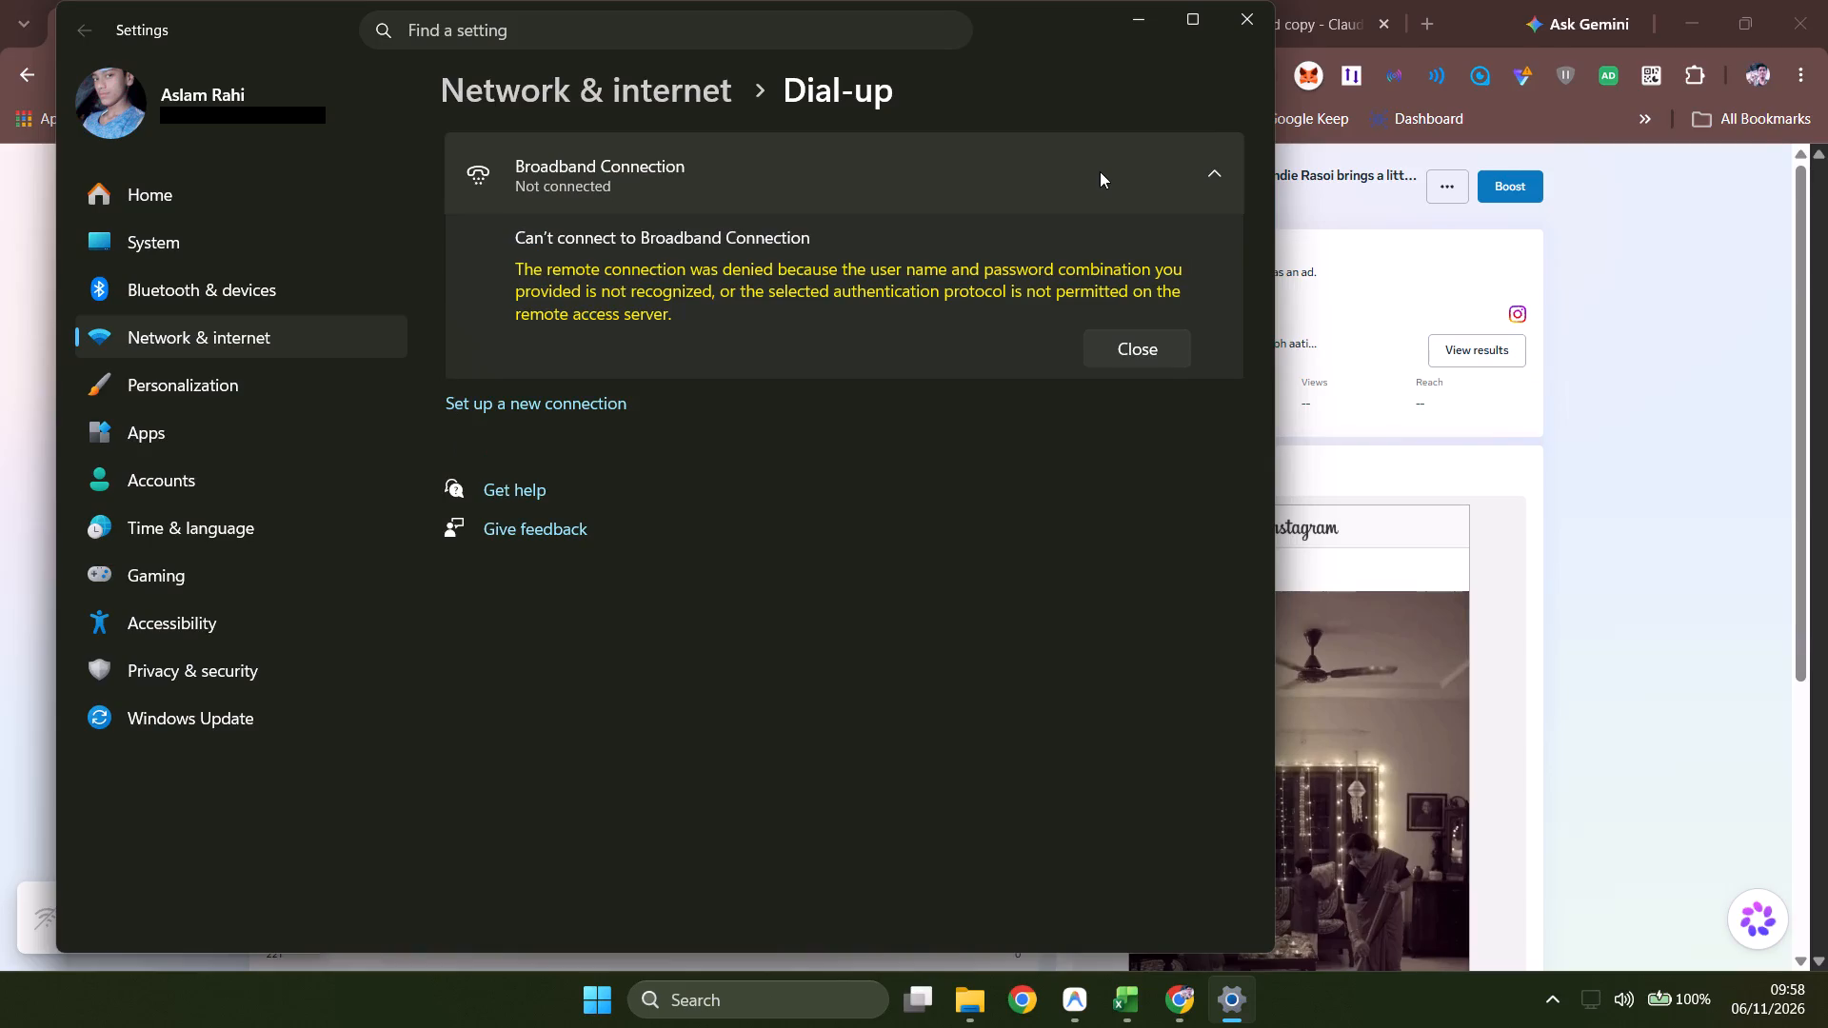
click(1128, 343)
click(1165, 181)
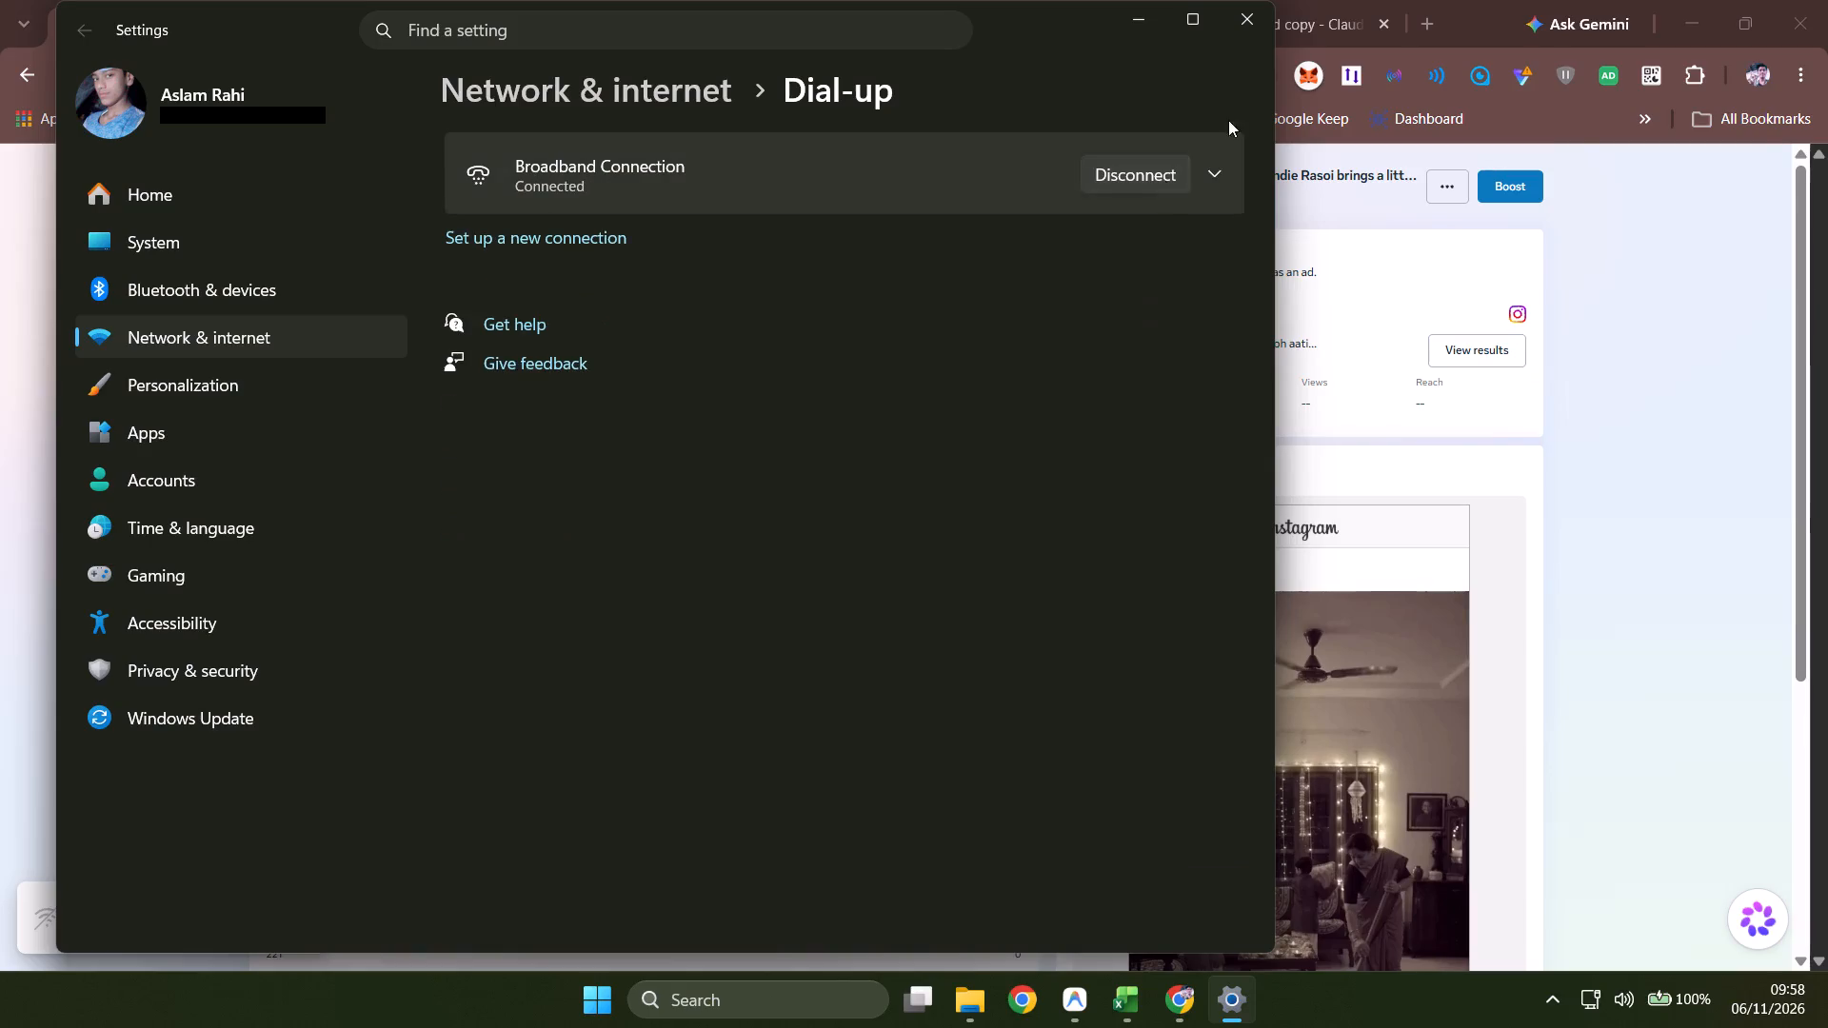
click(1269, 13)
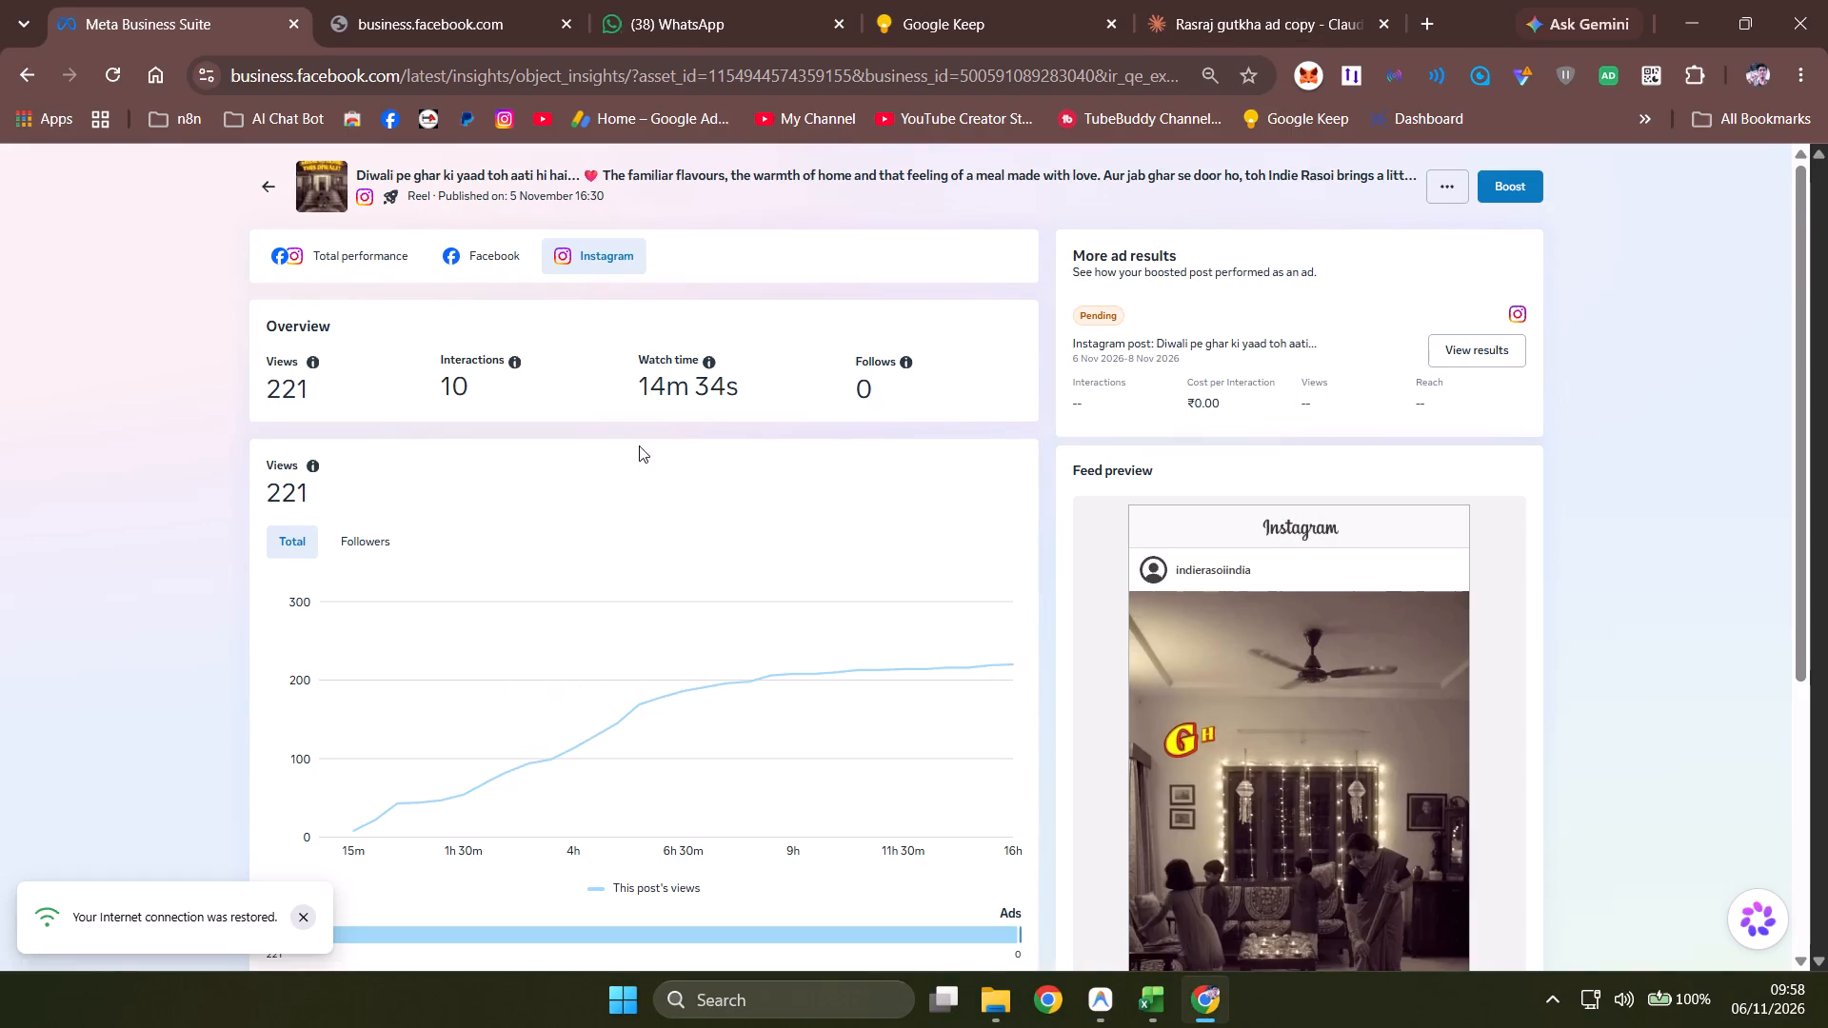
Leave the Diwali reel's insights and go back to the published posts list.
click(273, 188)
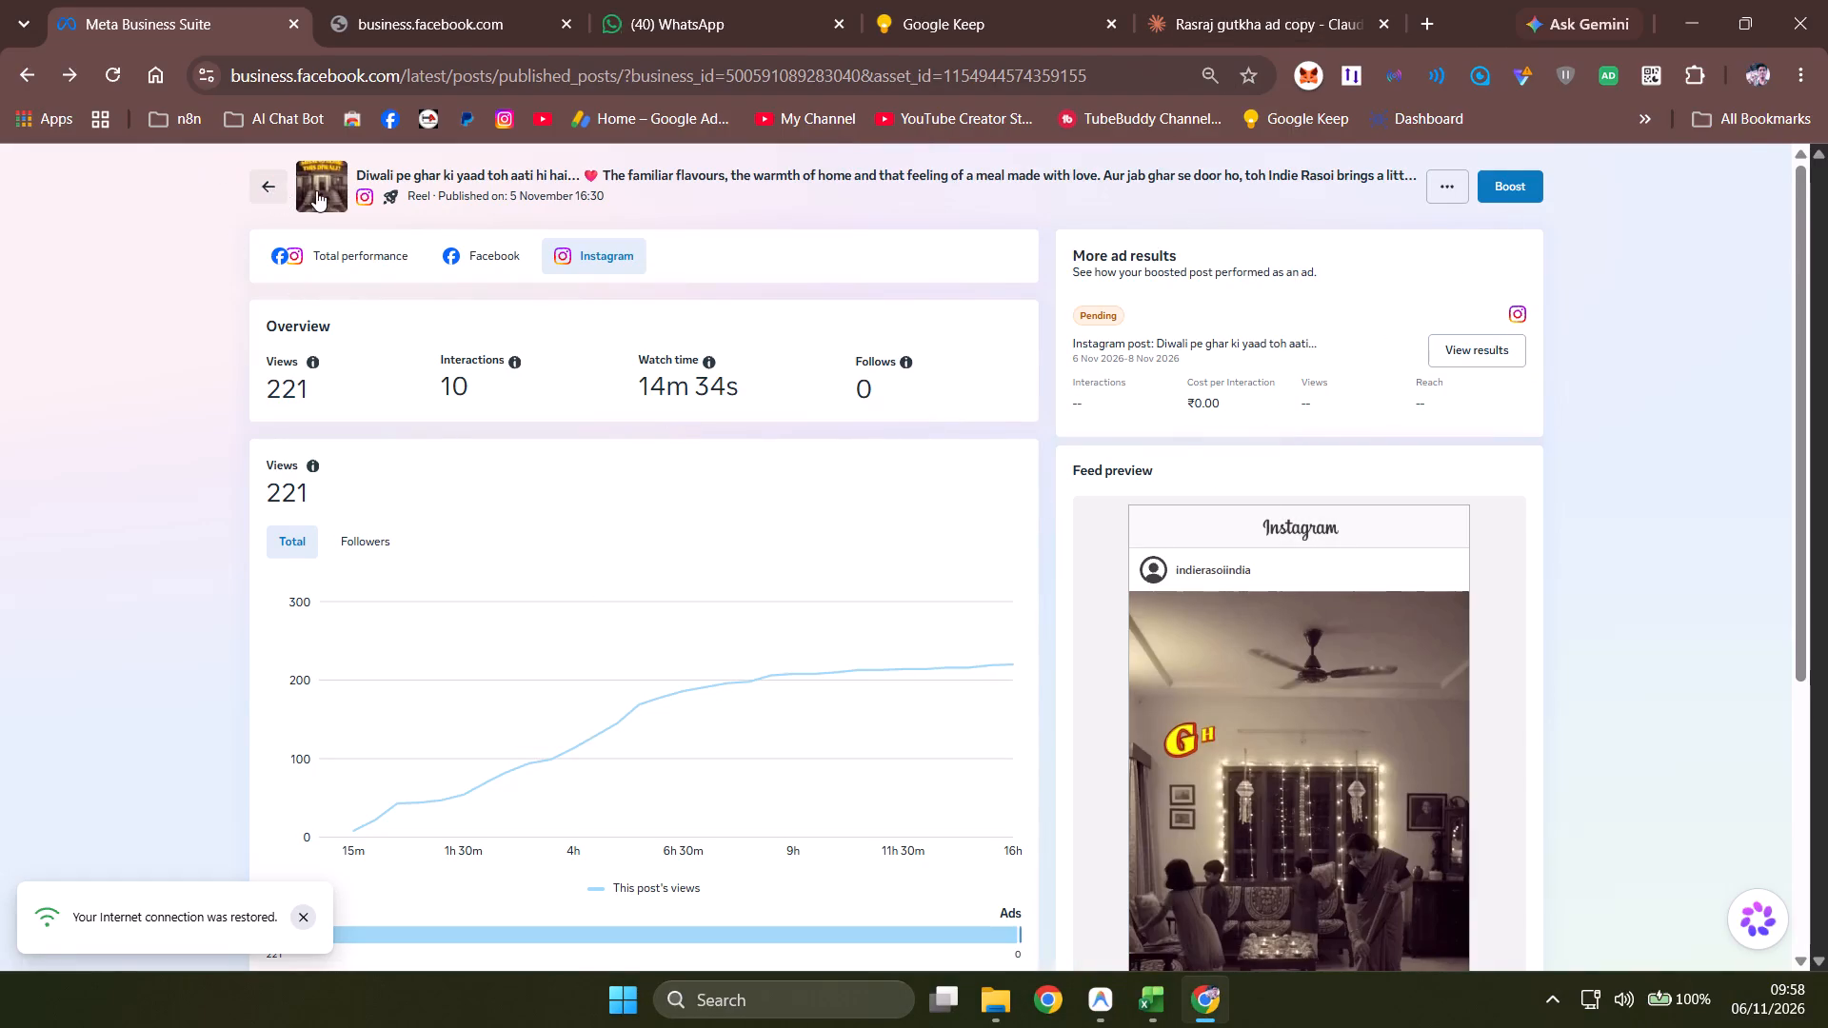
Load adsmanager.facebook.com/adsmanager/ in the browser tab holding the disconnected Ads Manager page.
click(464, 0)
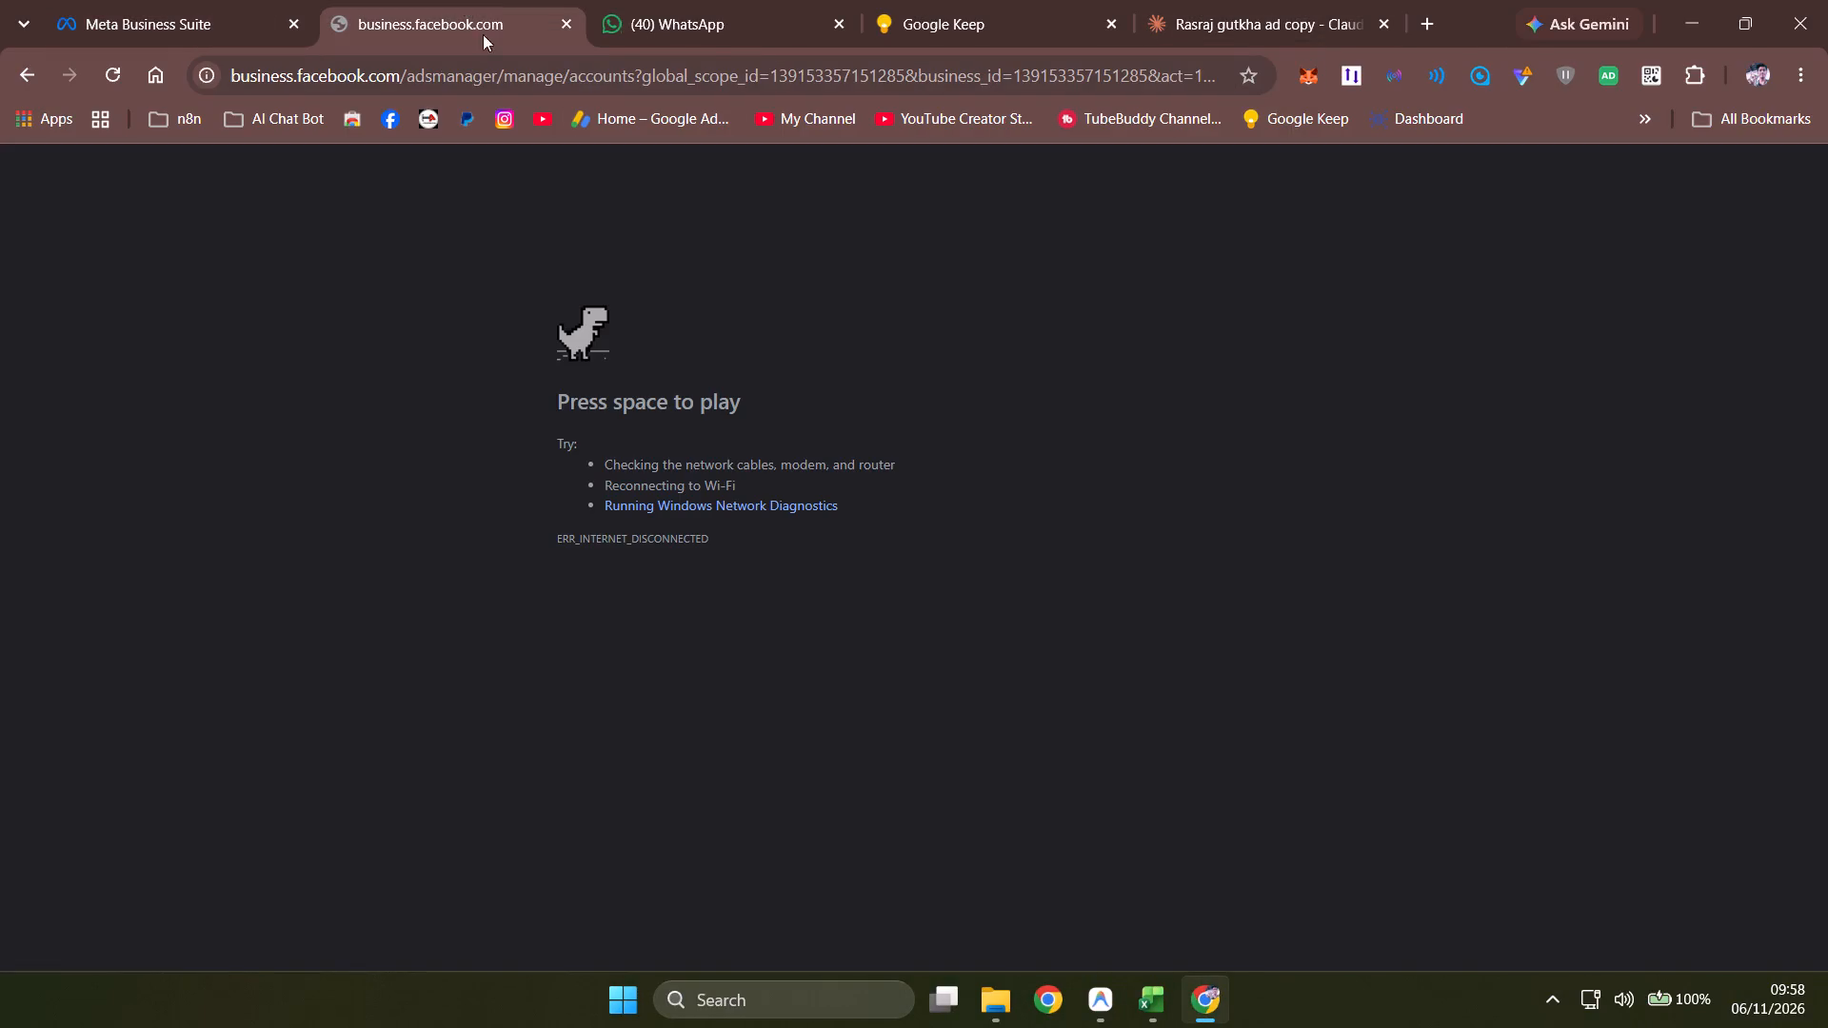
click(487, 63)
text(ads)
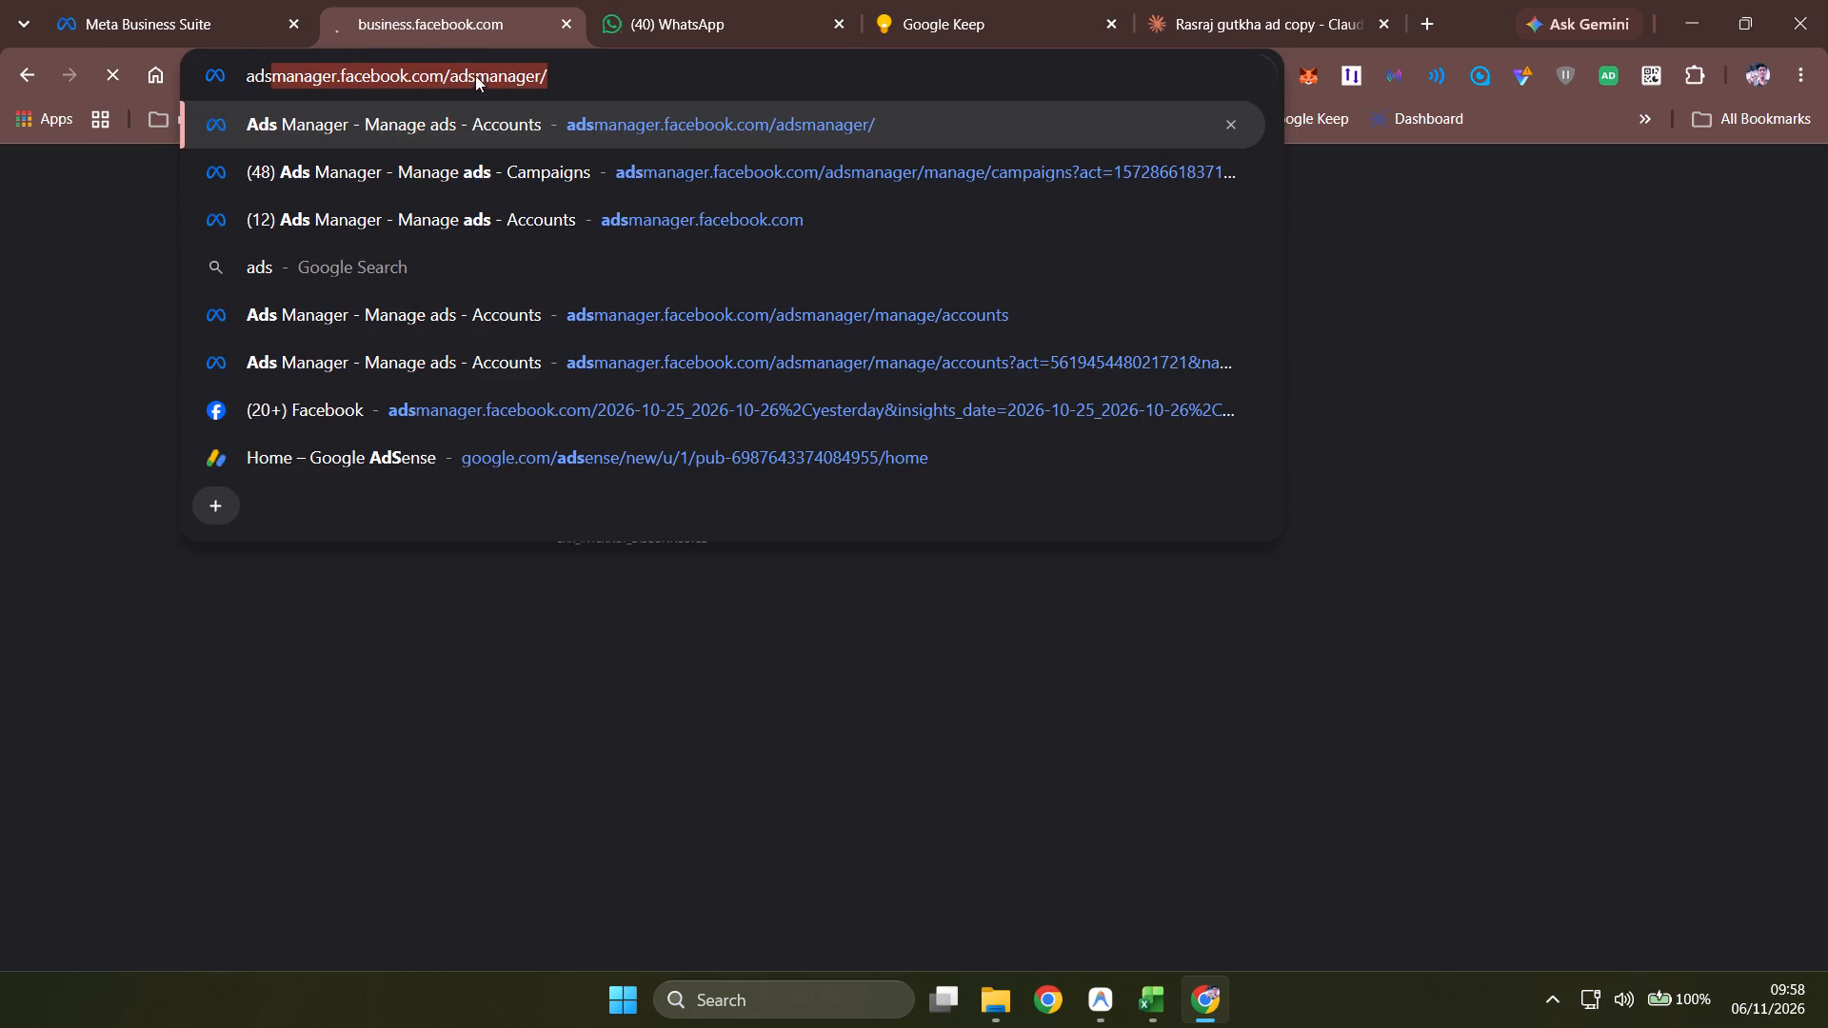
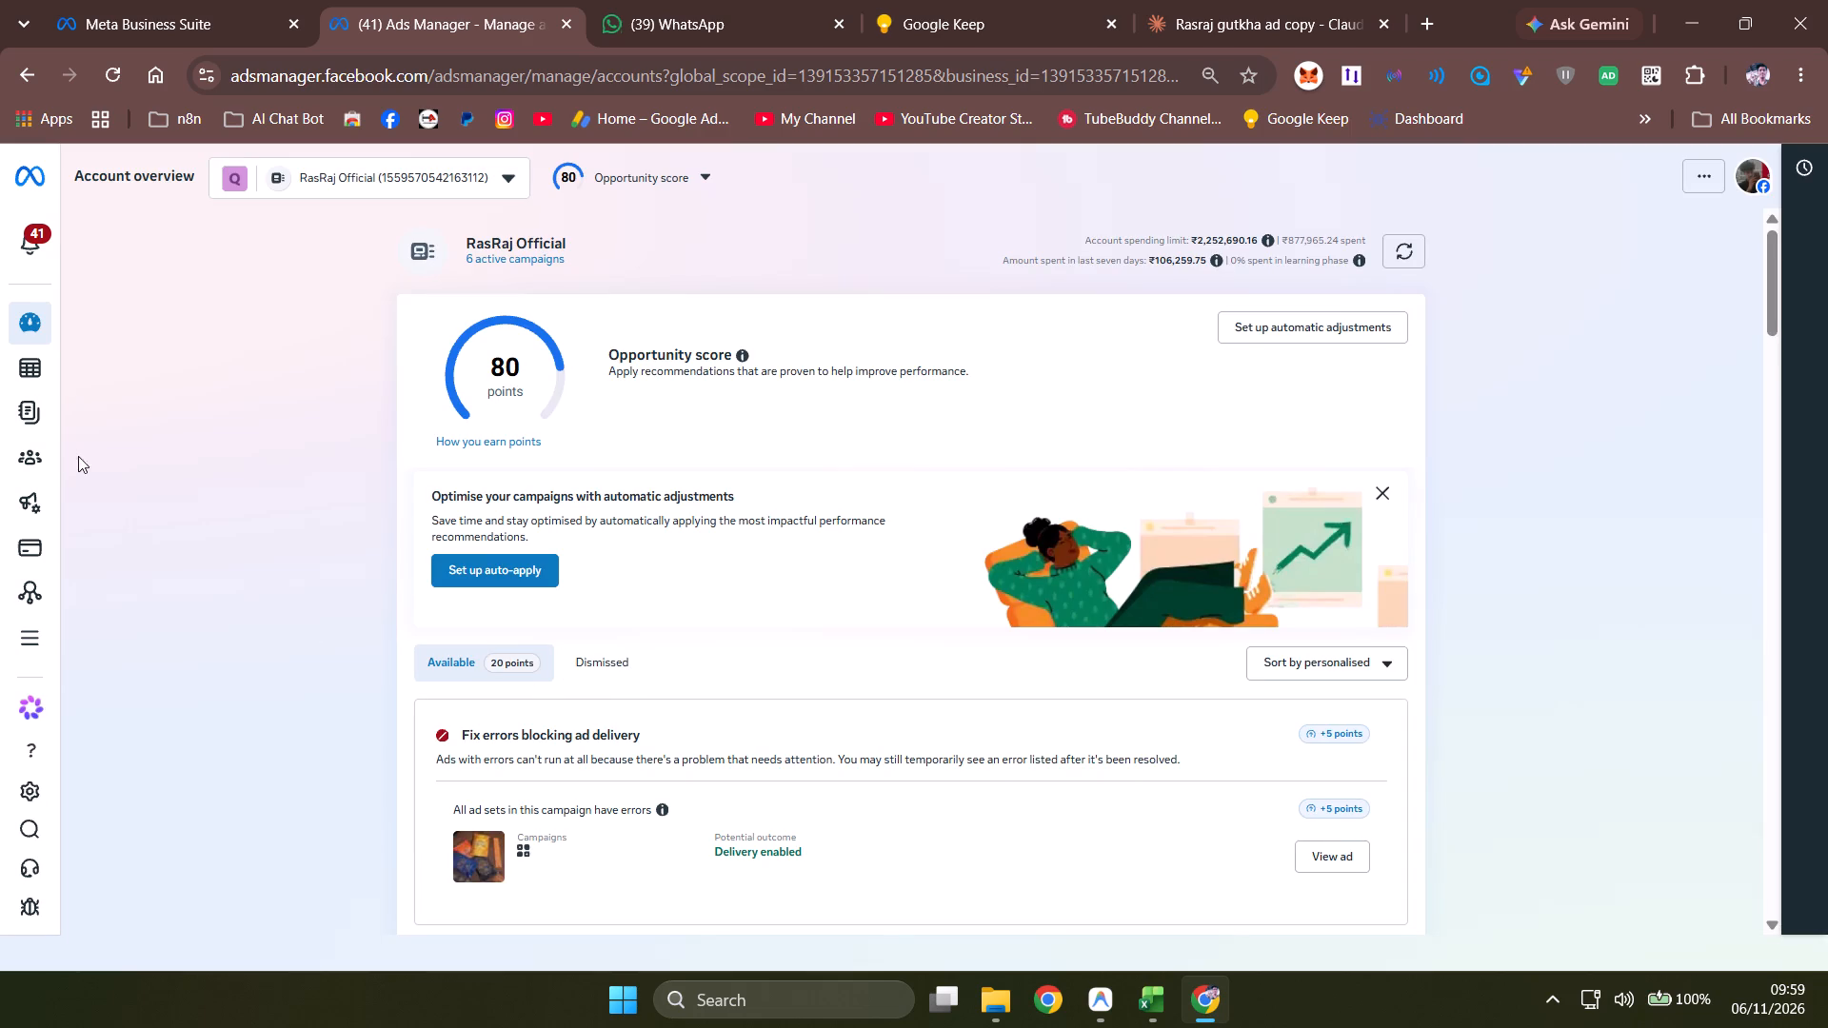
Open the campaigns list of the RasRaj Official ad account.
click(26, 378)
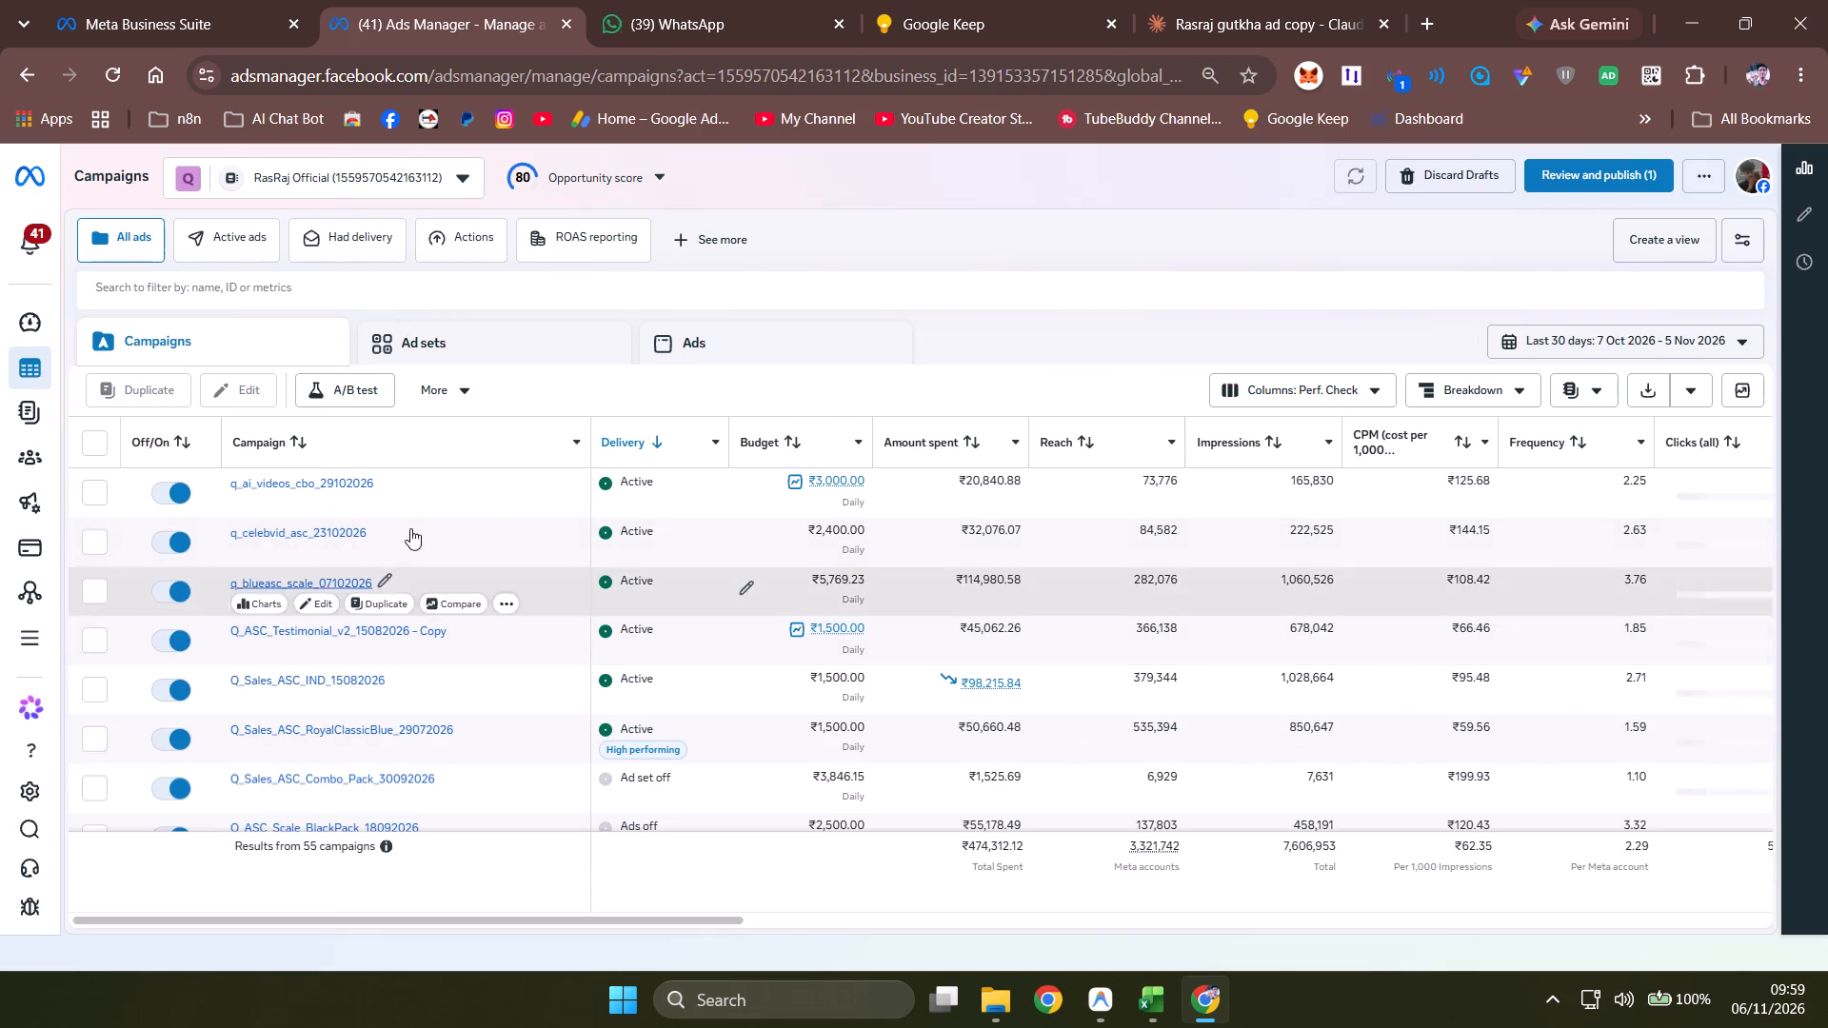
Set the reporting date range for the RasRaj Official campaigns to Today and yesterday.
click(1565, 342)
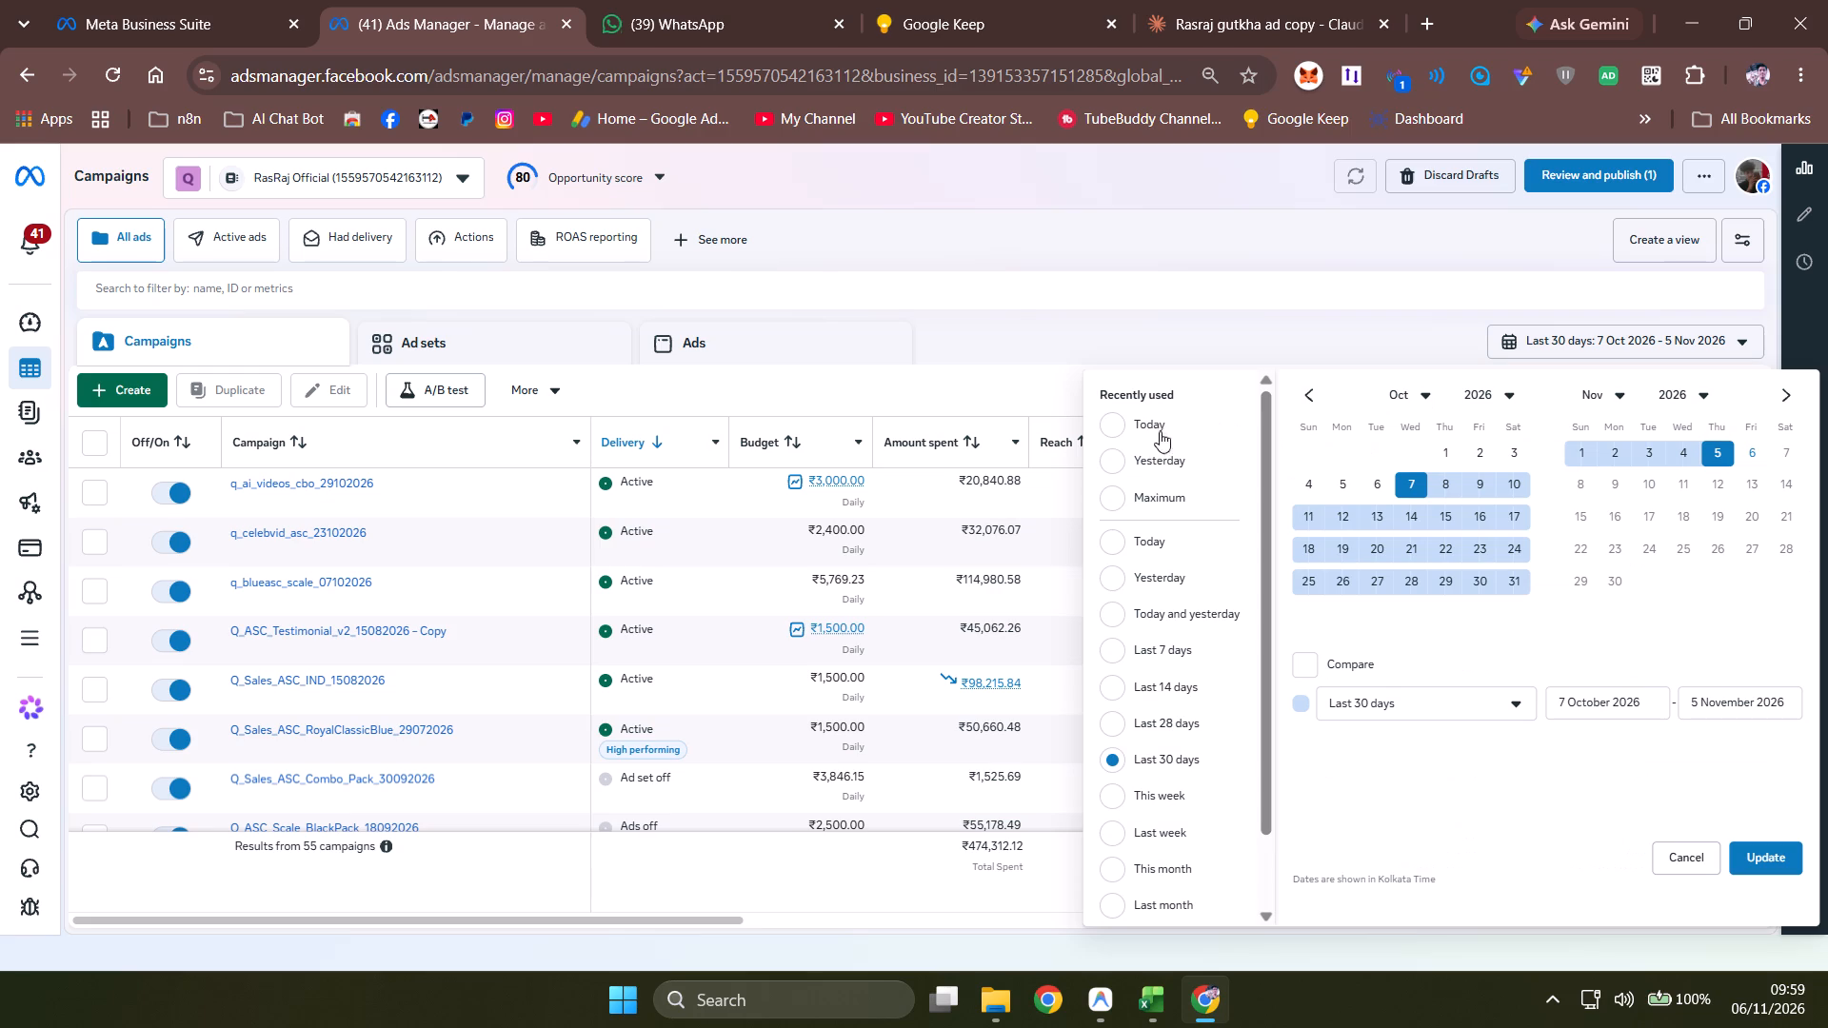
click(1114, 617)
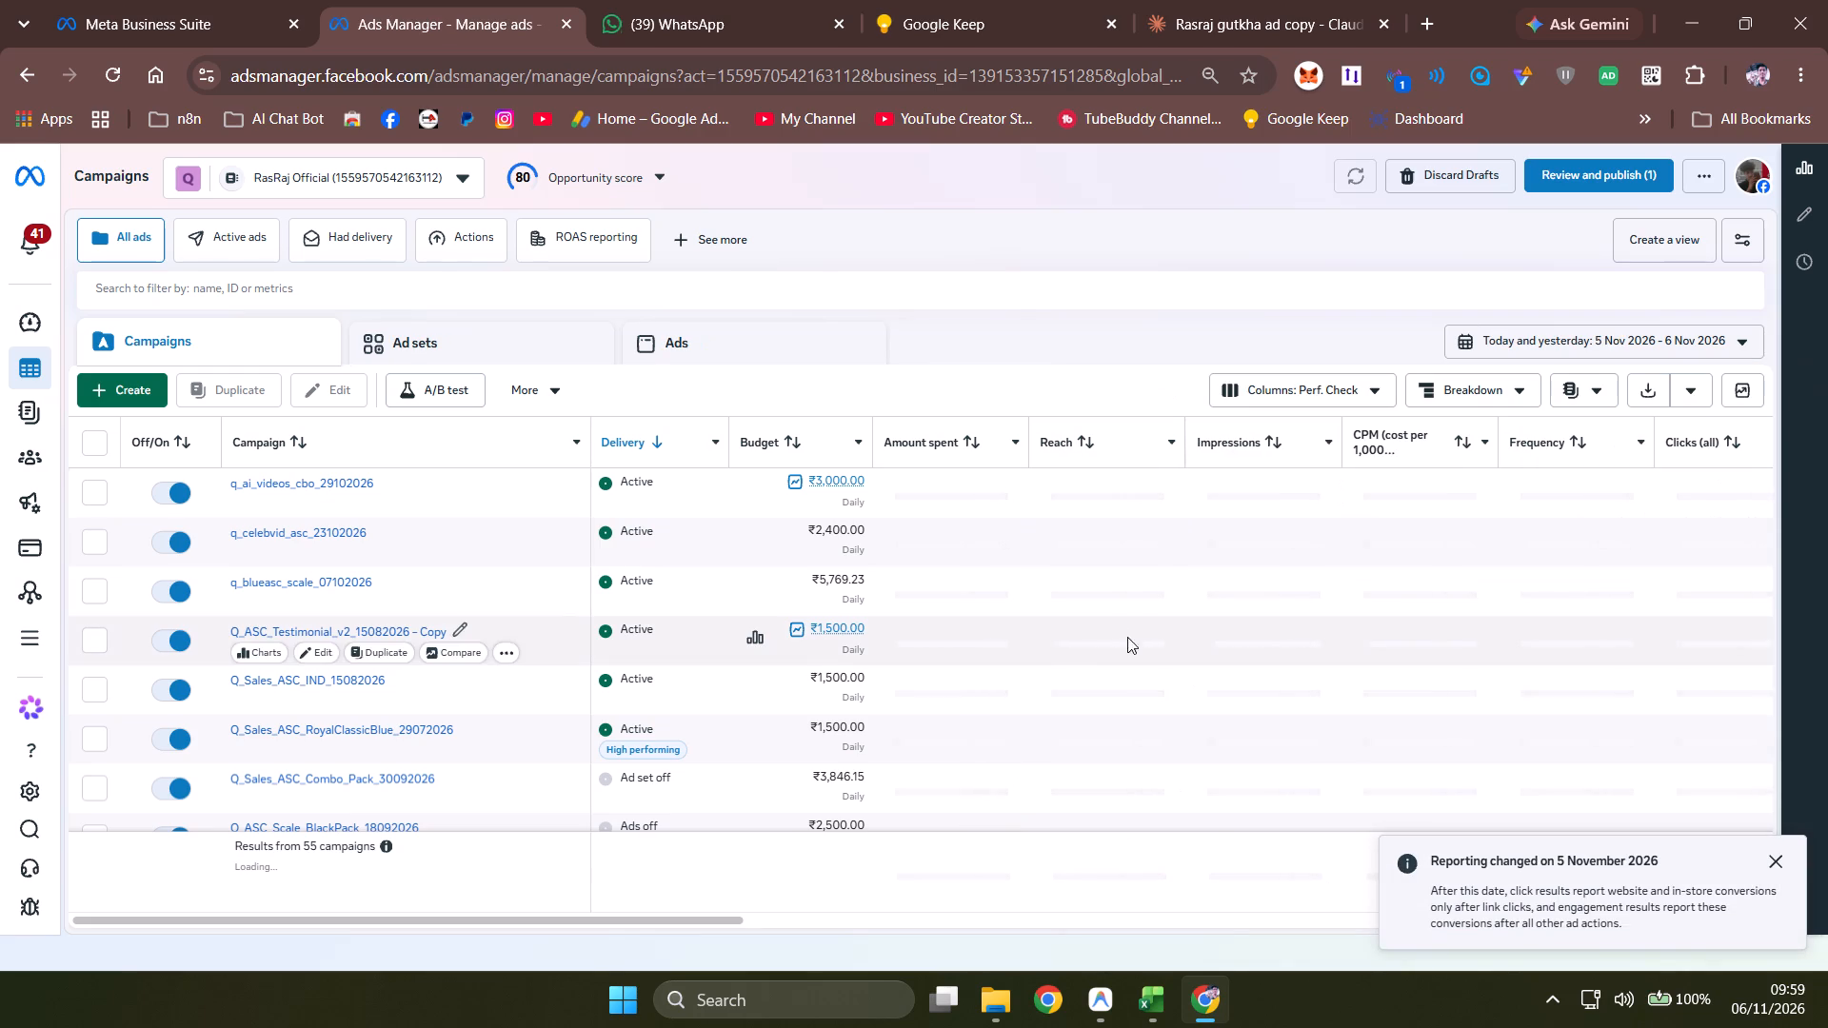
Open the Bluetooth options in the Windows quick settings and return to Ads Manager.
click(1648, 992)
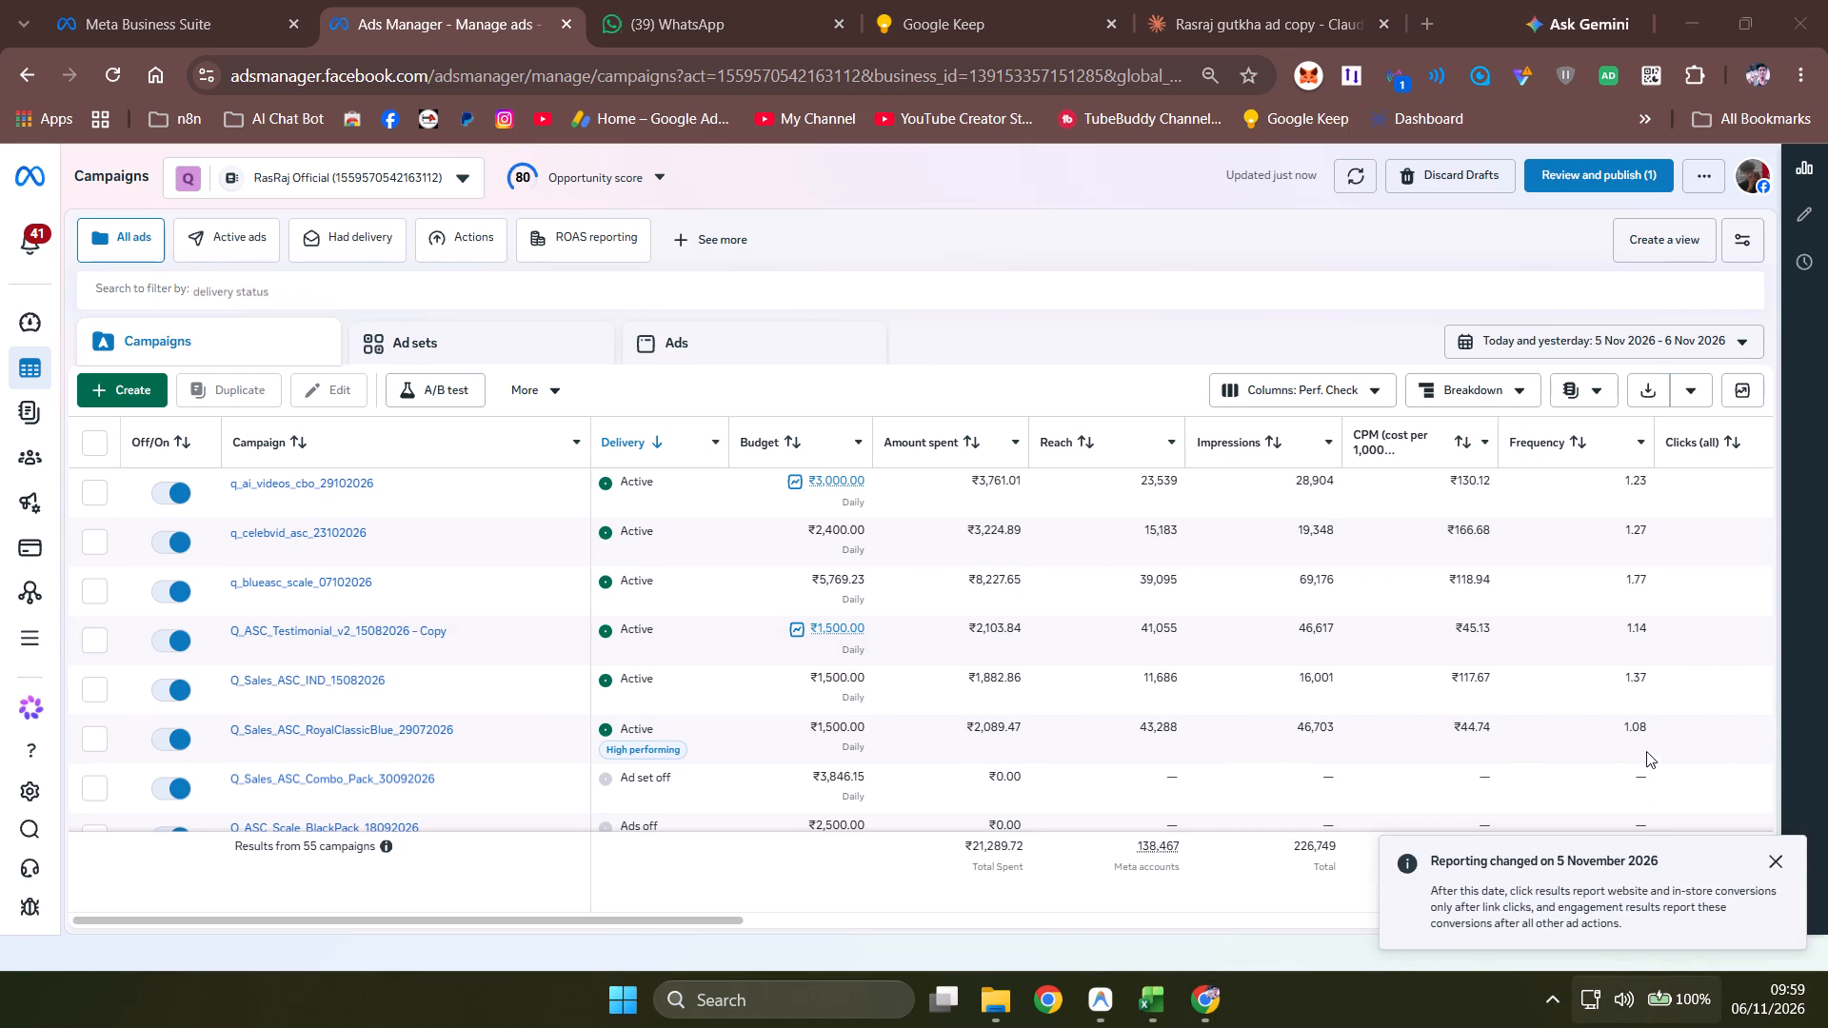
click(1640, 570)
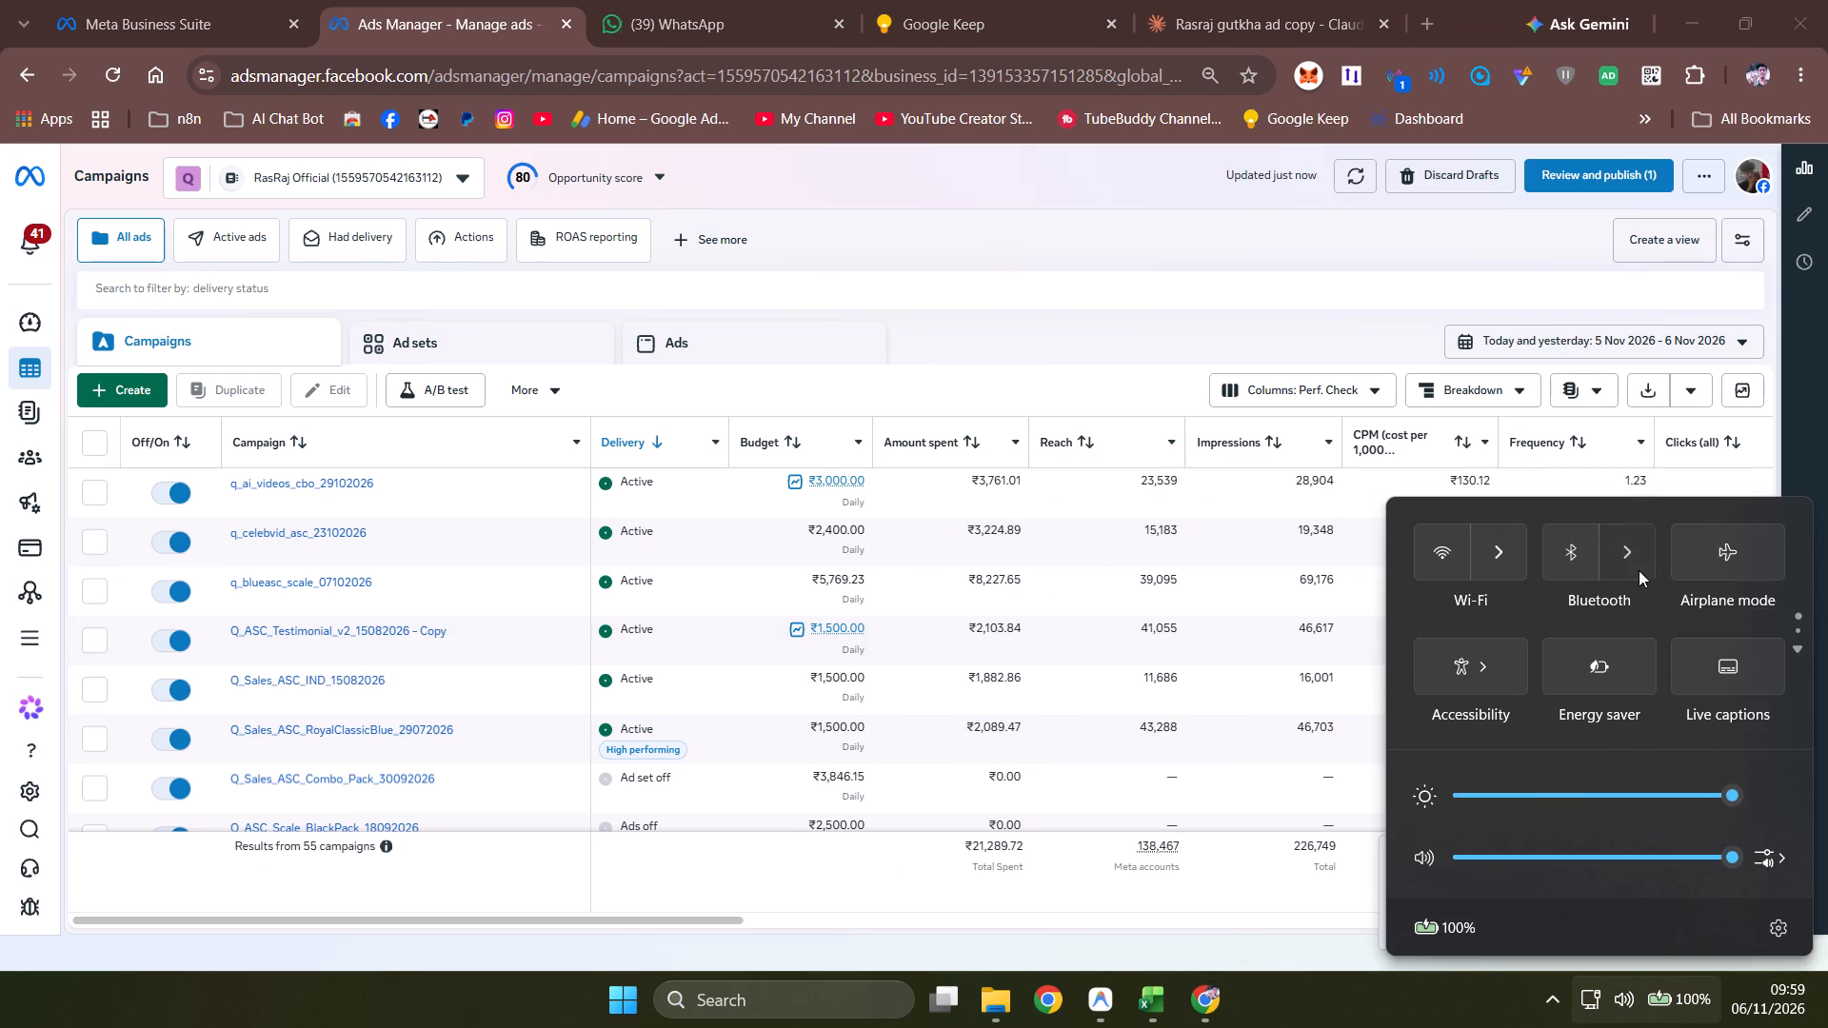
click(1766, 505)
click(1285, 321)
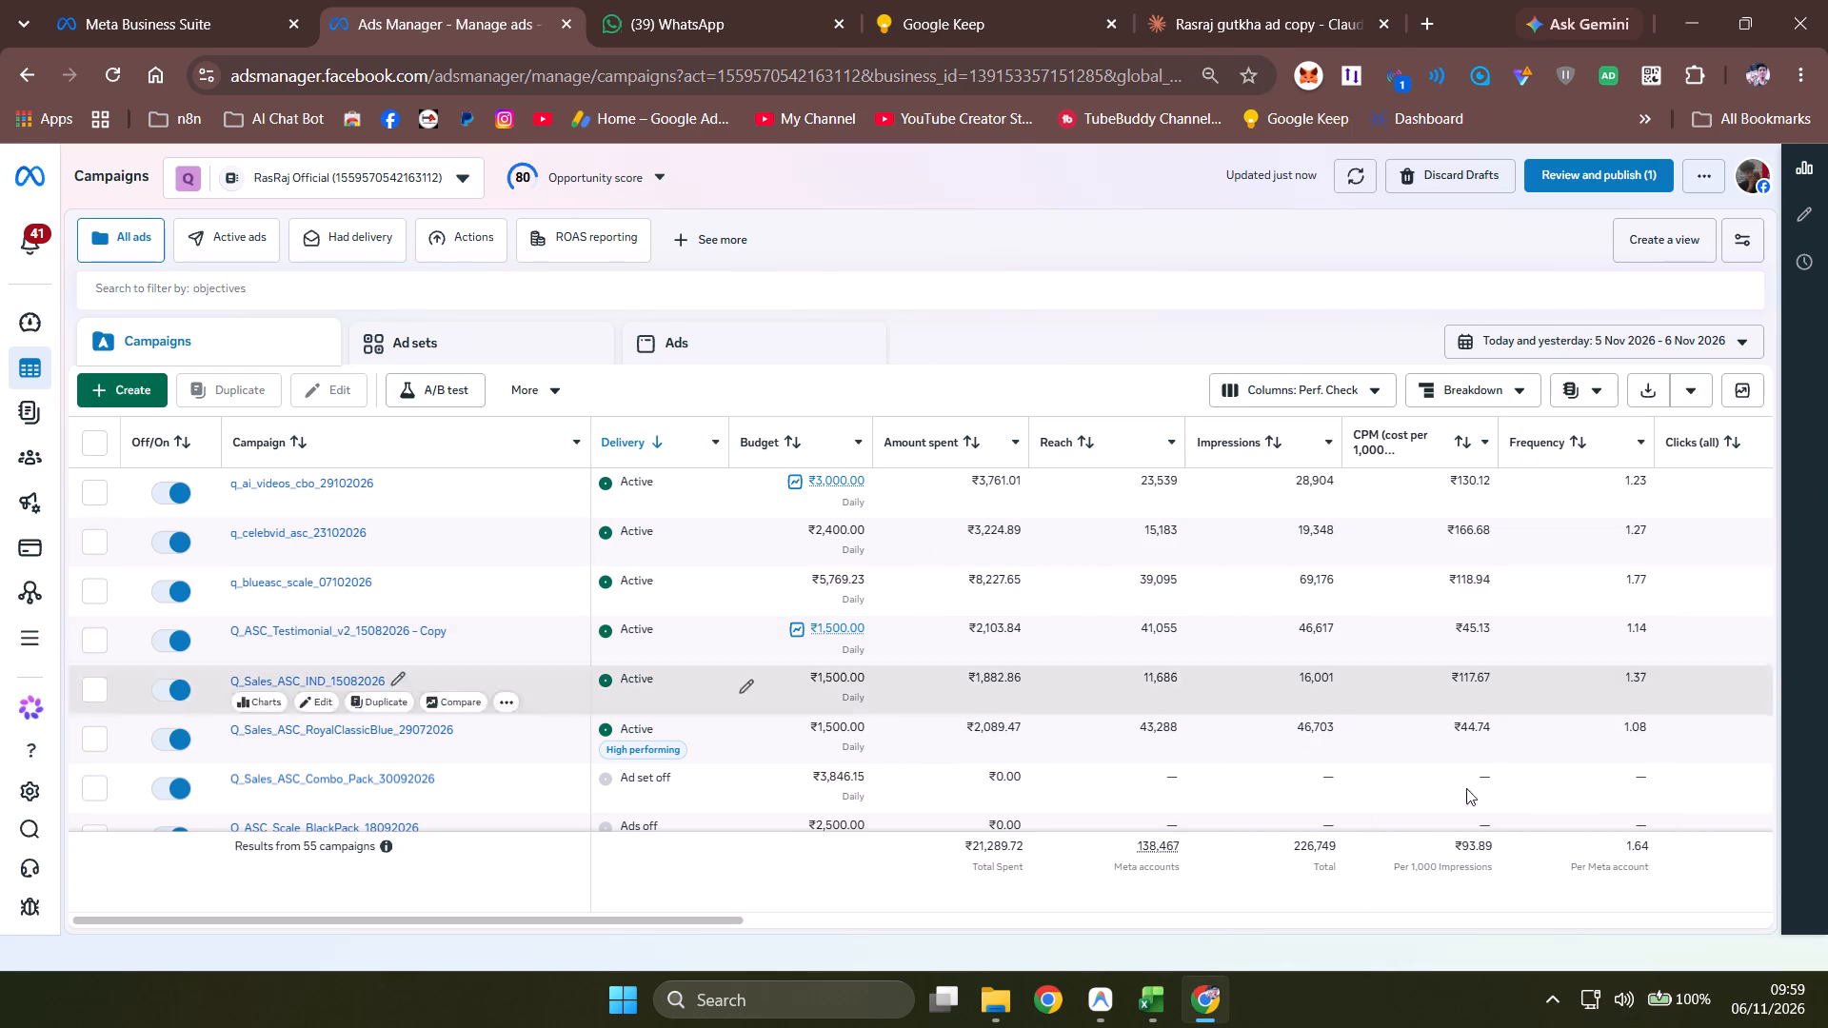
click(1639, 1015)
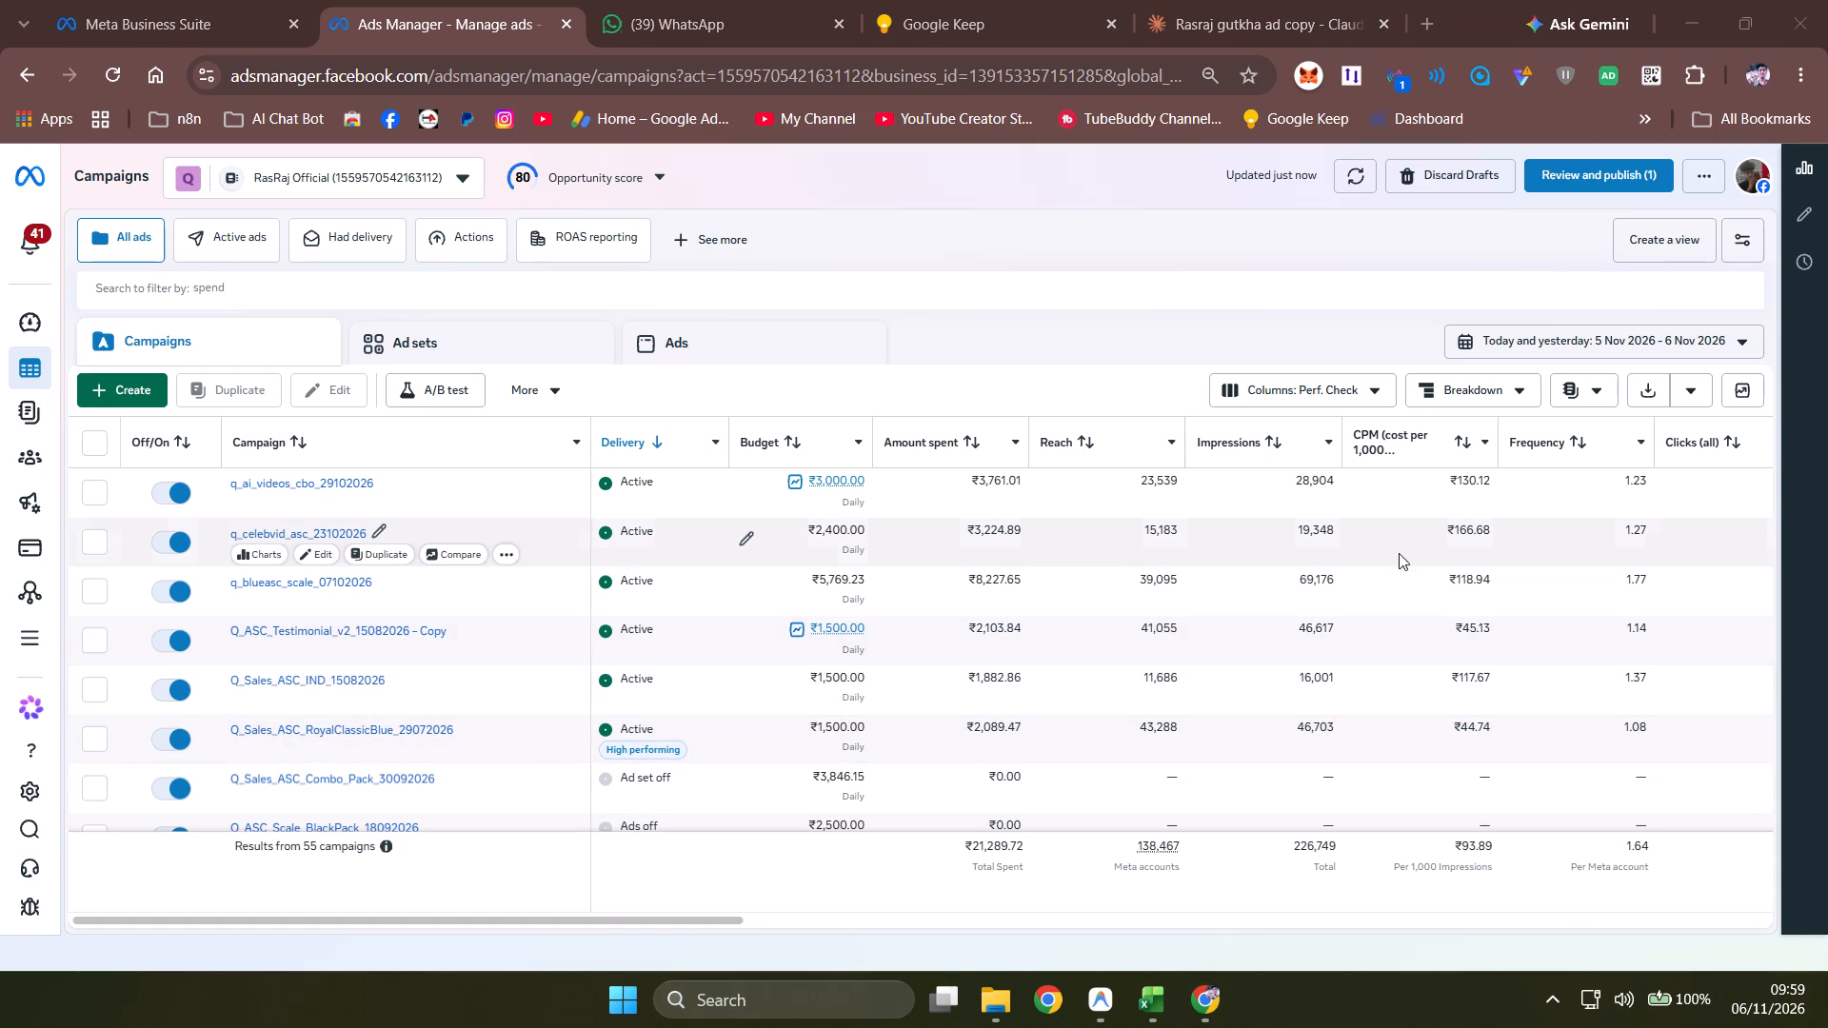
Sort the campaigns by Results ROAS from highest to lowest and compare their purchase, AOV, CPR and CVR figures.
scroll(1418, 553, left, 11)
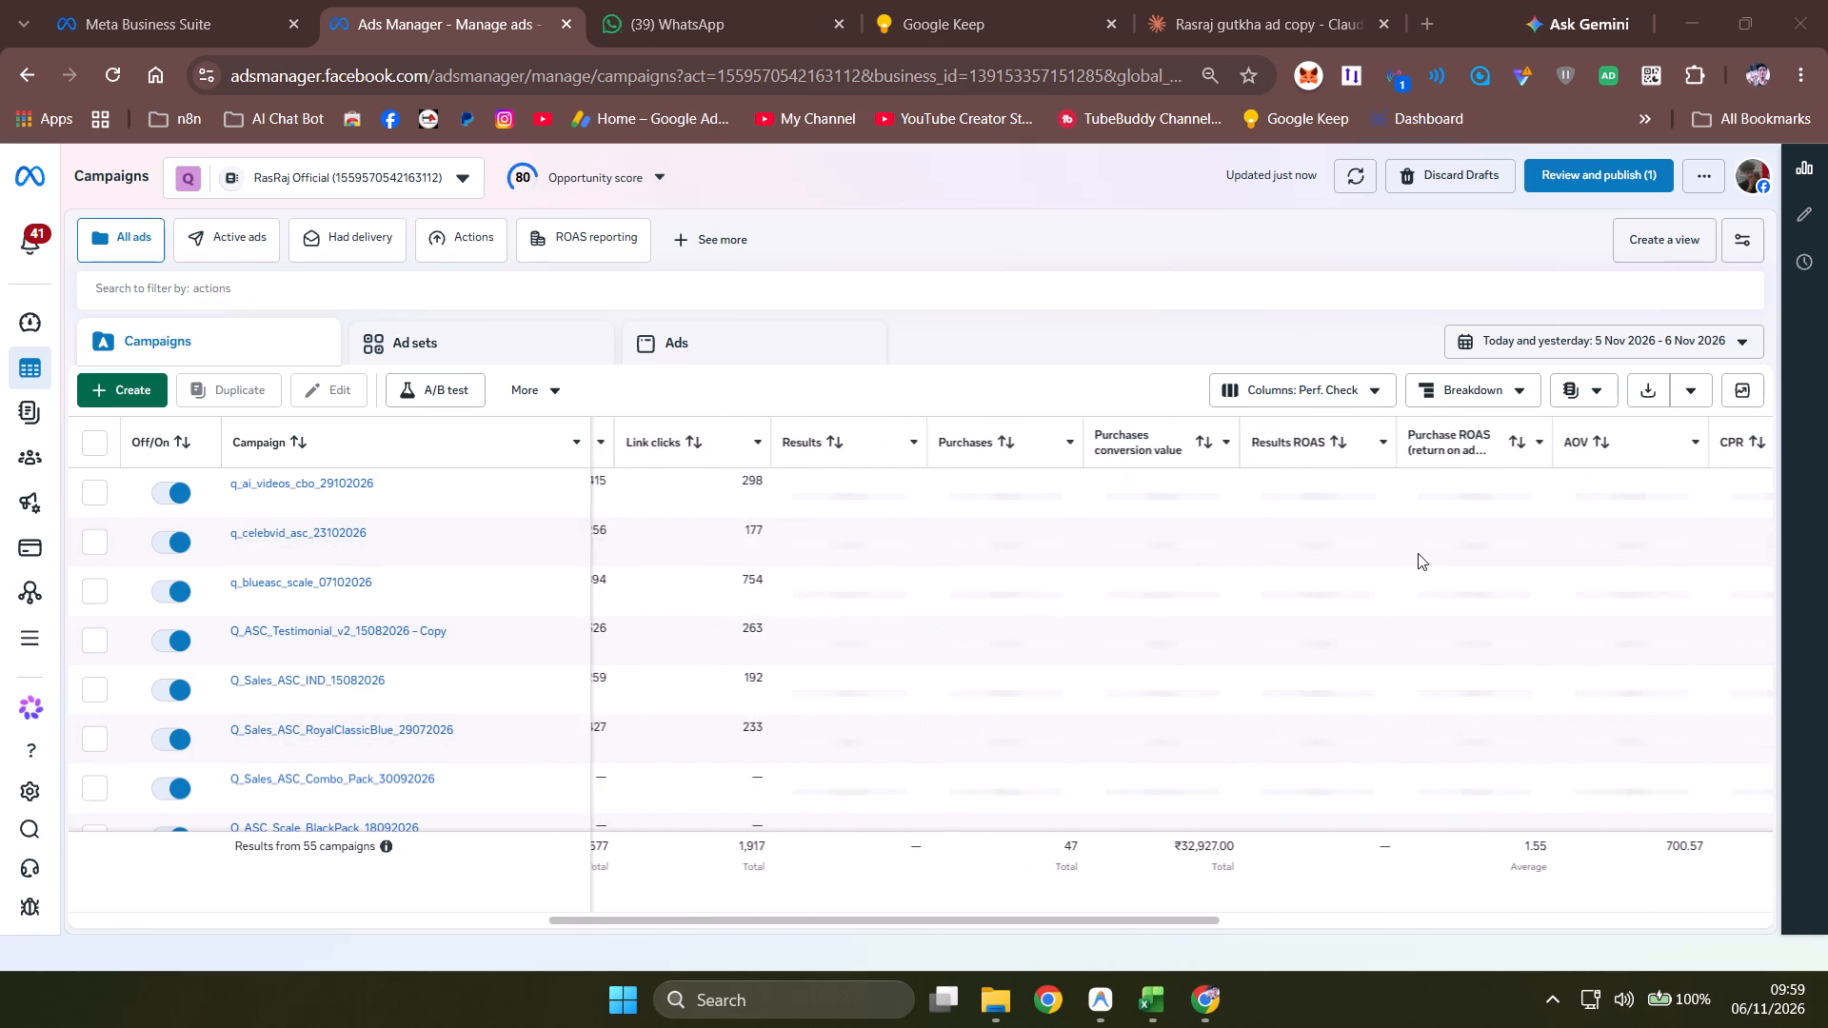
scroll(1418, 553, left, 2)
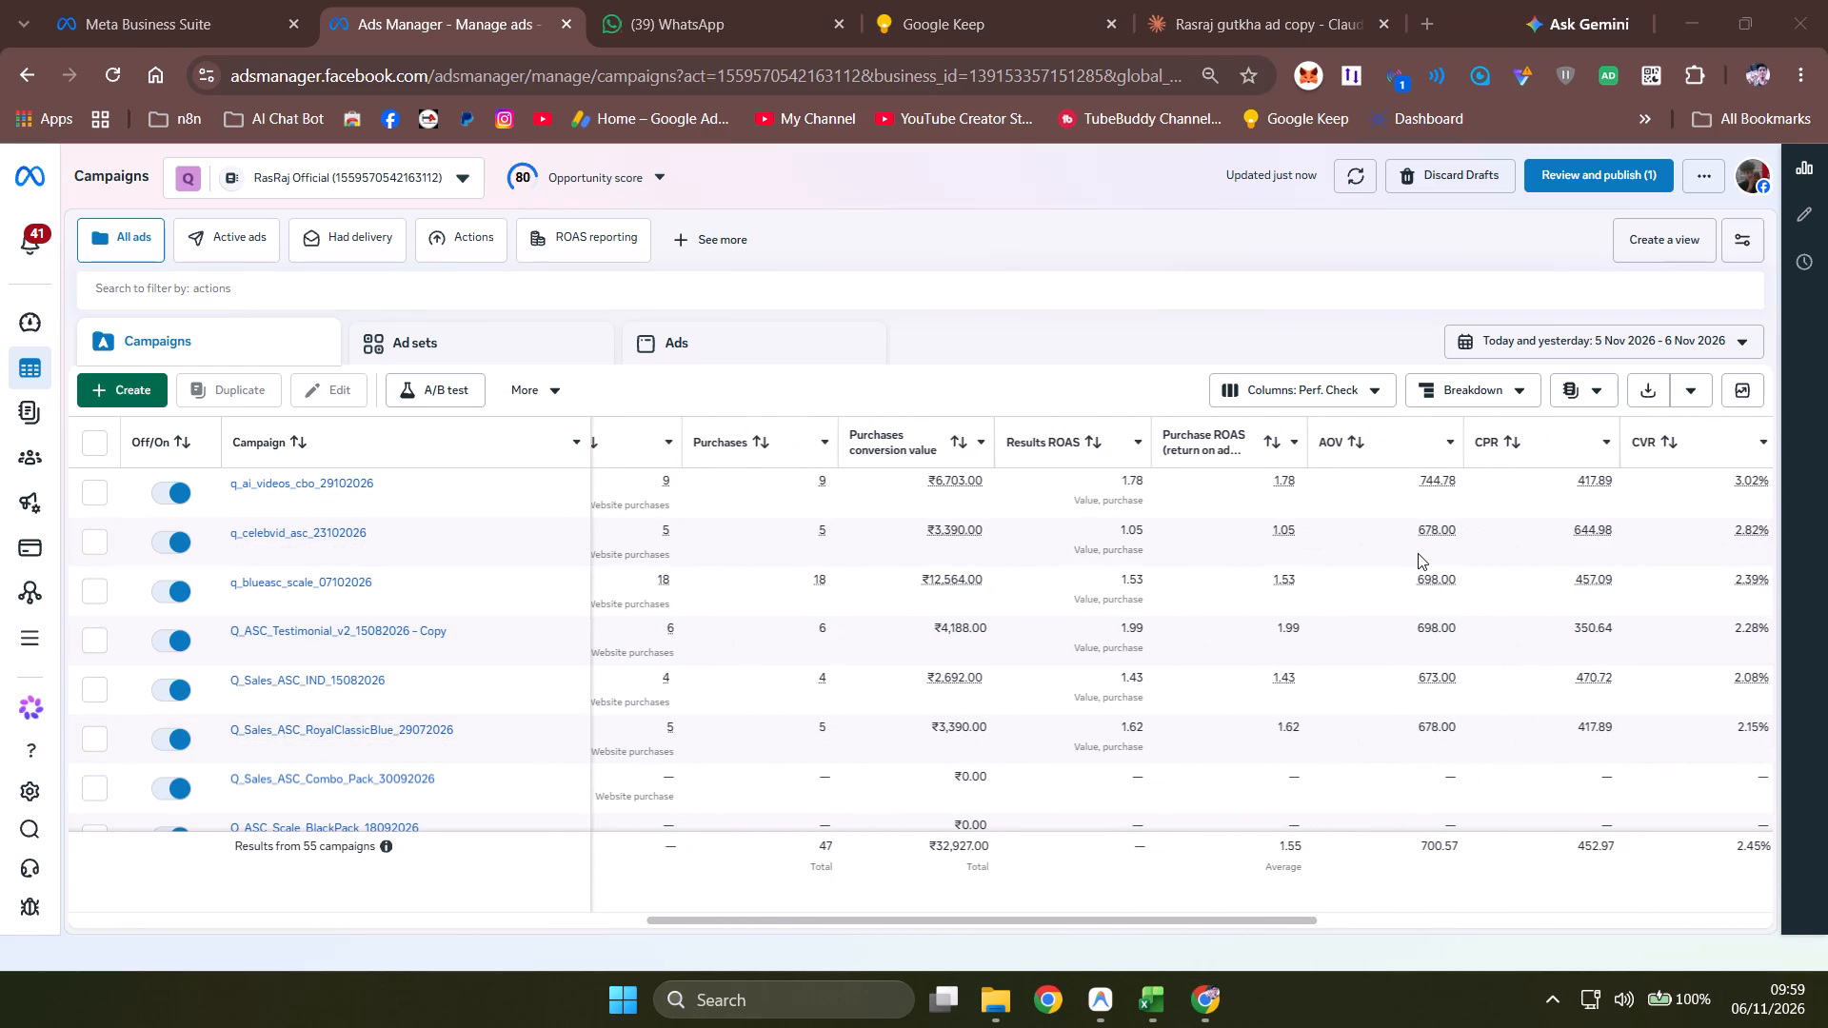
scroll(1418, 553, left, 1)
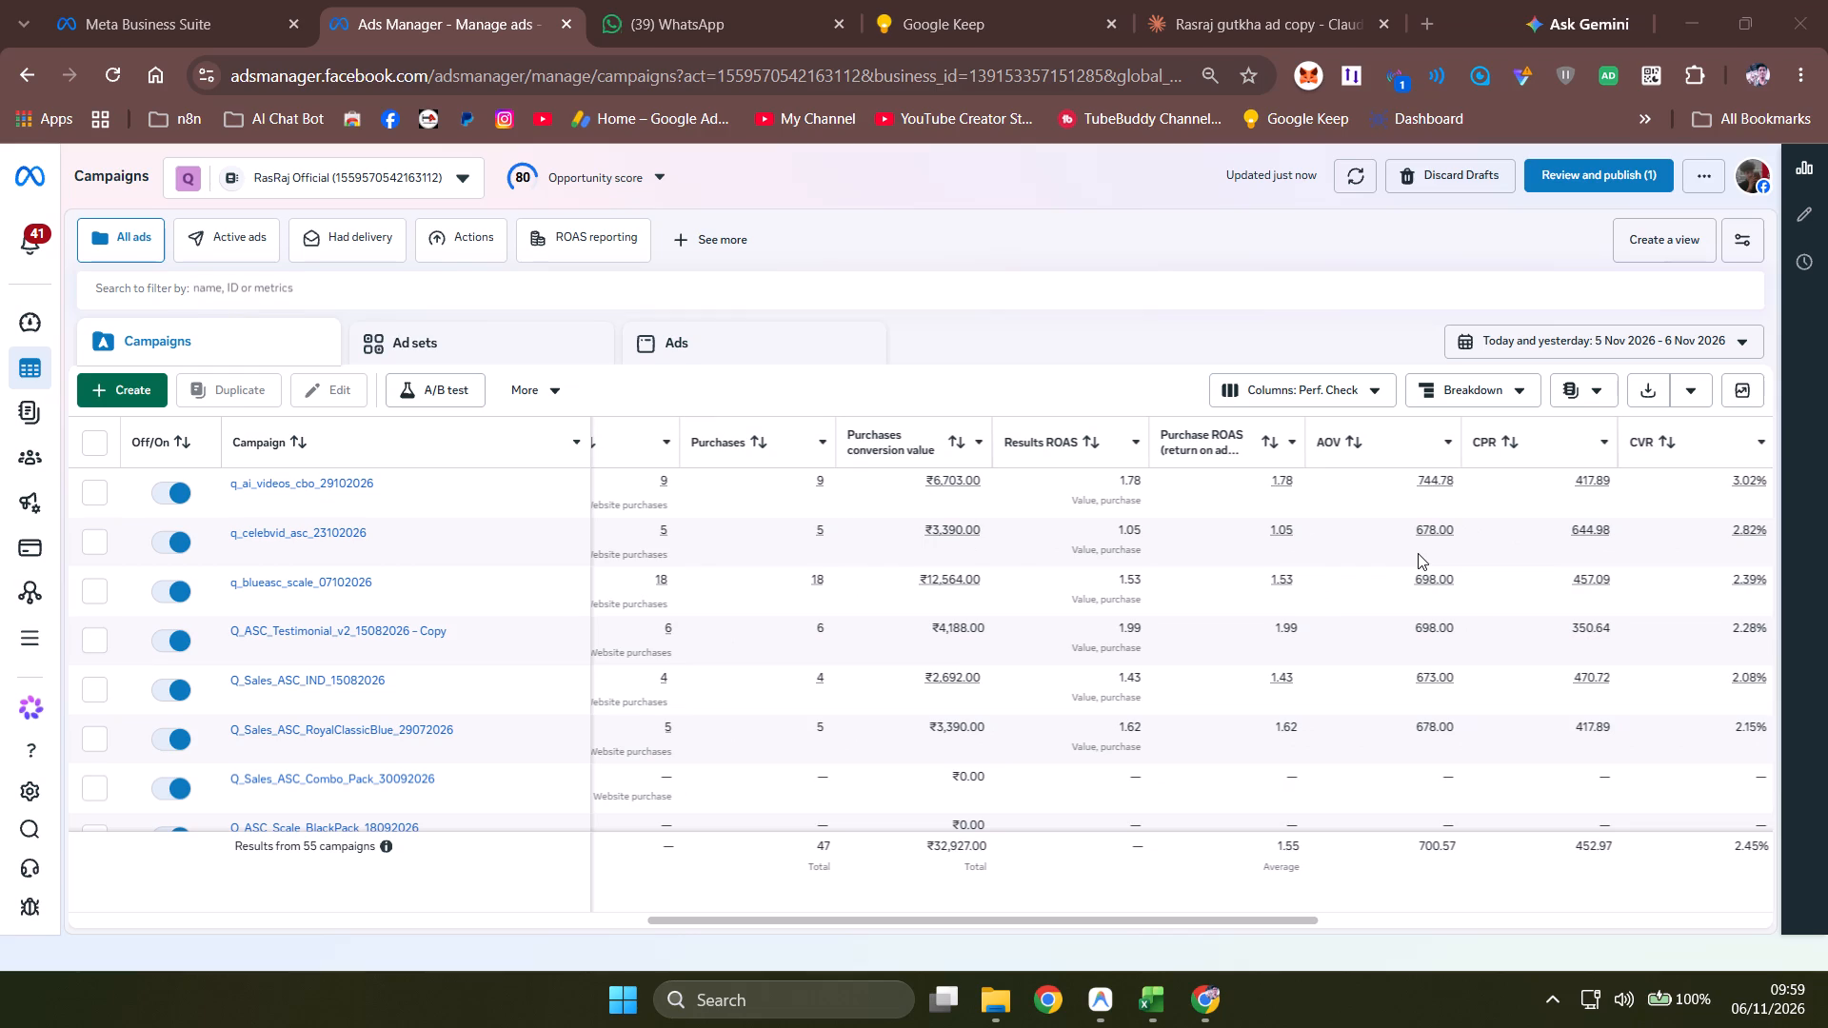
click(1063, 441)
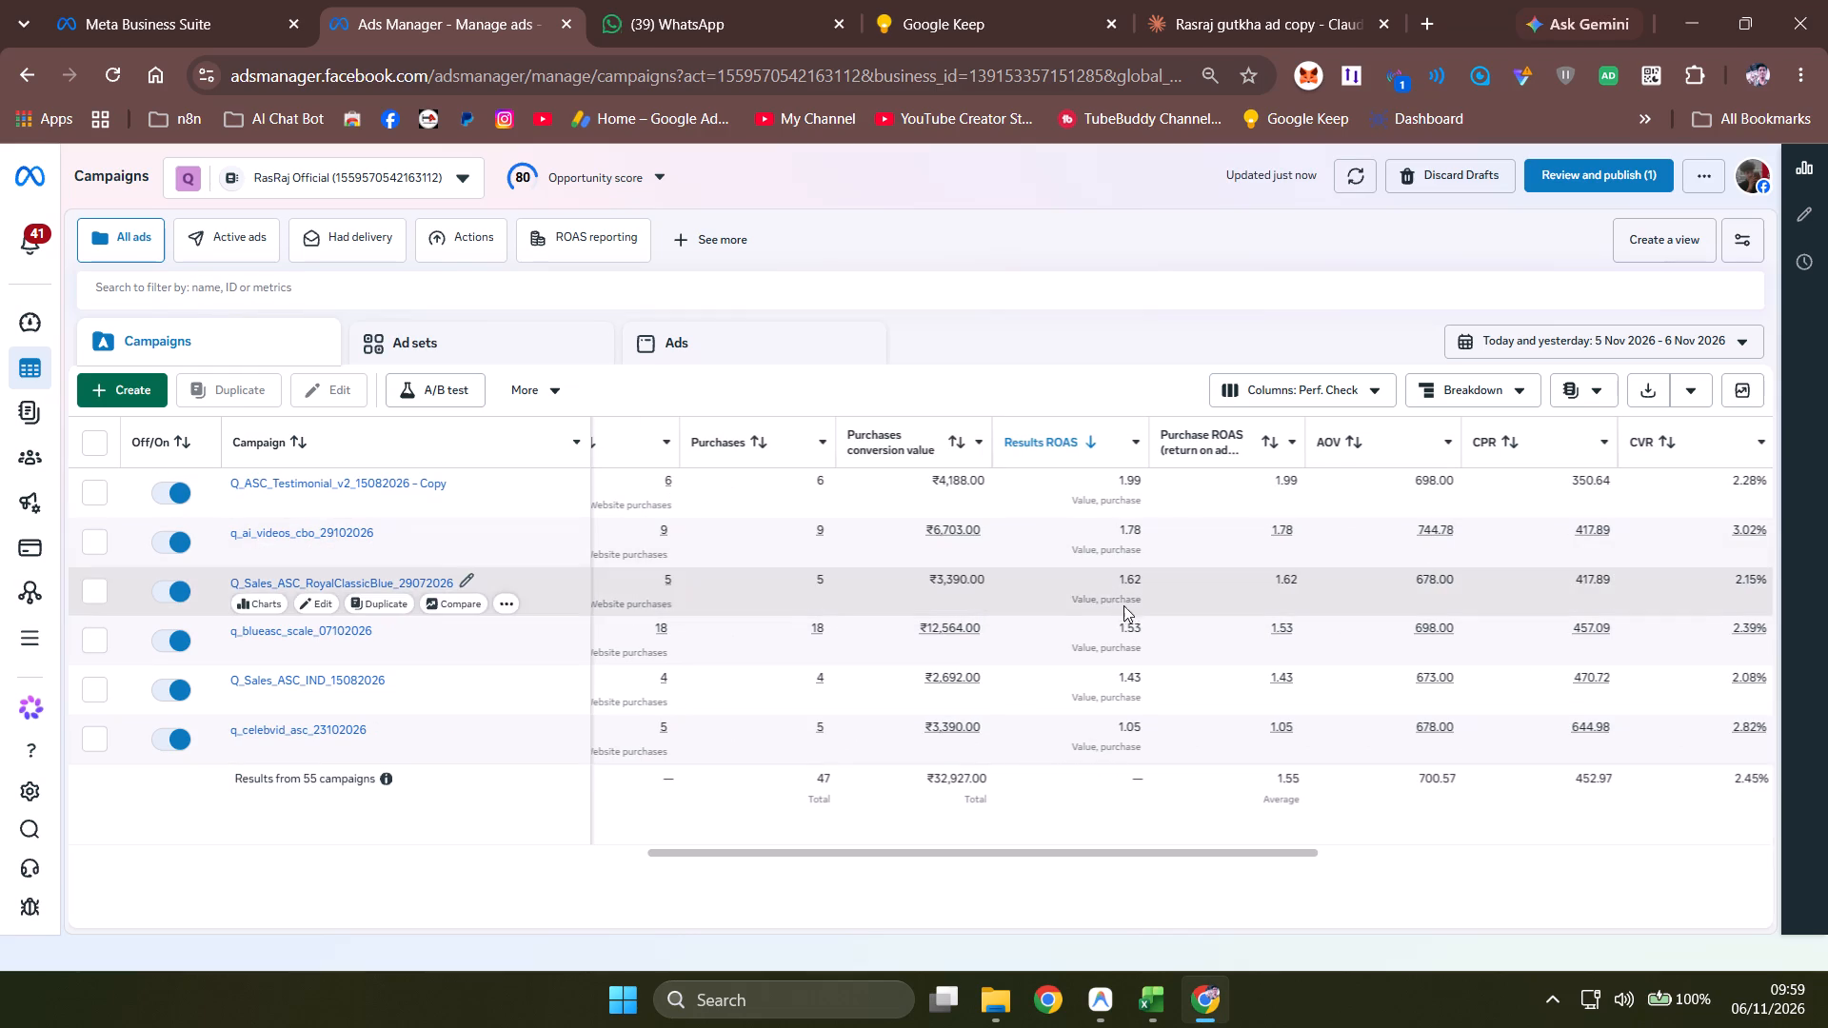
scroll(1158, 662, down, 1)
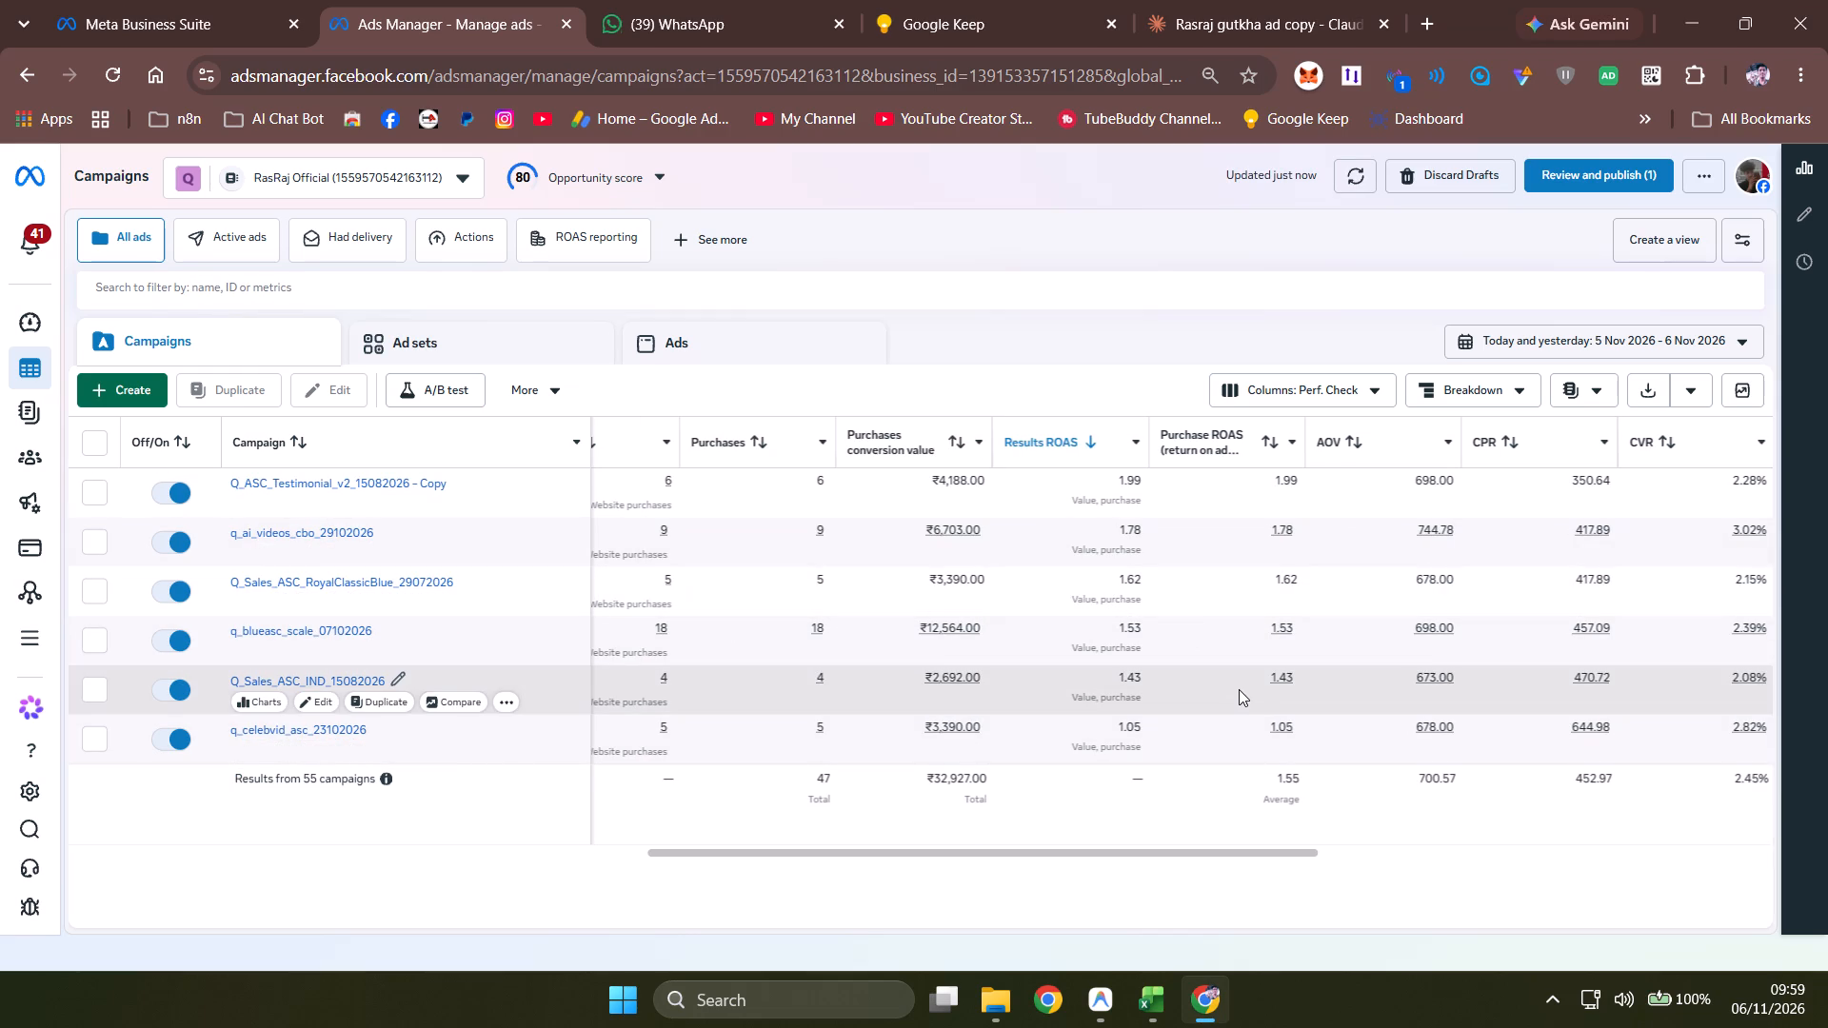
scroll(1239, 689, down, 1)
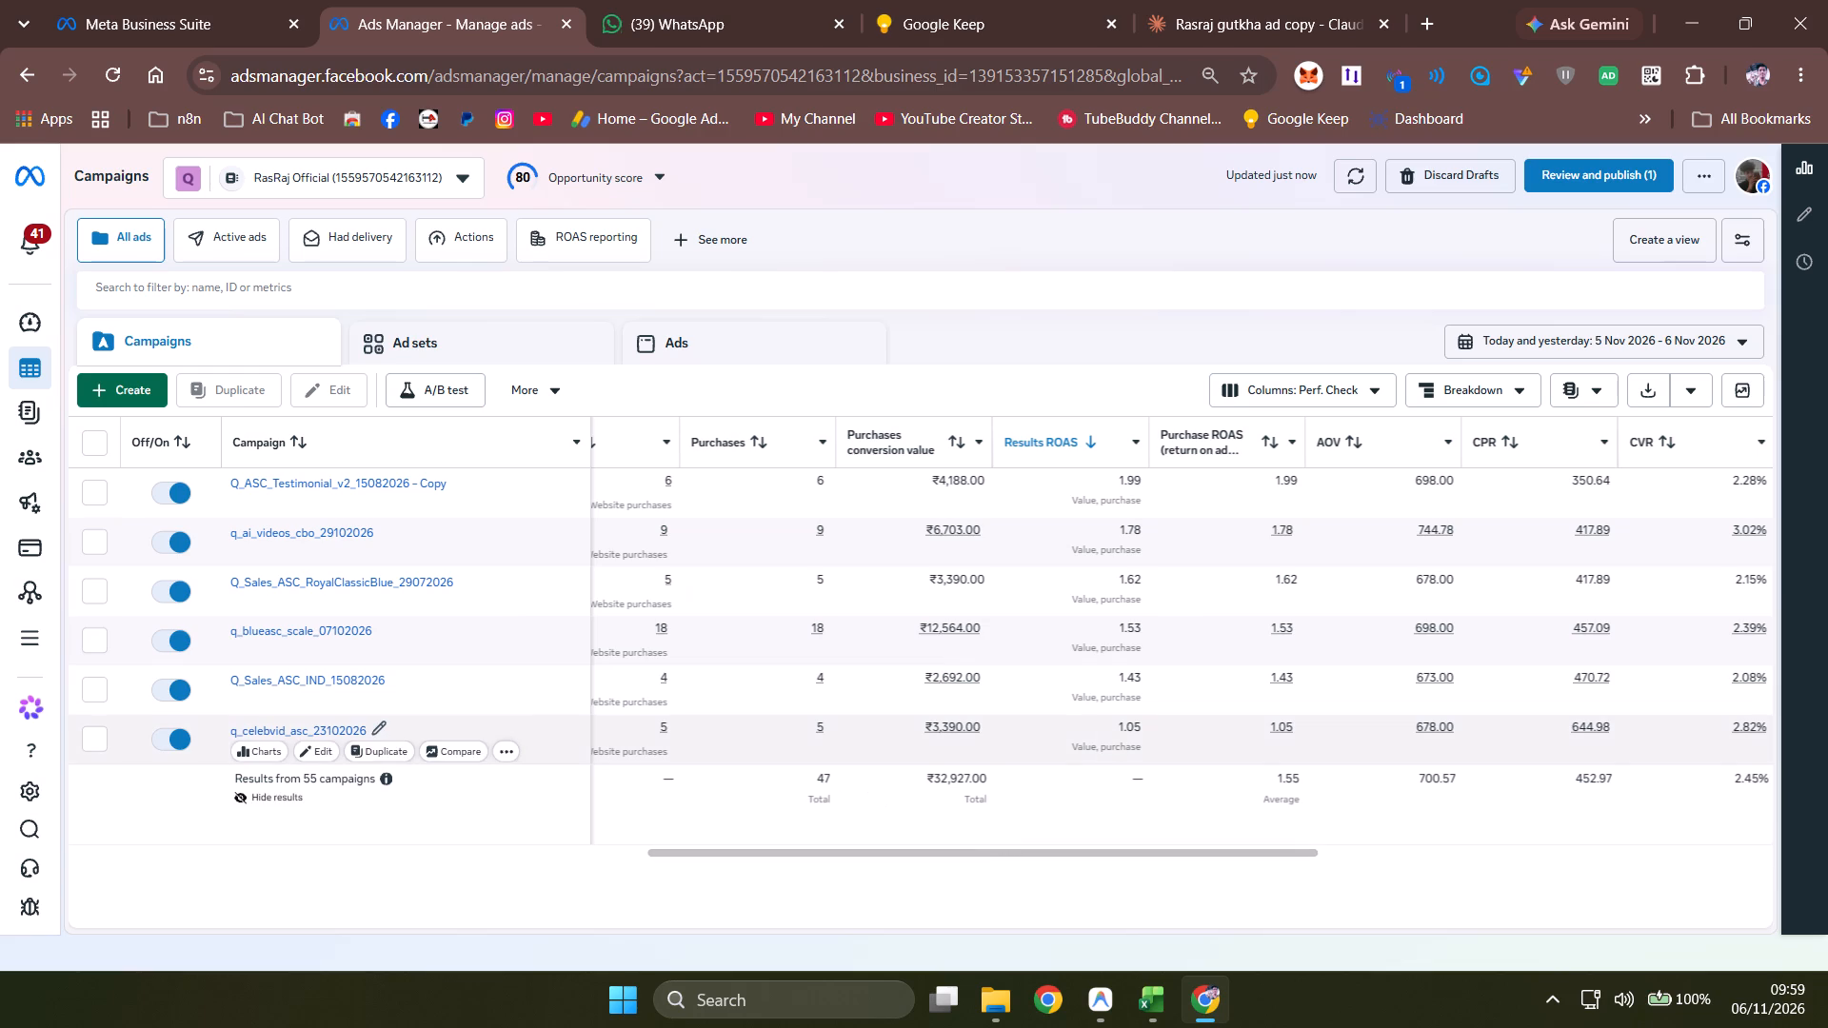
Switch to the ads level and sort all ads by Purchase ROAS from highest to lowest to review their performance.
click(779, 327)
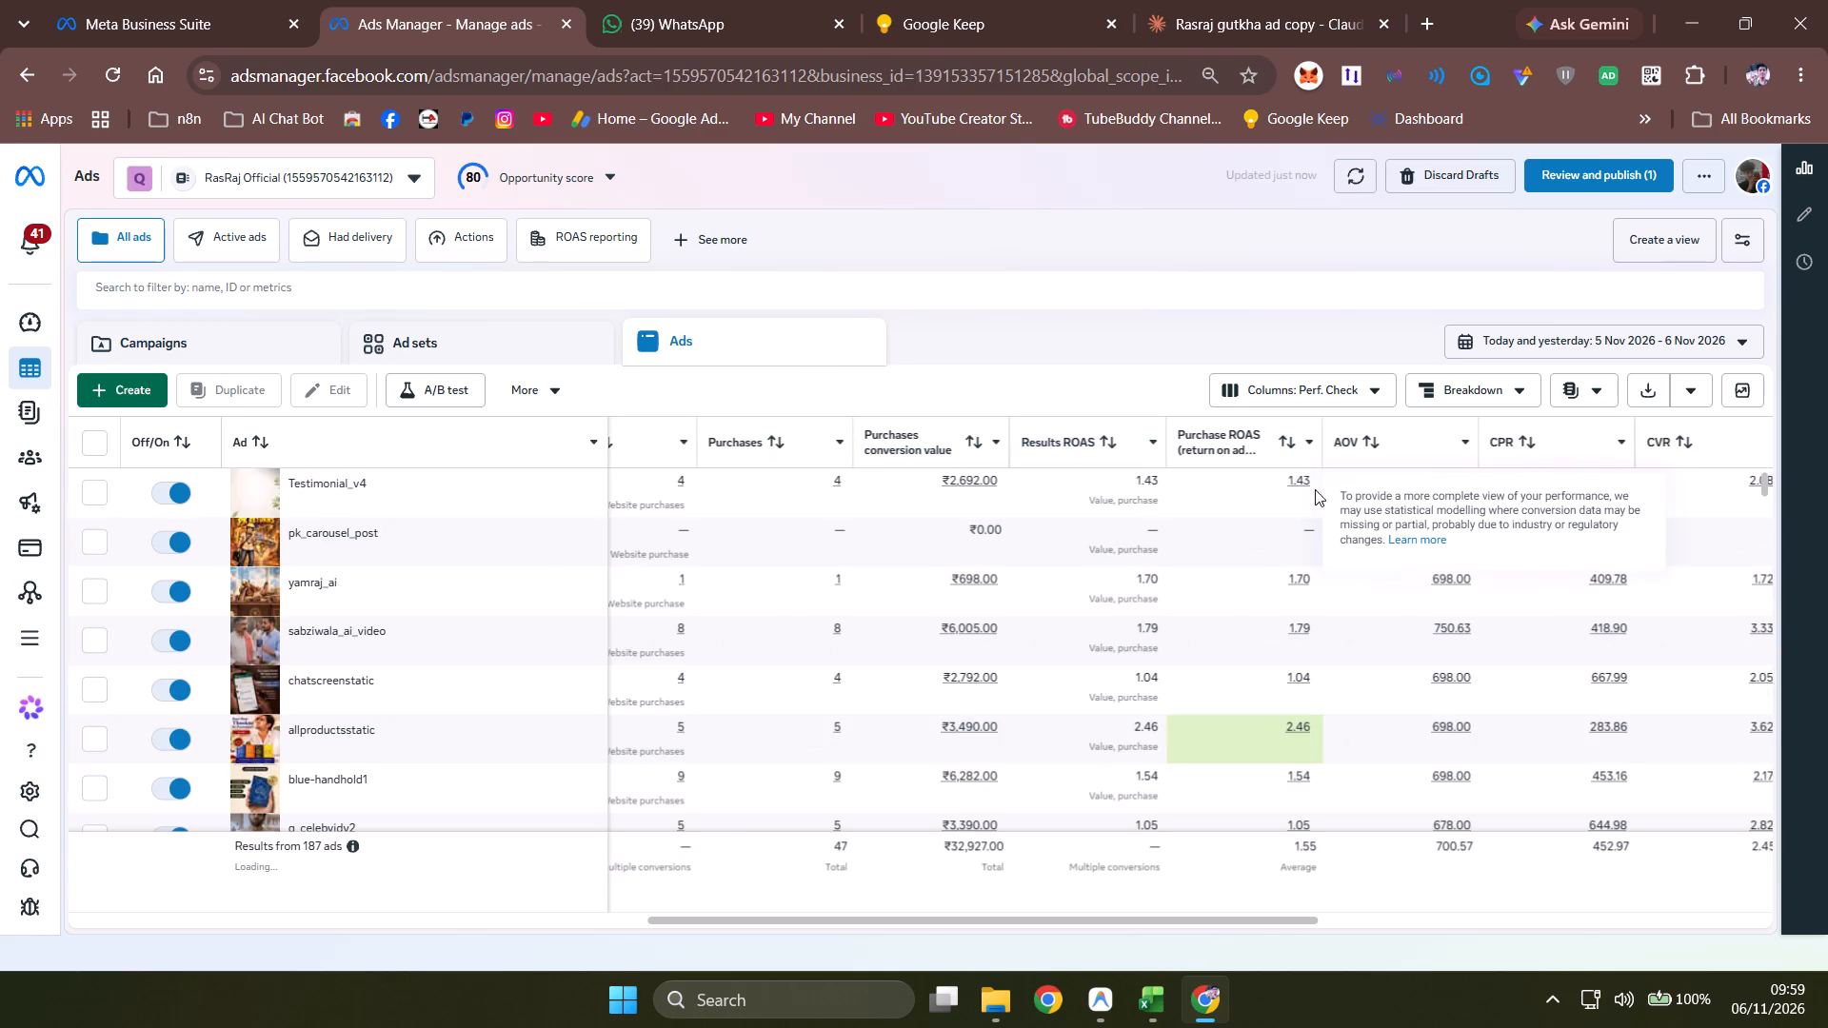
click(1297, 460)
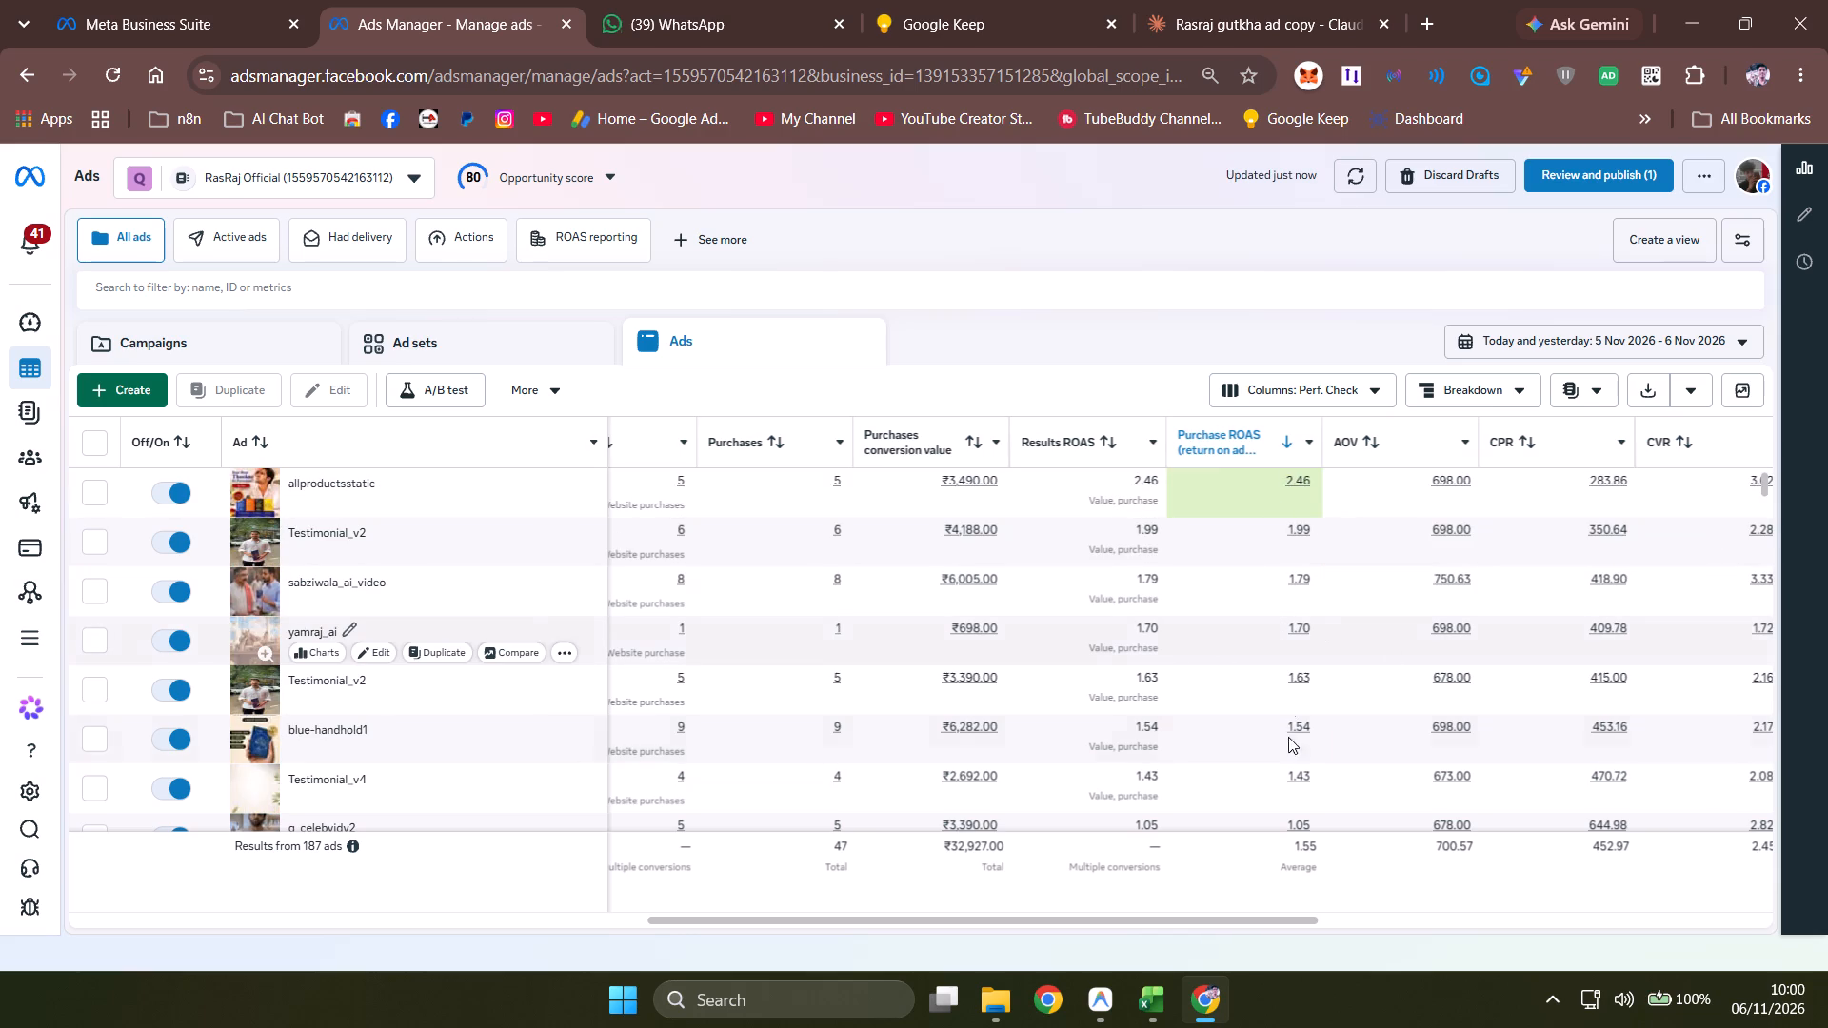
scroll(1271, 717, down, 1)
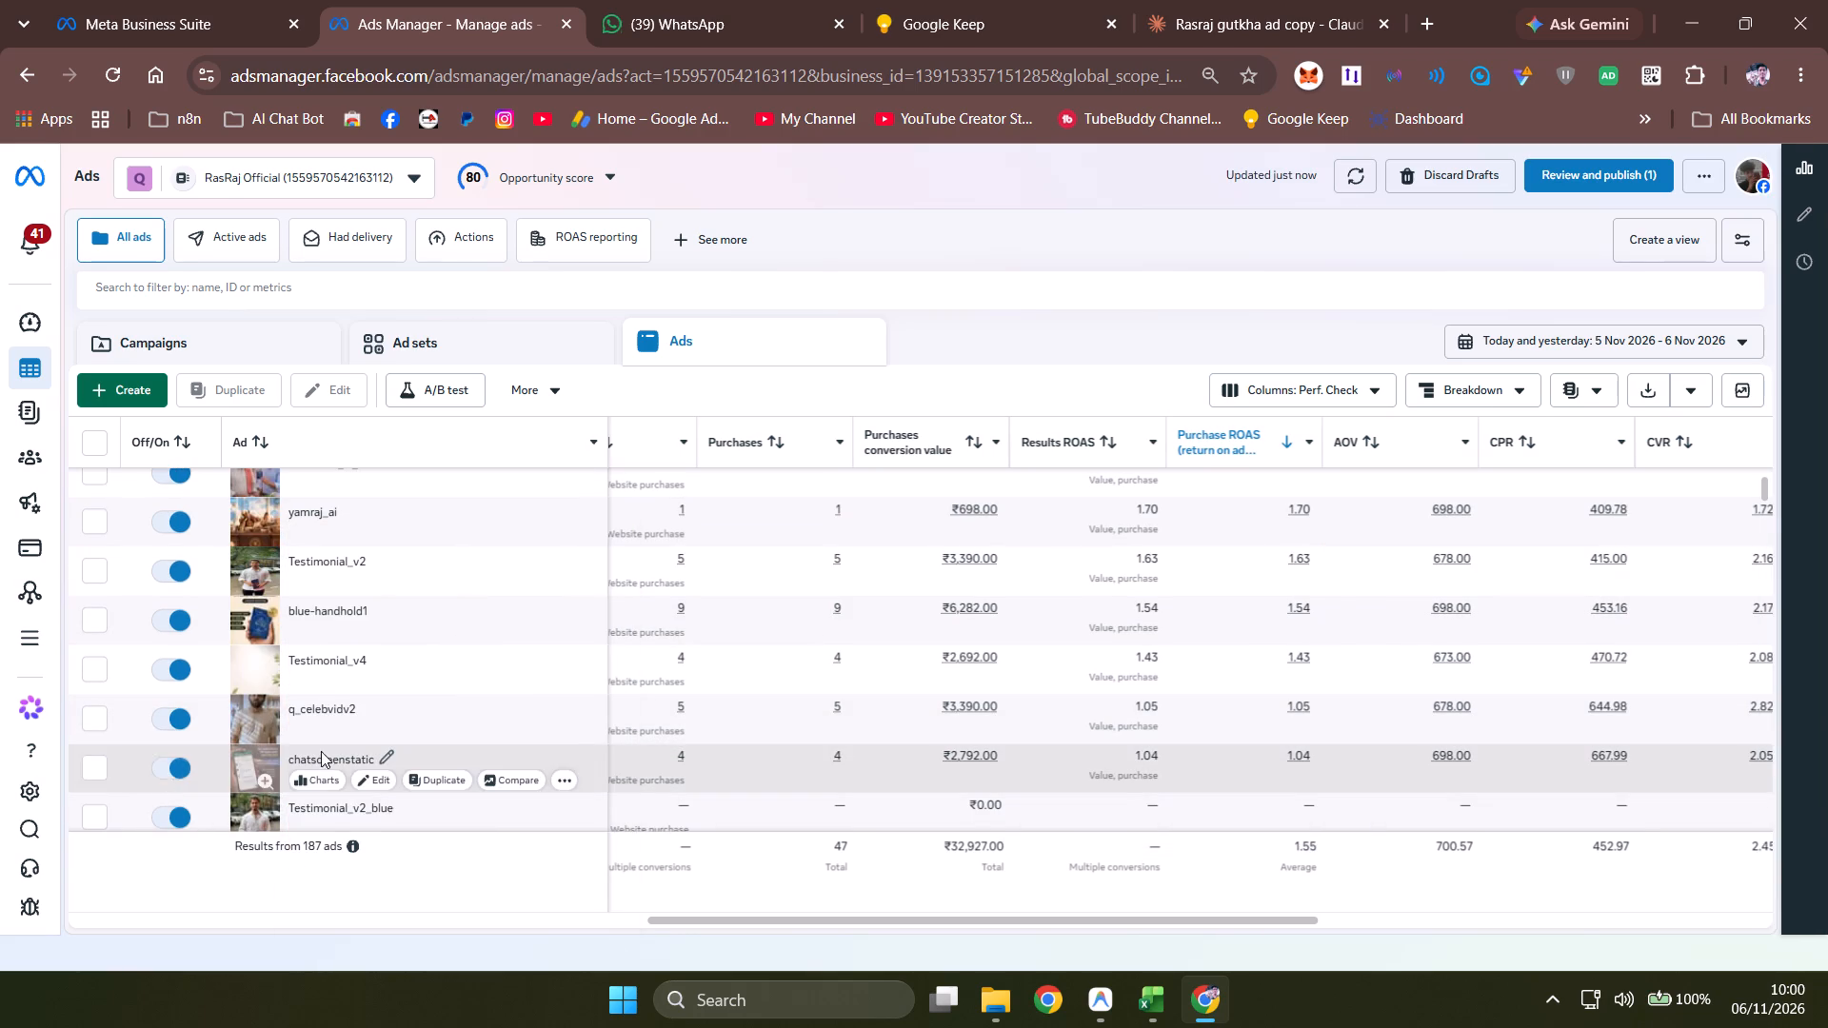
scroll(754, 680, down, 1)
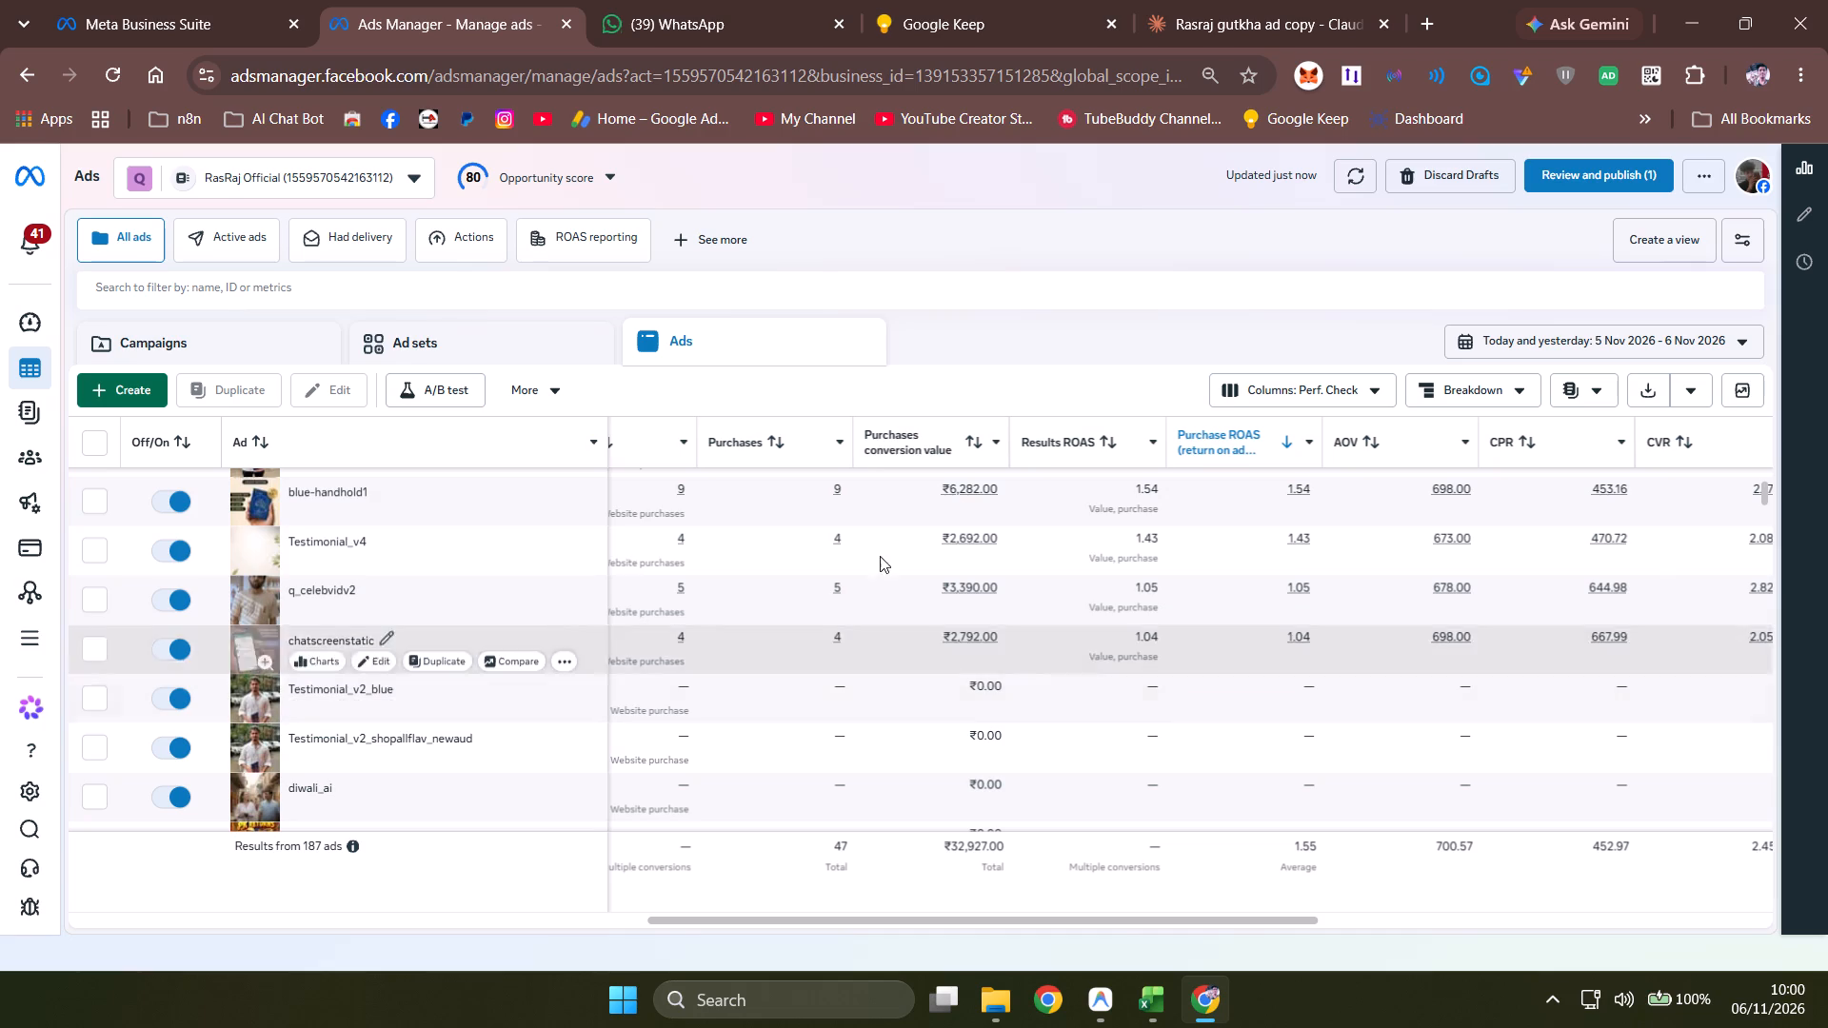
Examine the amount spent, reach, impressions and CPM of the sorted ads.
click(1527, 335)
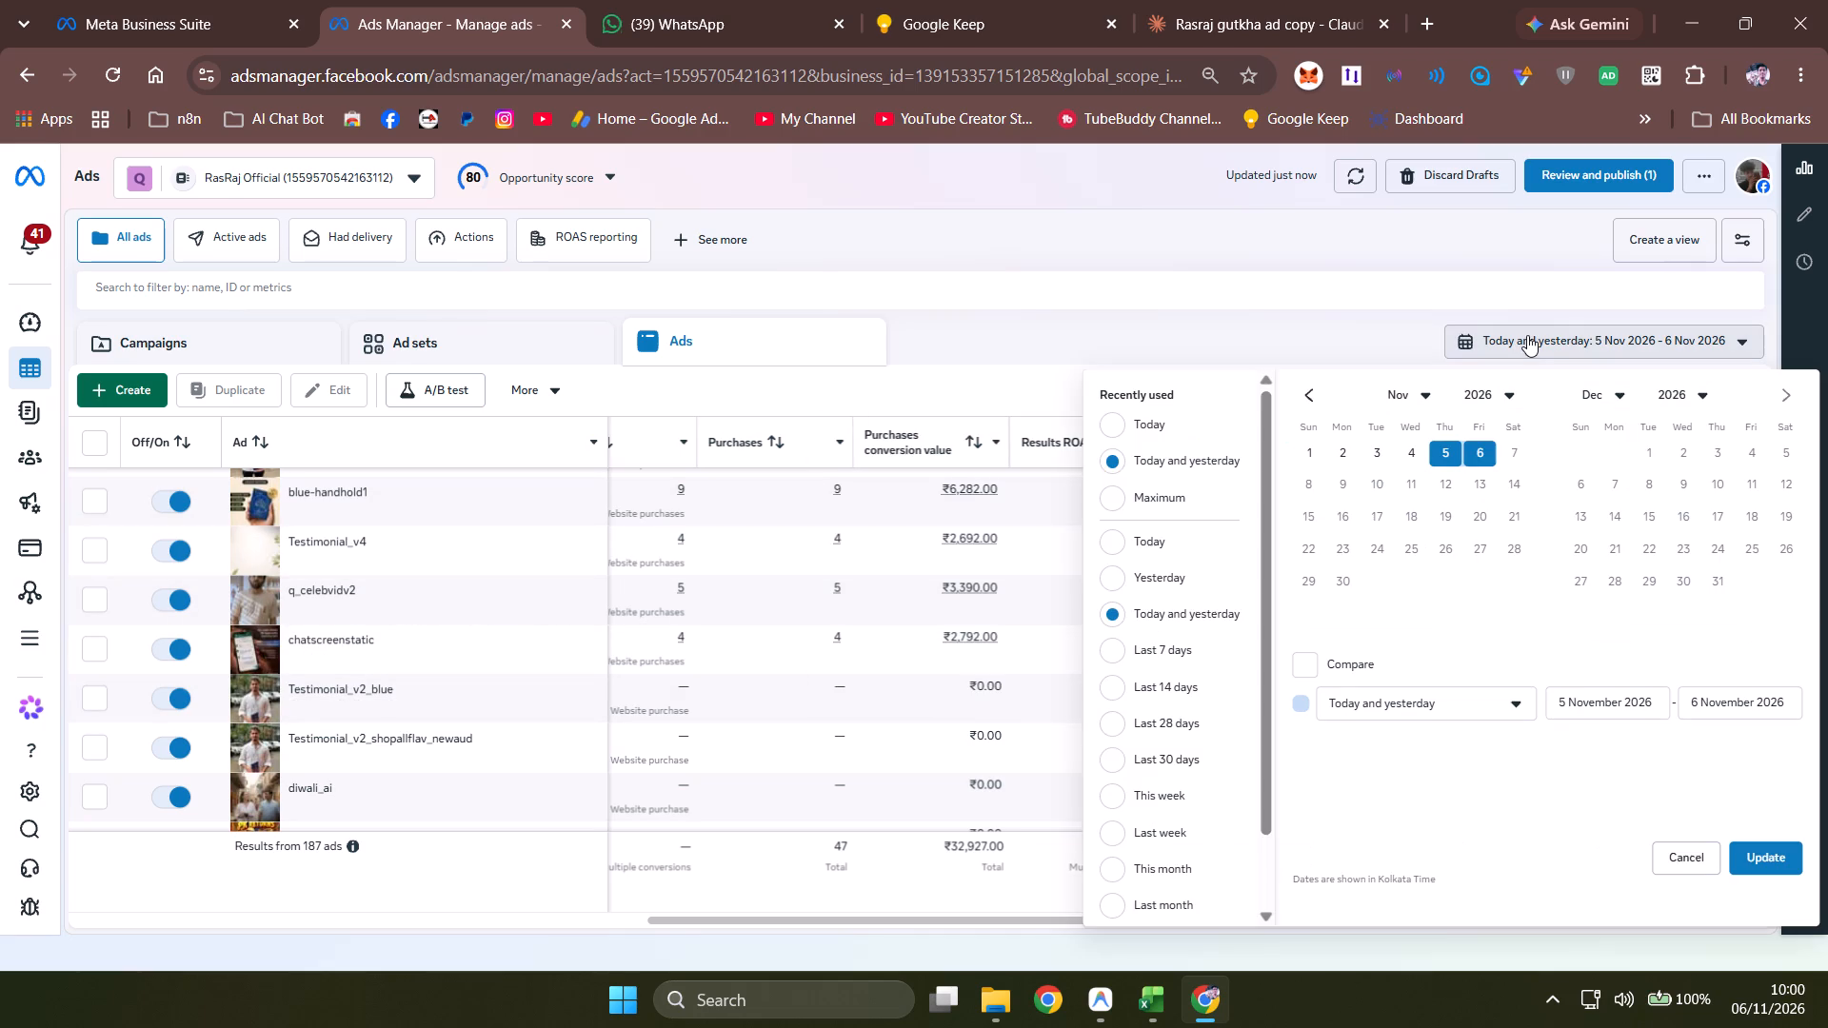
click(1229, 332)
drag(1118, 920, 702, 908)
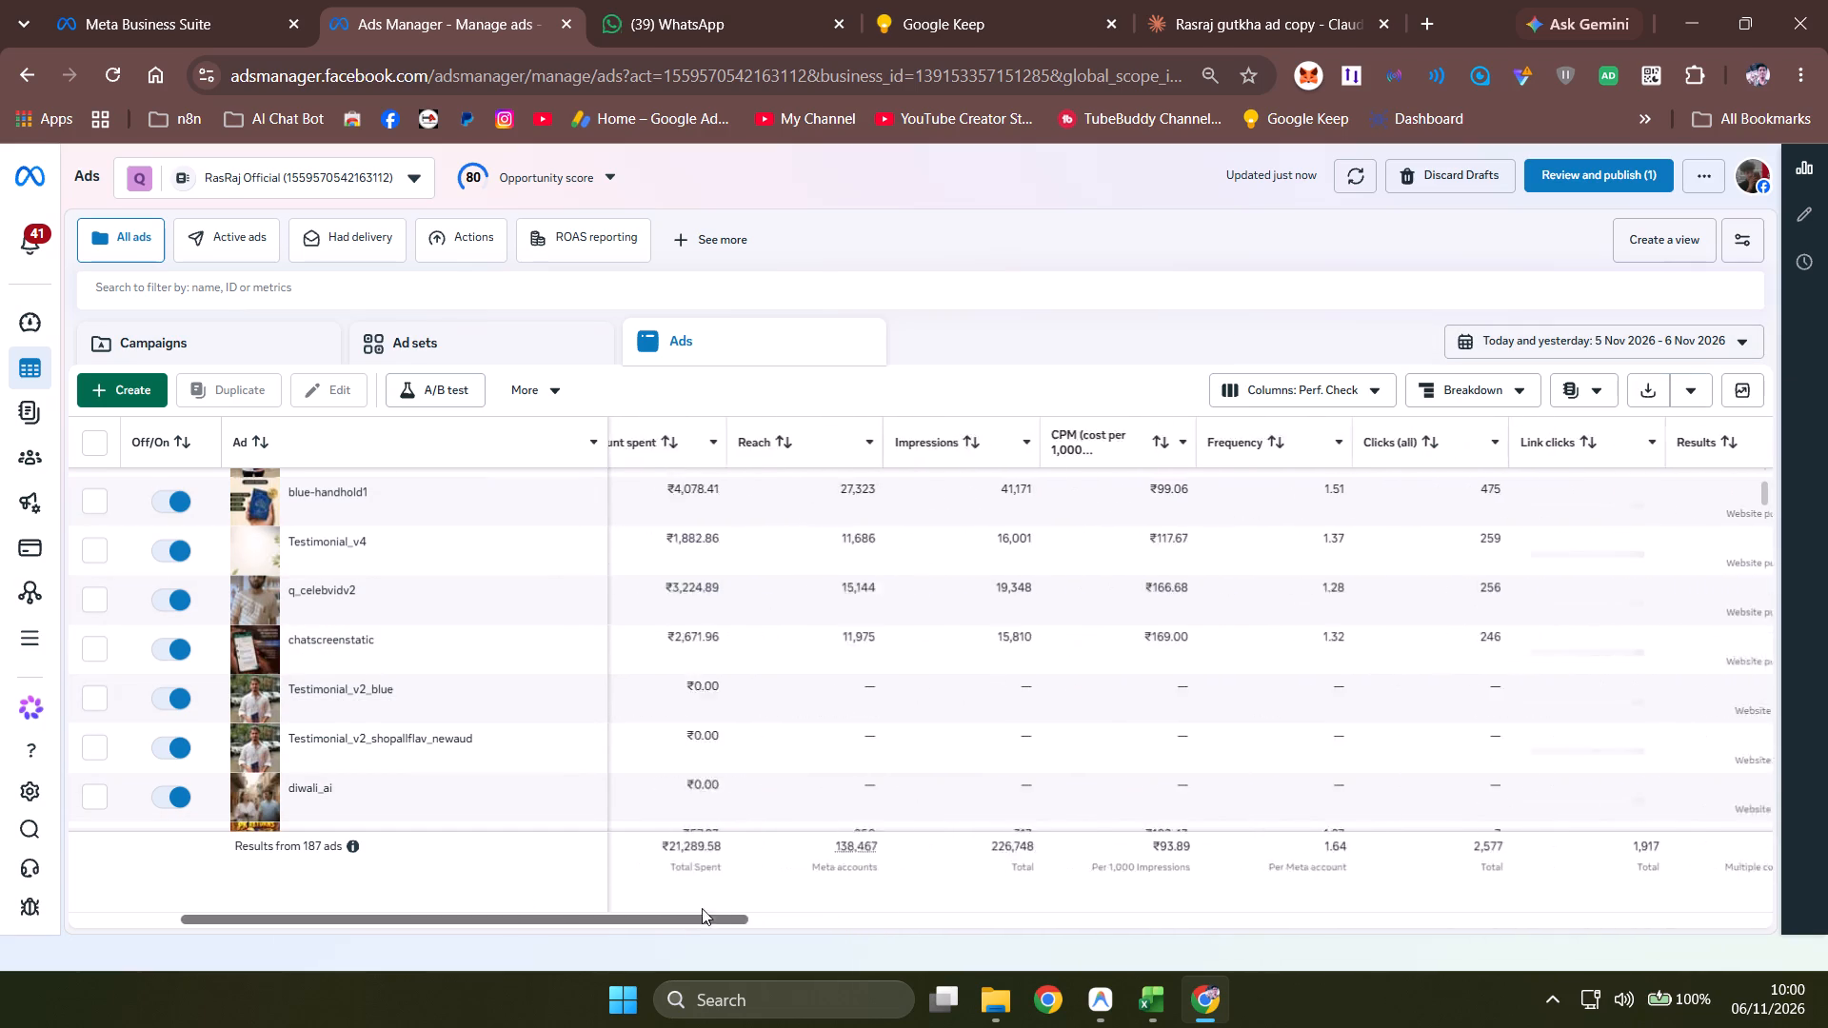
Turn off the chatscreenstatic ad after checking its purchase and ROAS columns, and clear its selection.
drag(702, 908, 1142, 941)
click(169, 645)
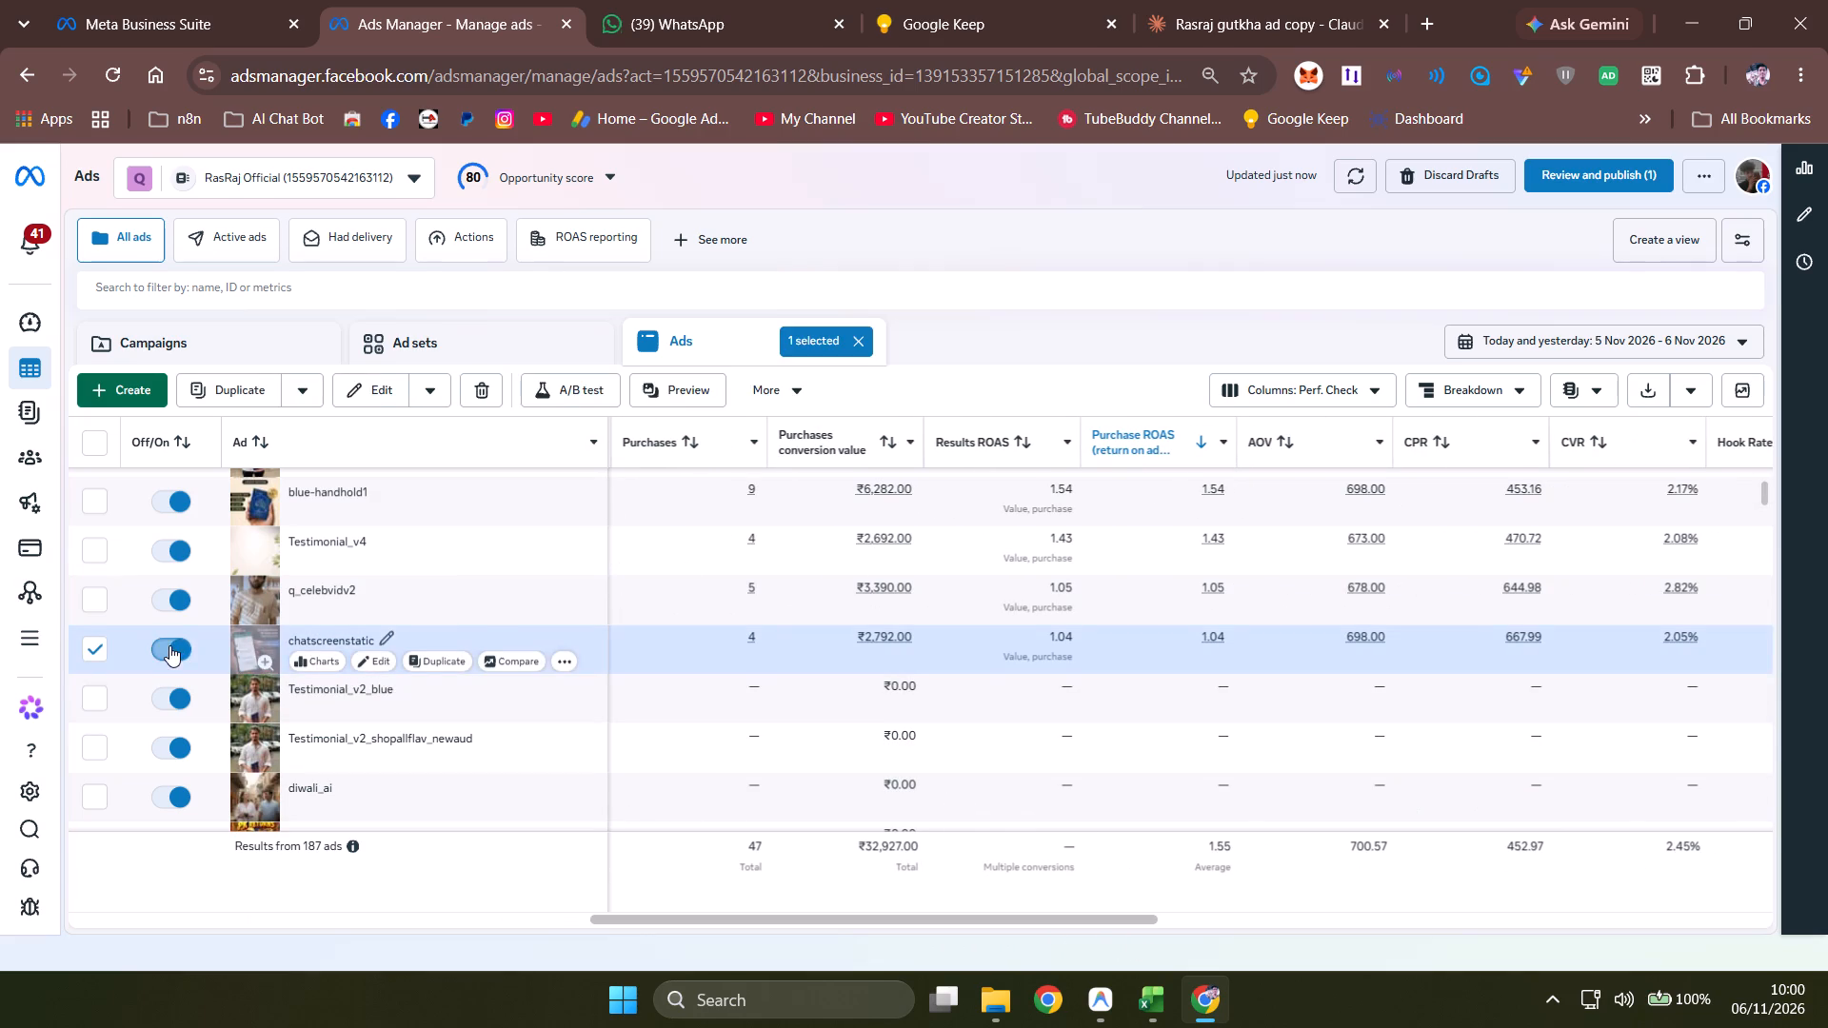
scroll(554, 643, up, 1)
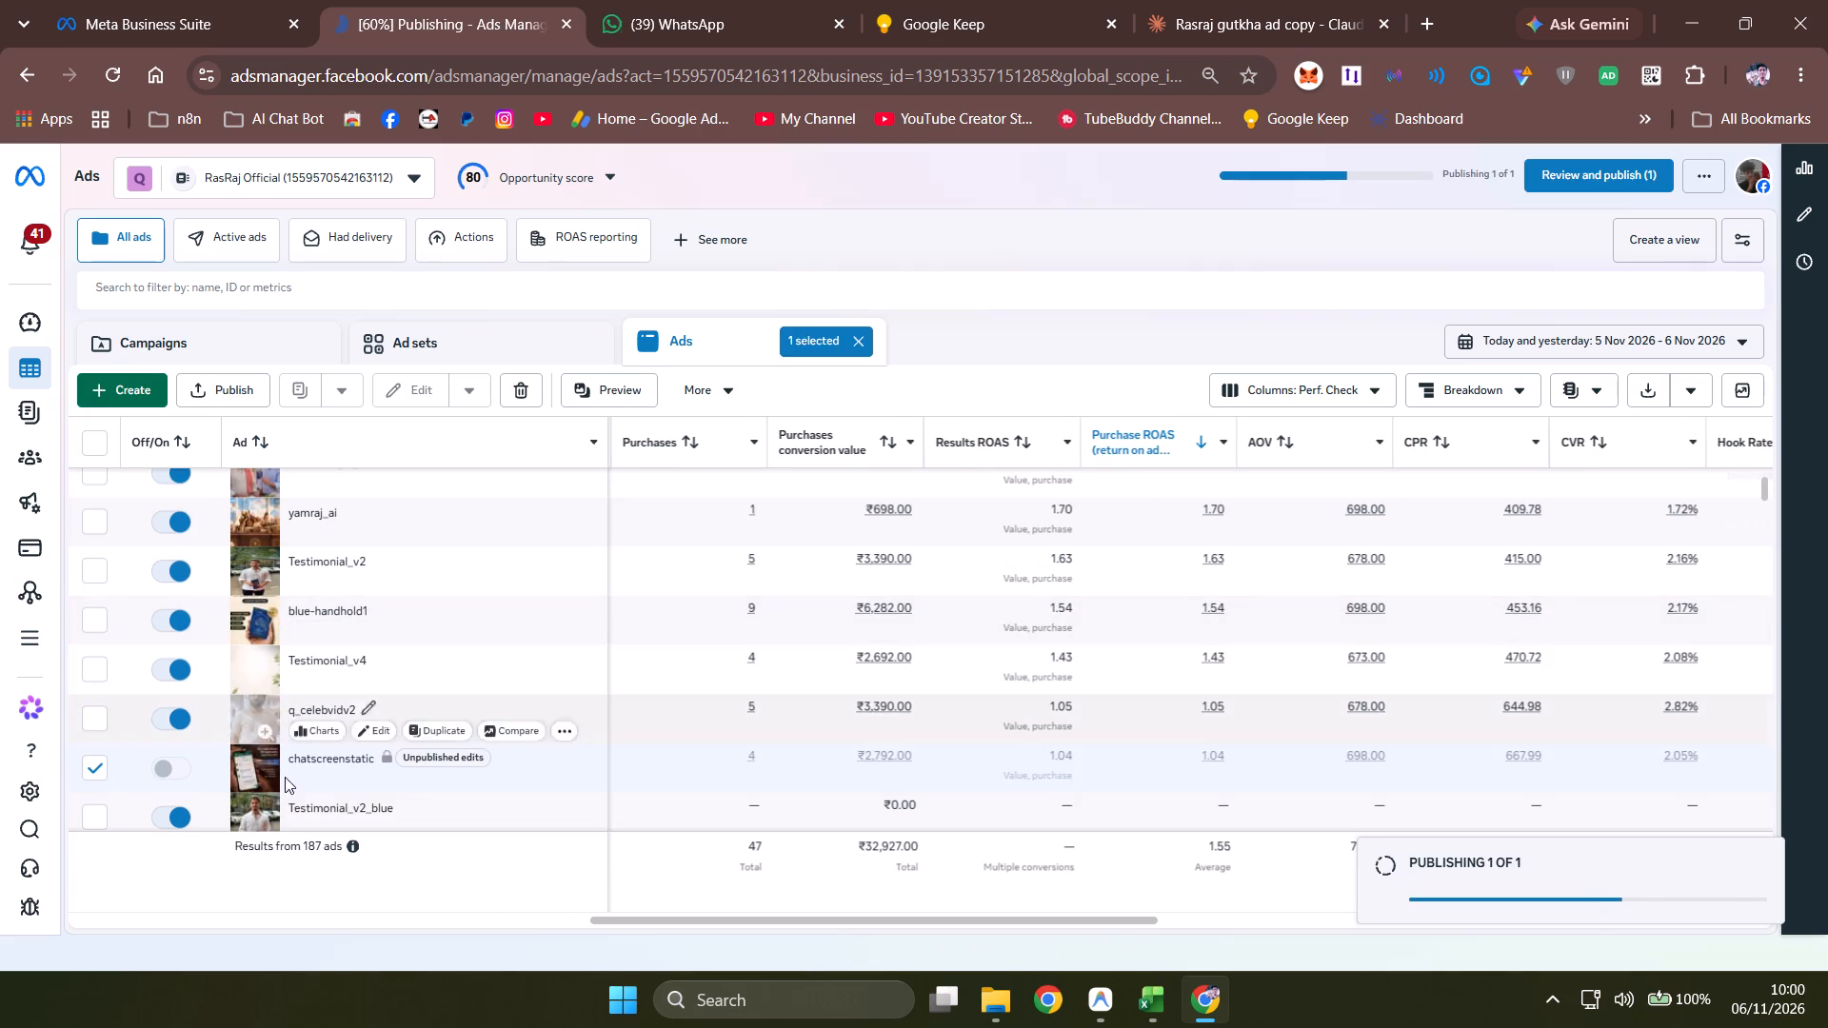
click(103, 768)
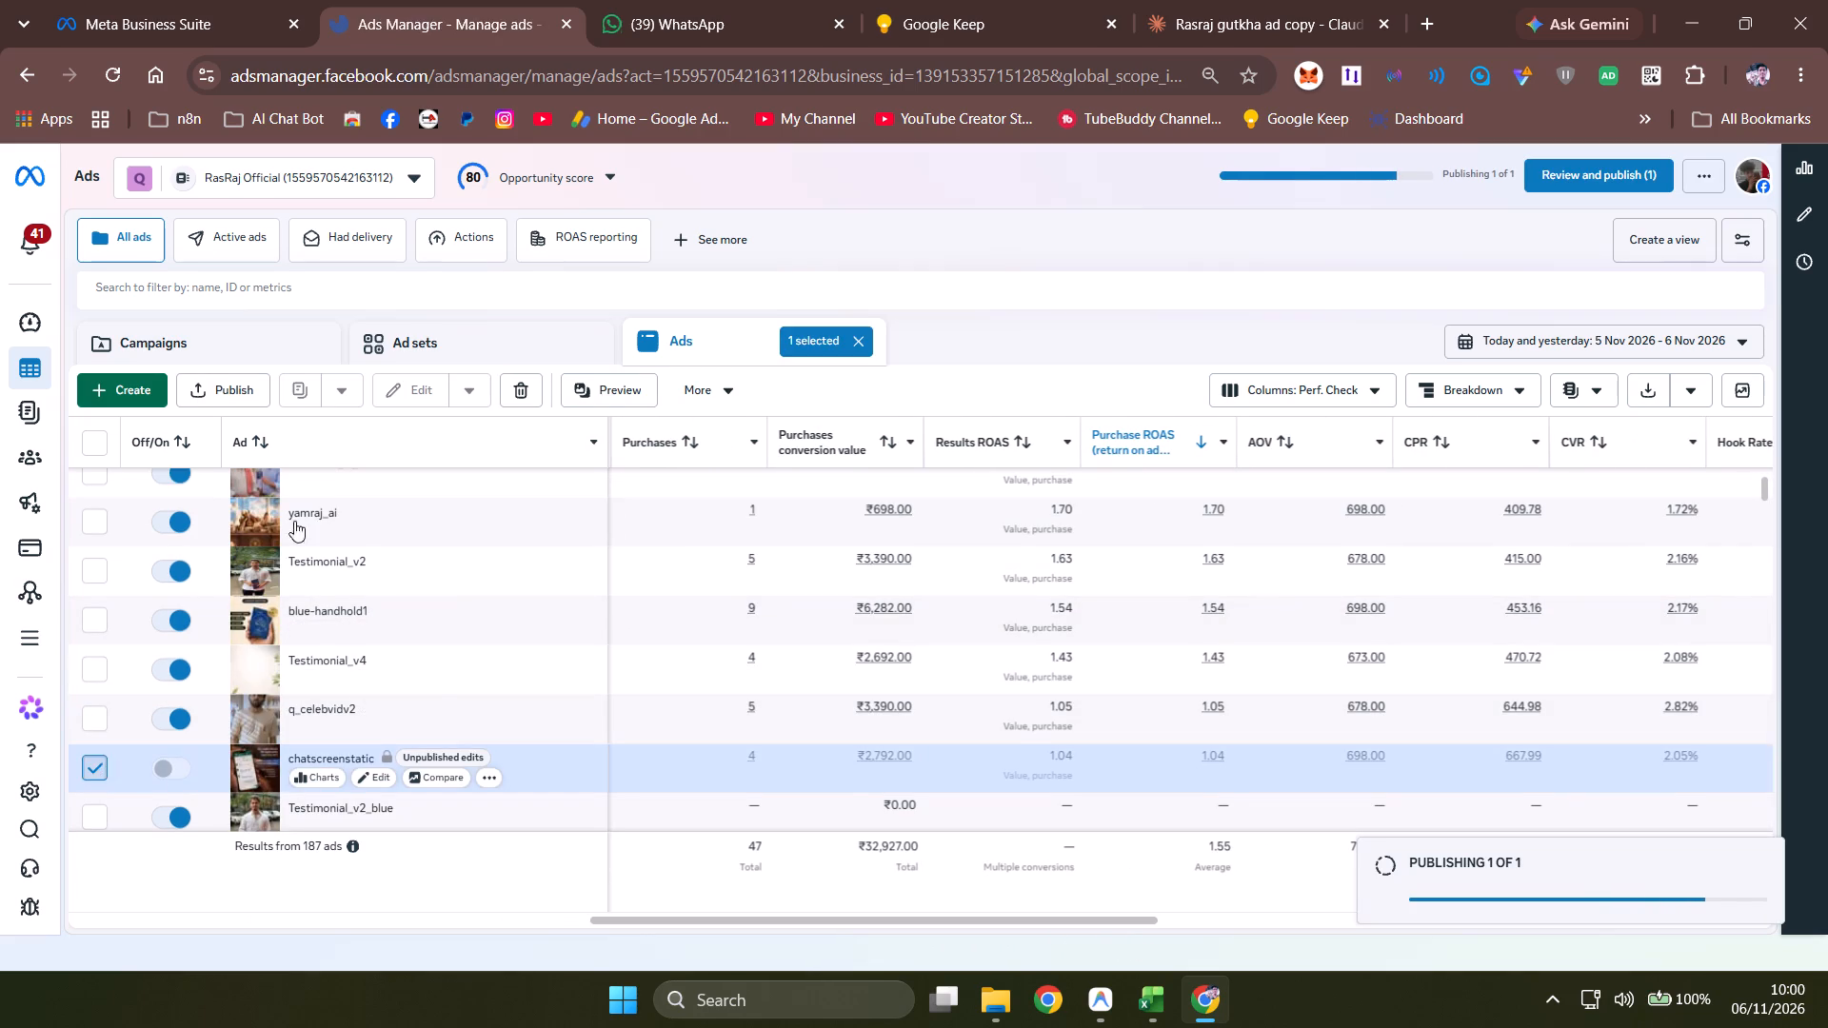
Return to the campaign level and open the ad sets of the q_ai_videos_cbo_29102026 campaign.
click(179, 352)
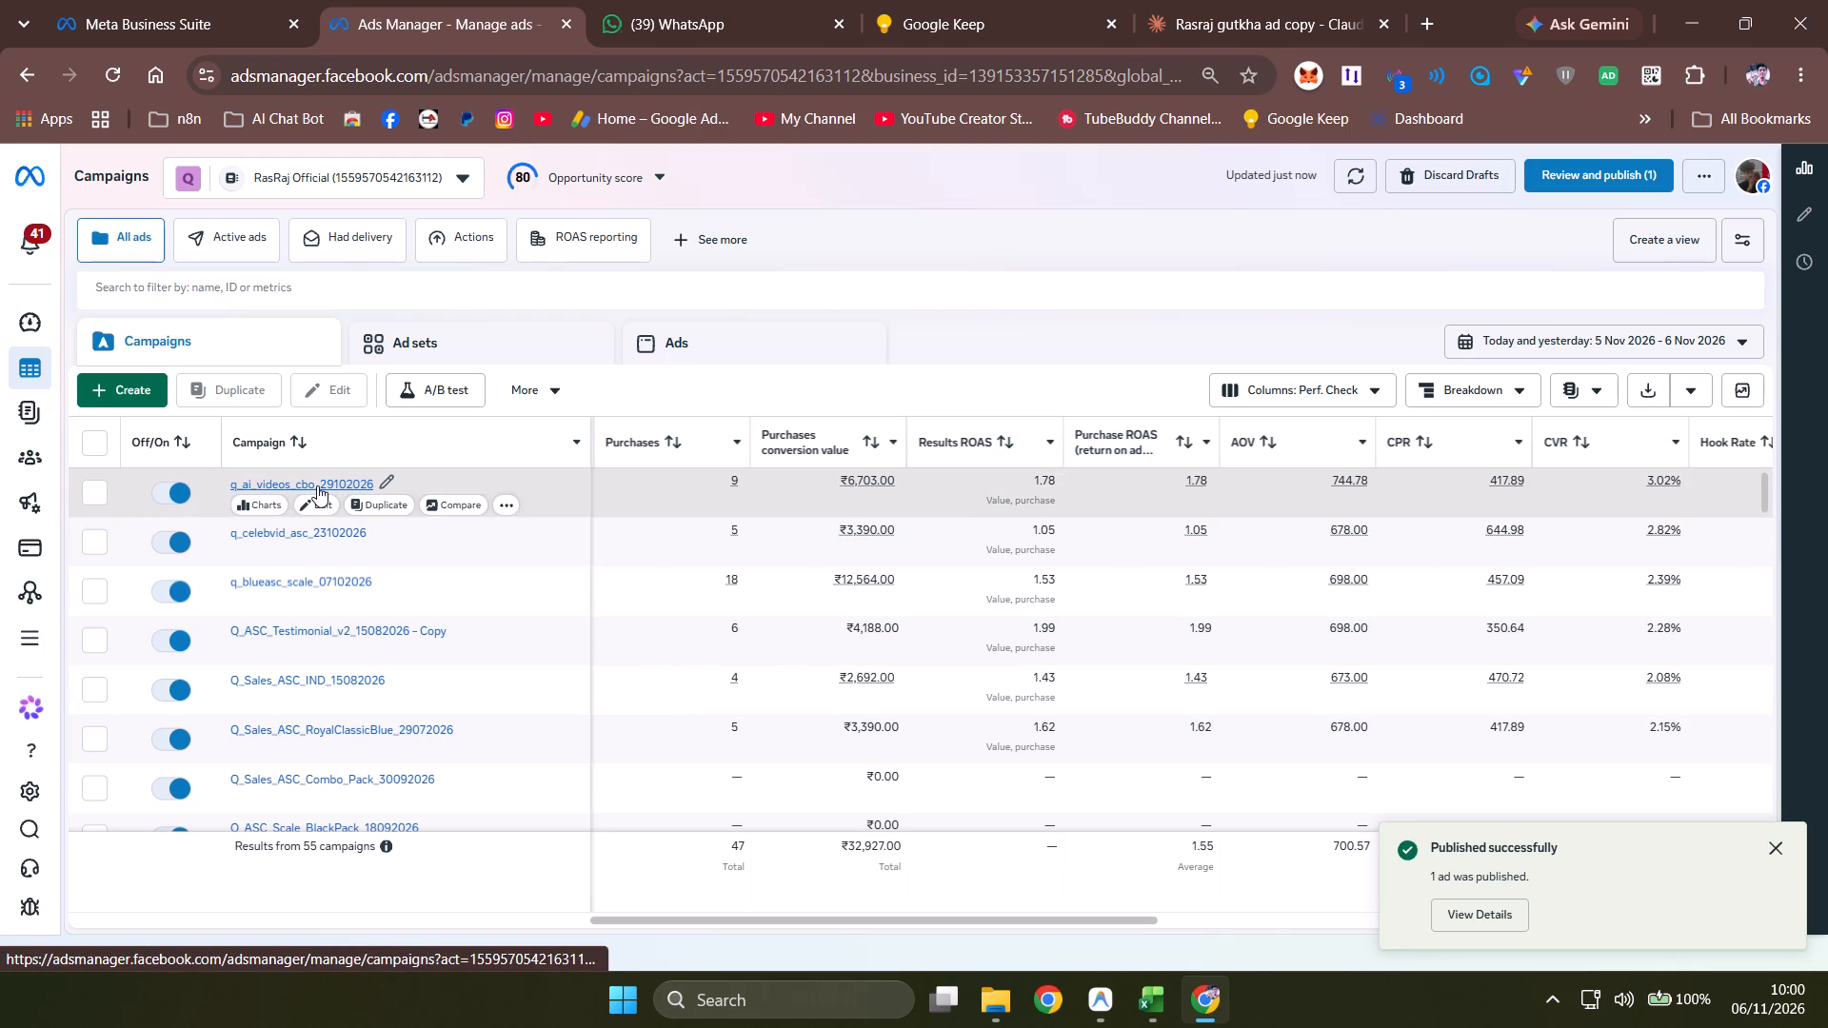
click(317, 485)
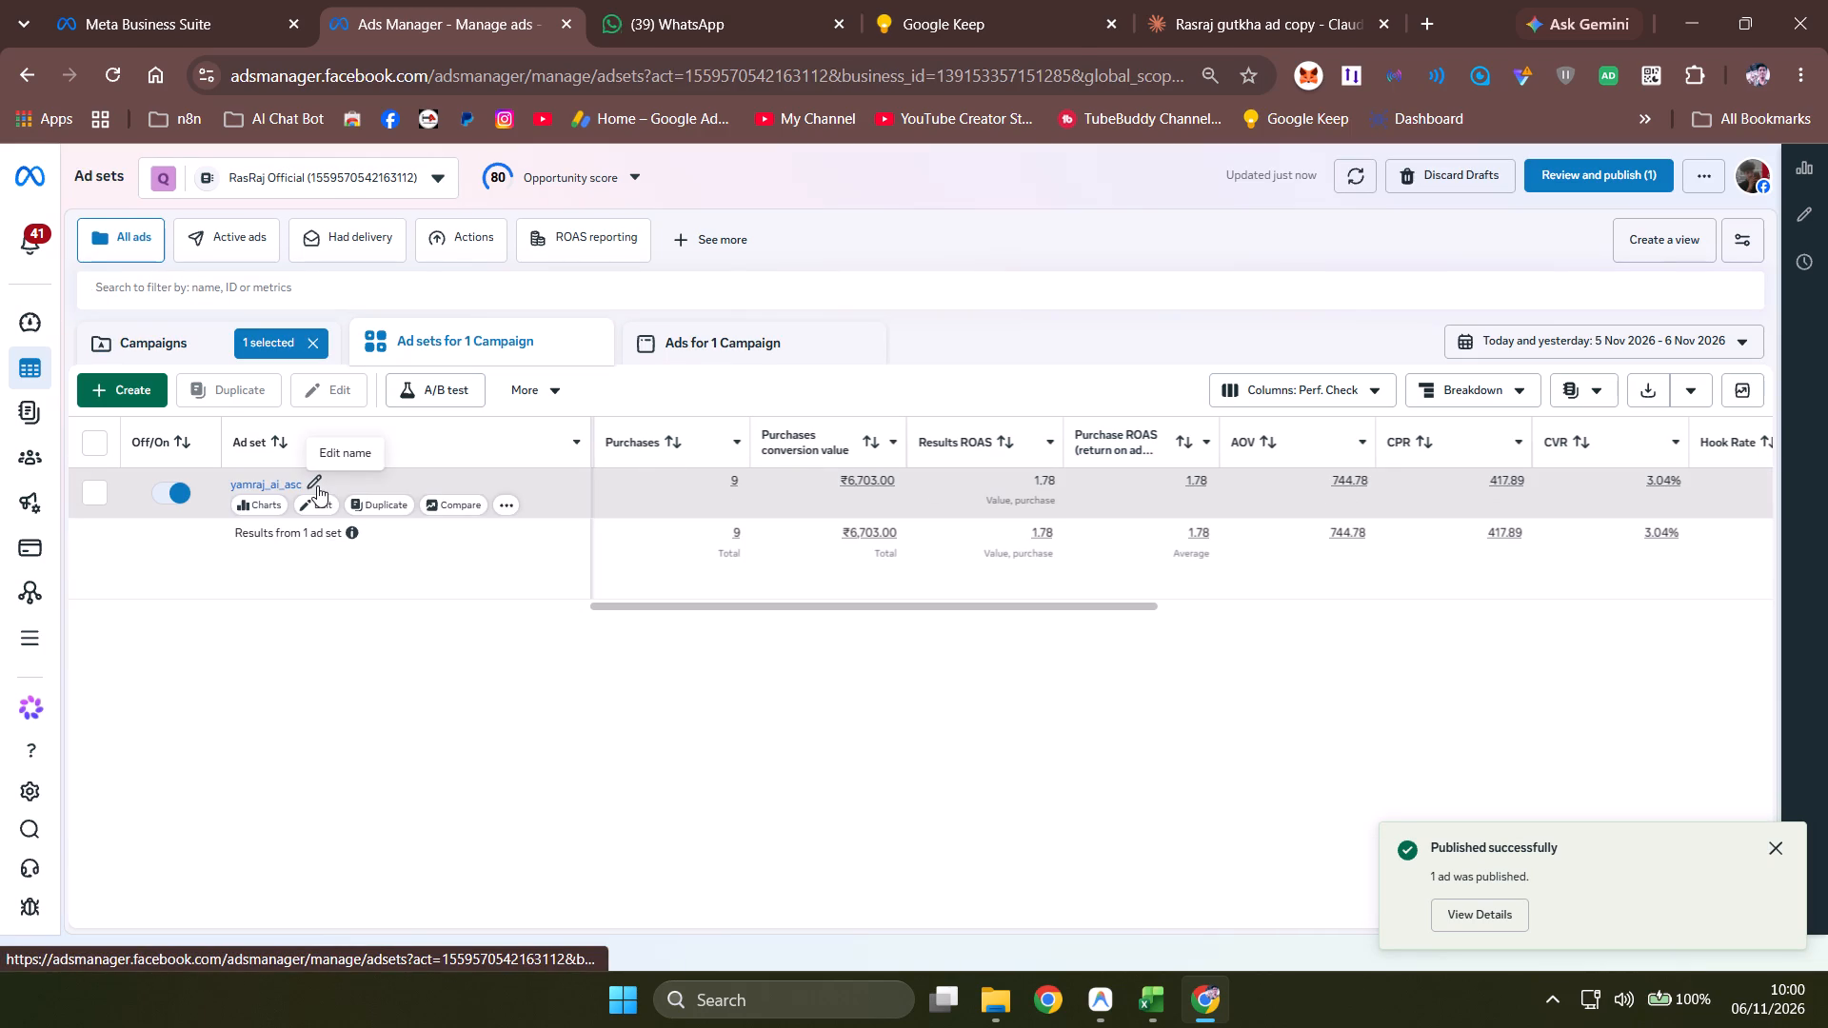
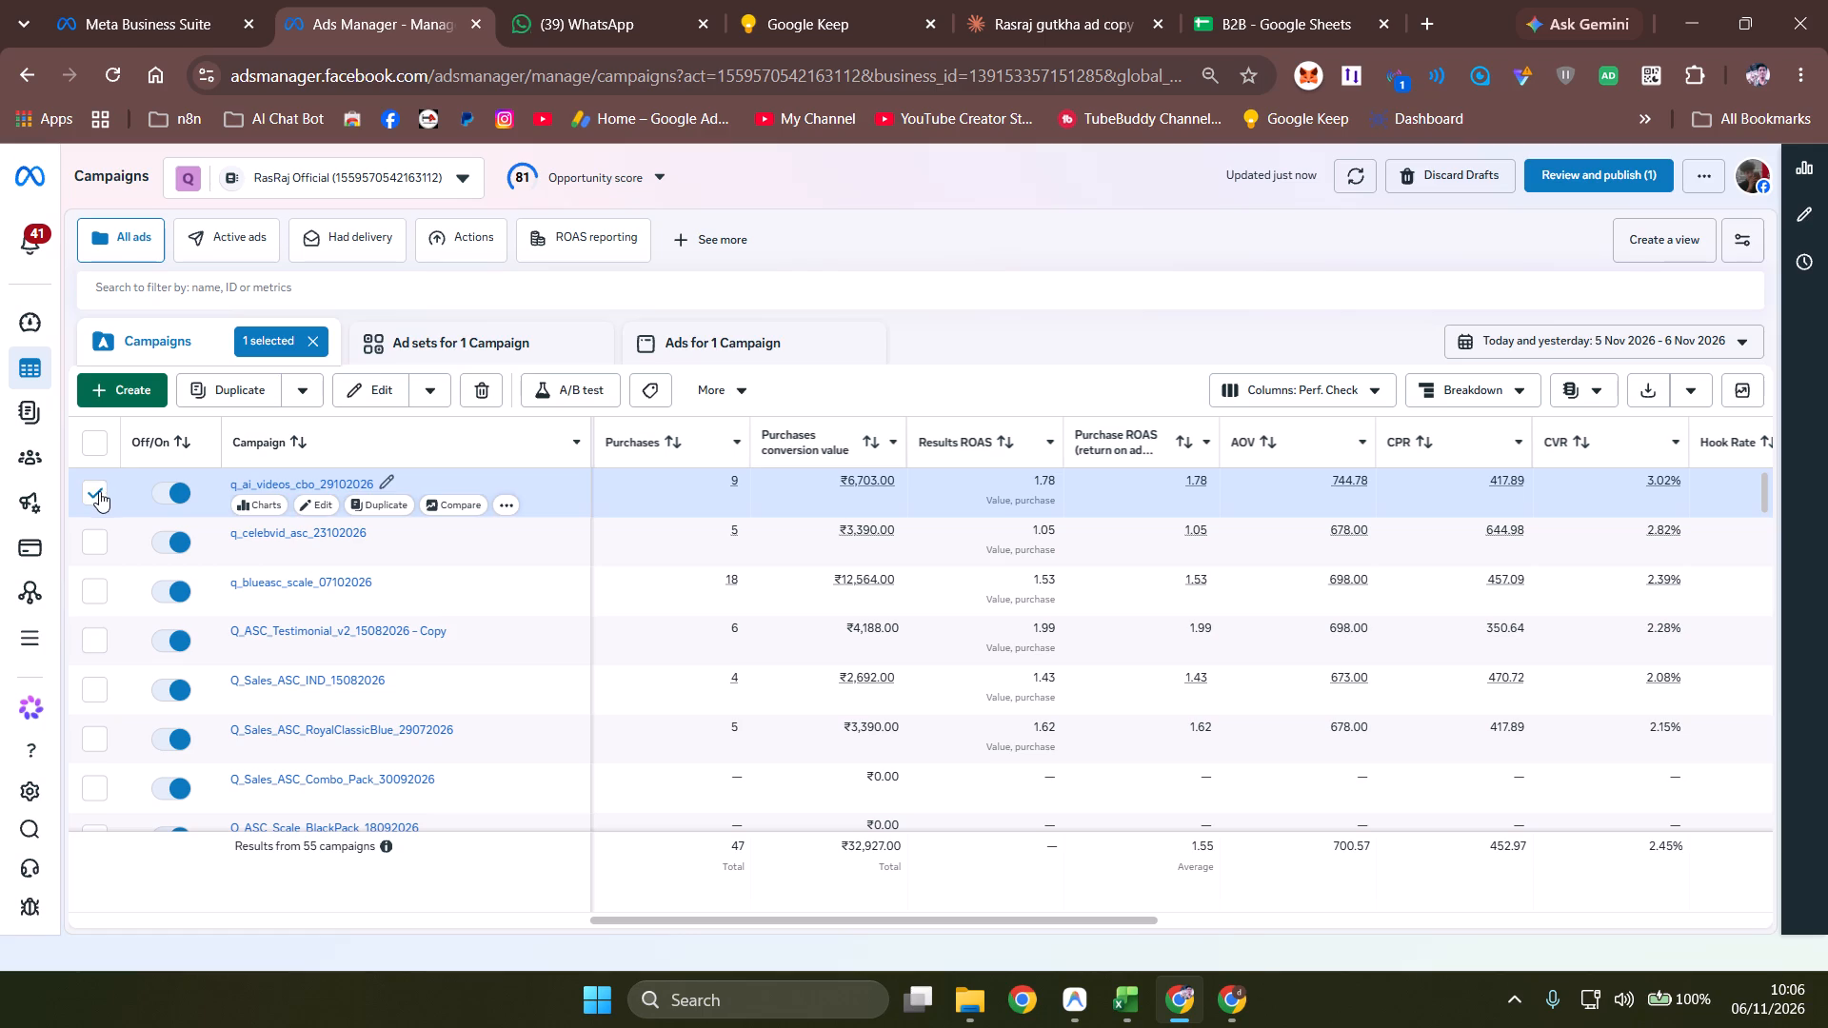
Review the remaining campaigns in the list along with their purchases, conversion value and ROAS.
scroll(348, 638, down, 2)
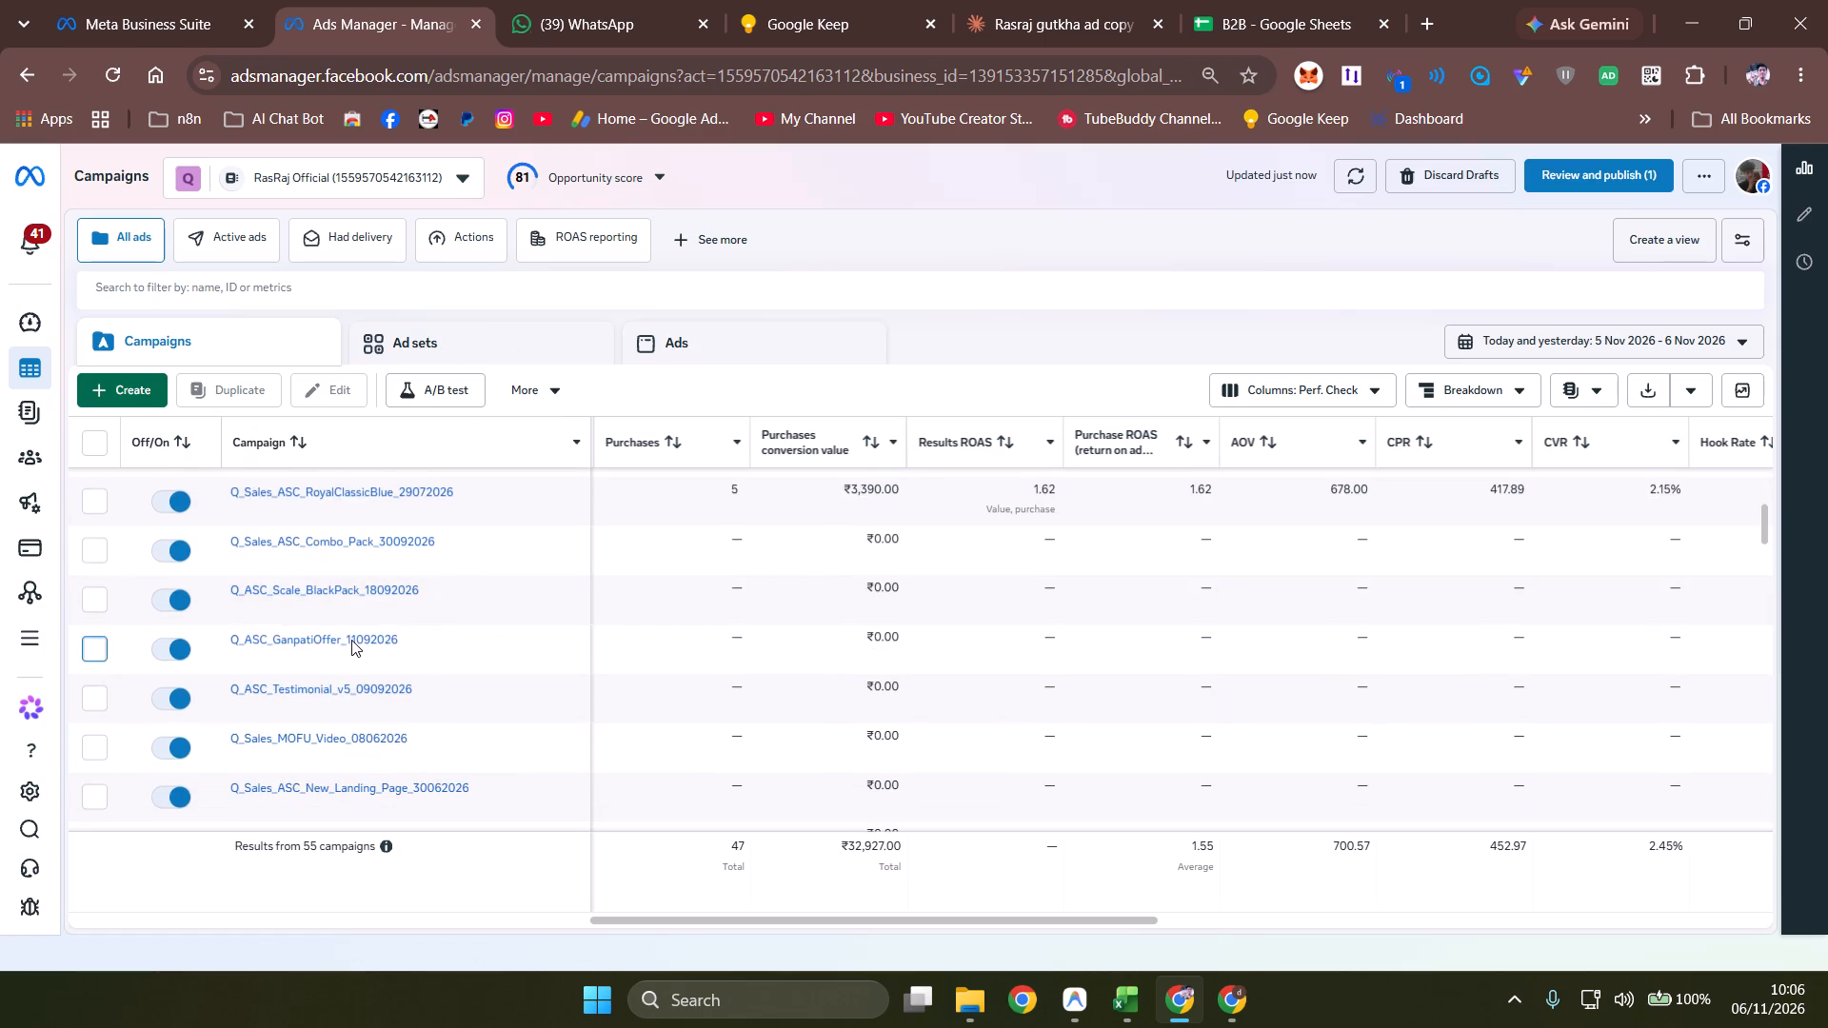
Start a new auction campaign with the Sales objective in the RasRaj Official ad account.
scroll(351, 640, down, 2)
scroll(363, 629, up, 8)
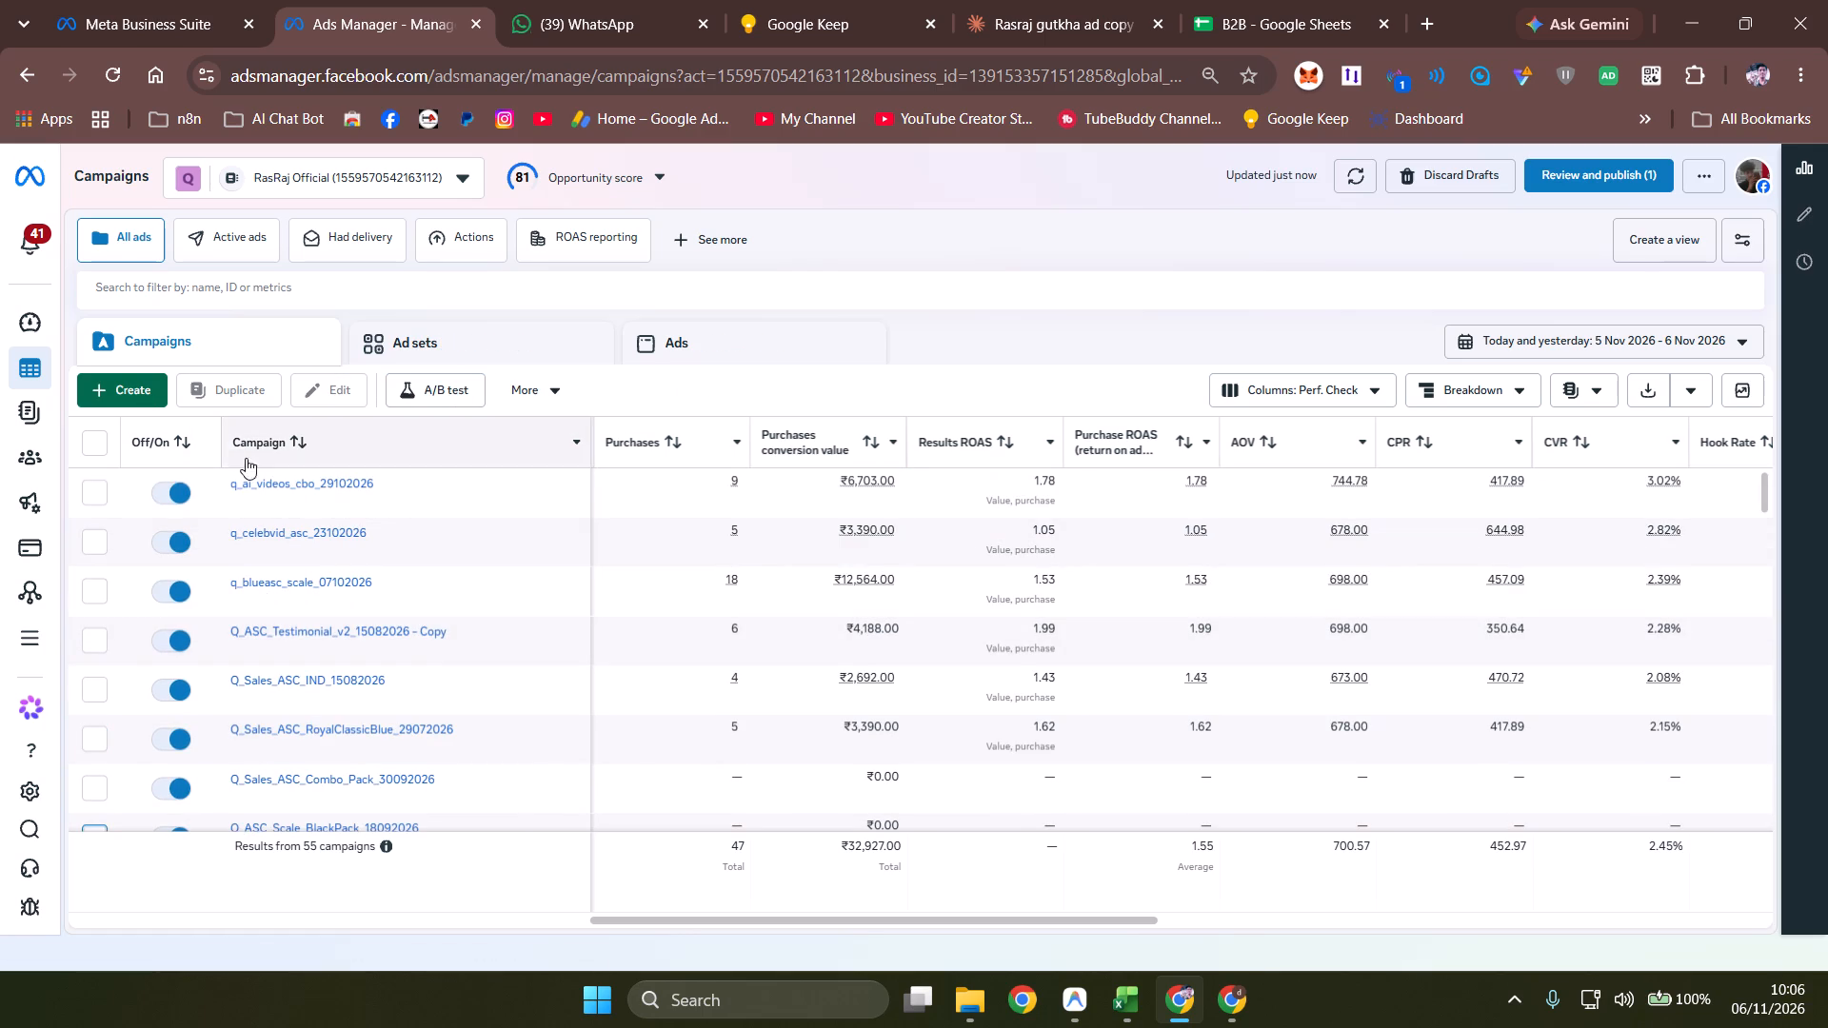
click(119, 376)
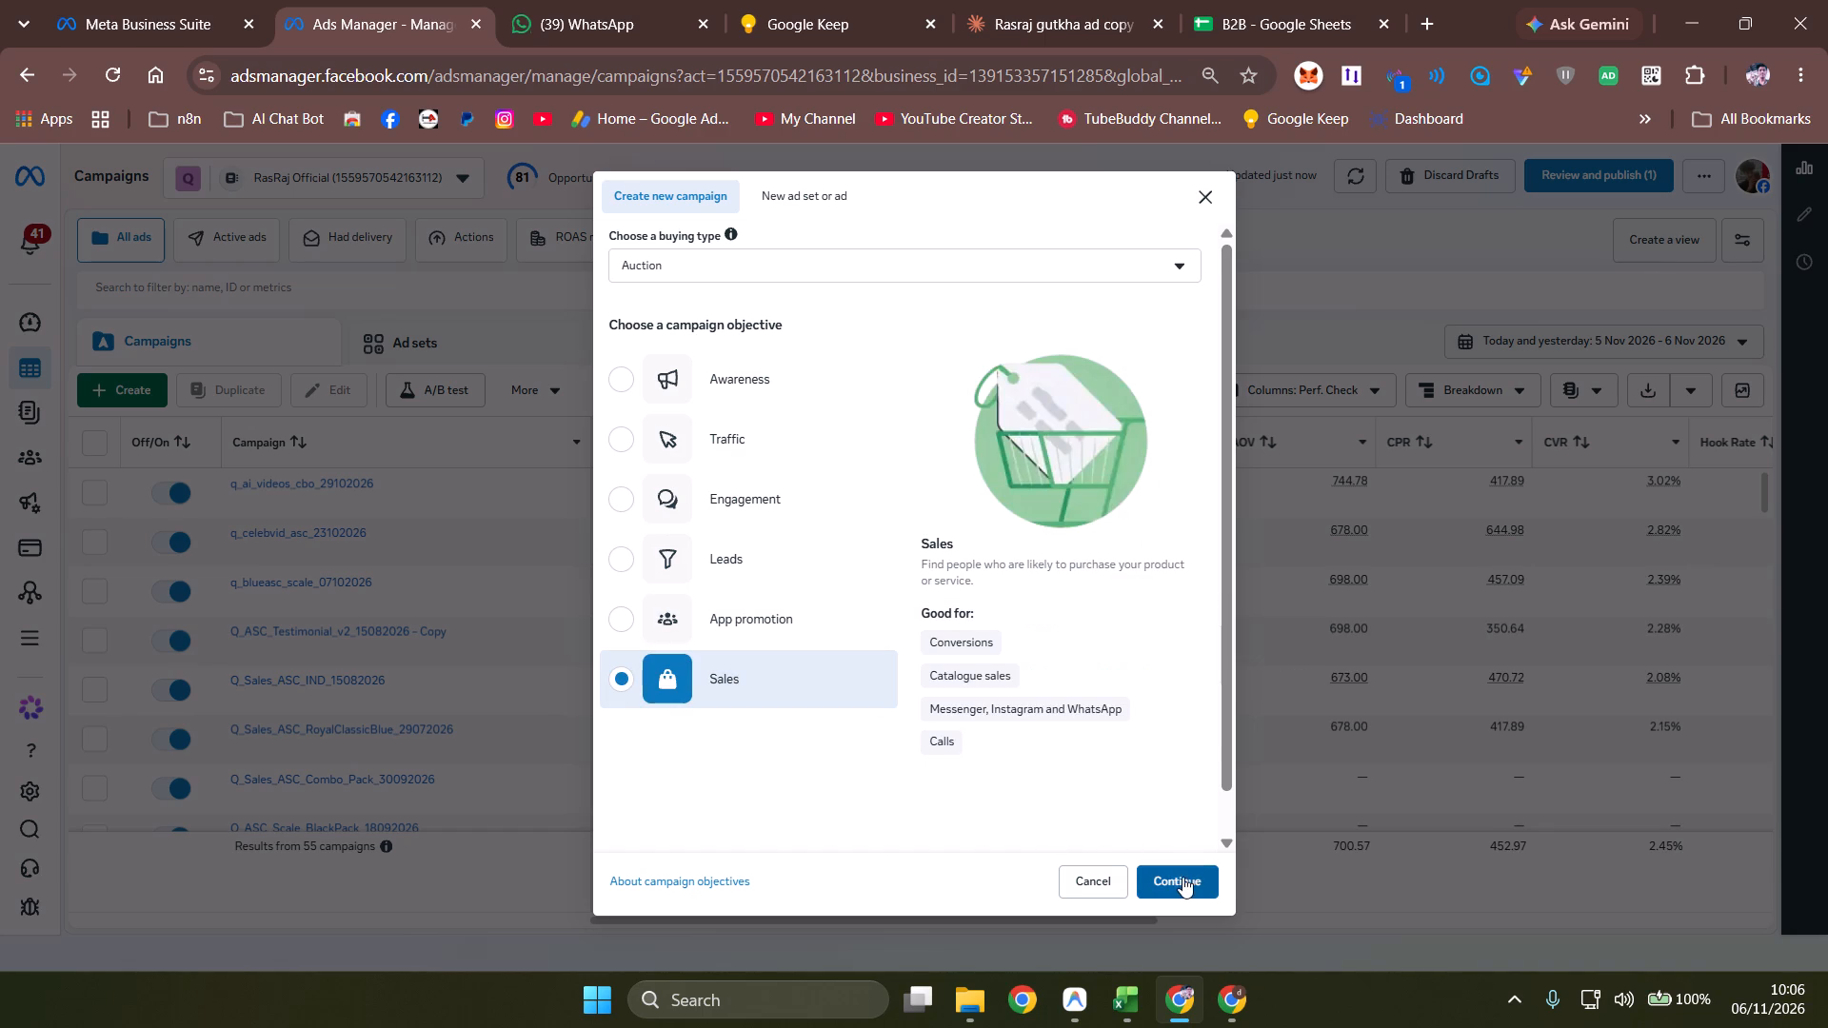
click(1179, 877)
Go to Meta Business Suite and switch the business asset to RasRaj Royal, rasrajroyal in the Quantastic Marketing portfolio.
click(159, 0)
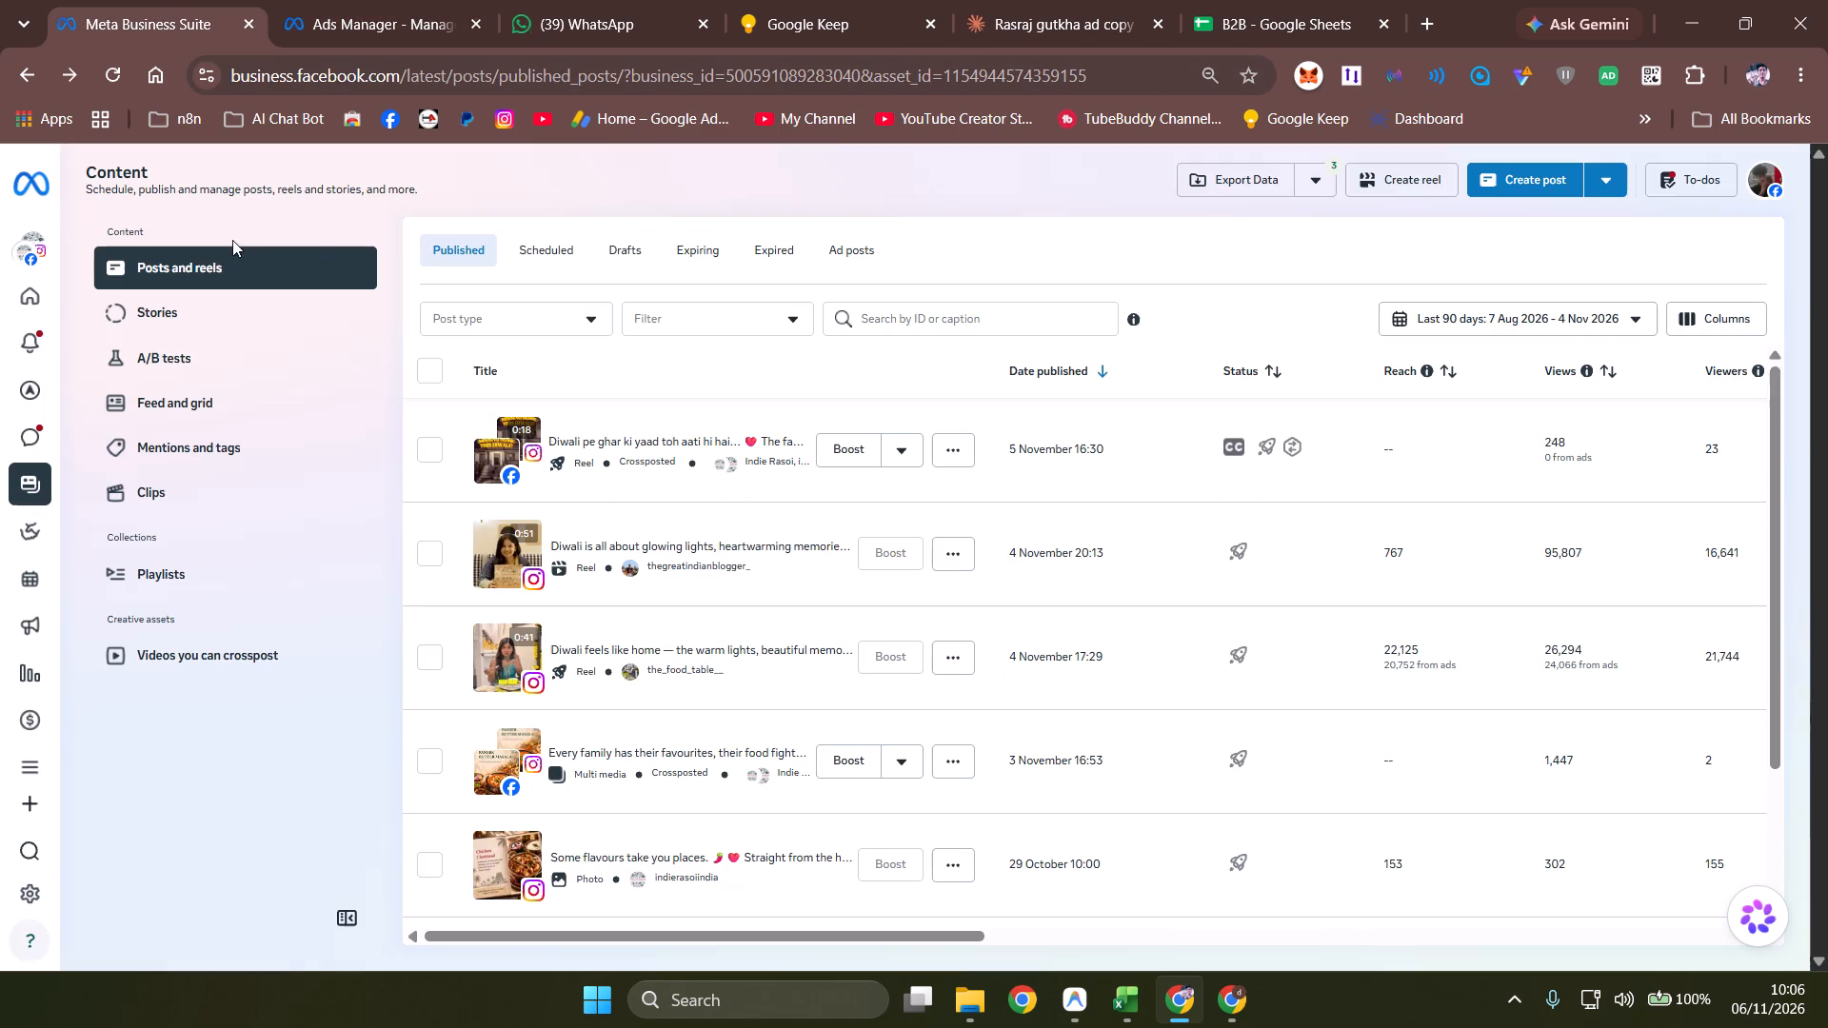
click(33, 251)
click(166, 242)
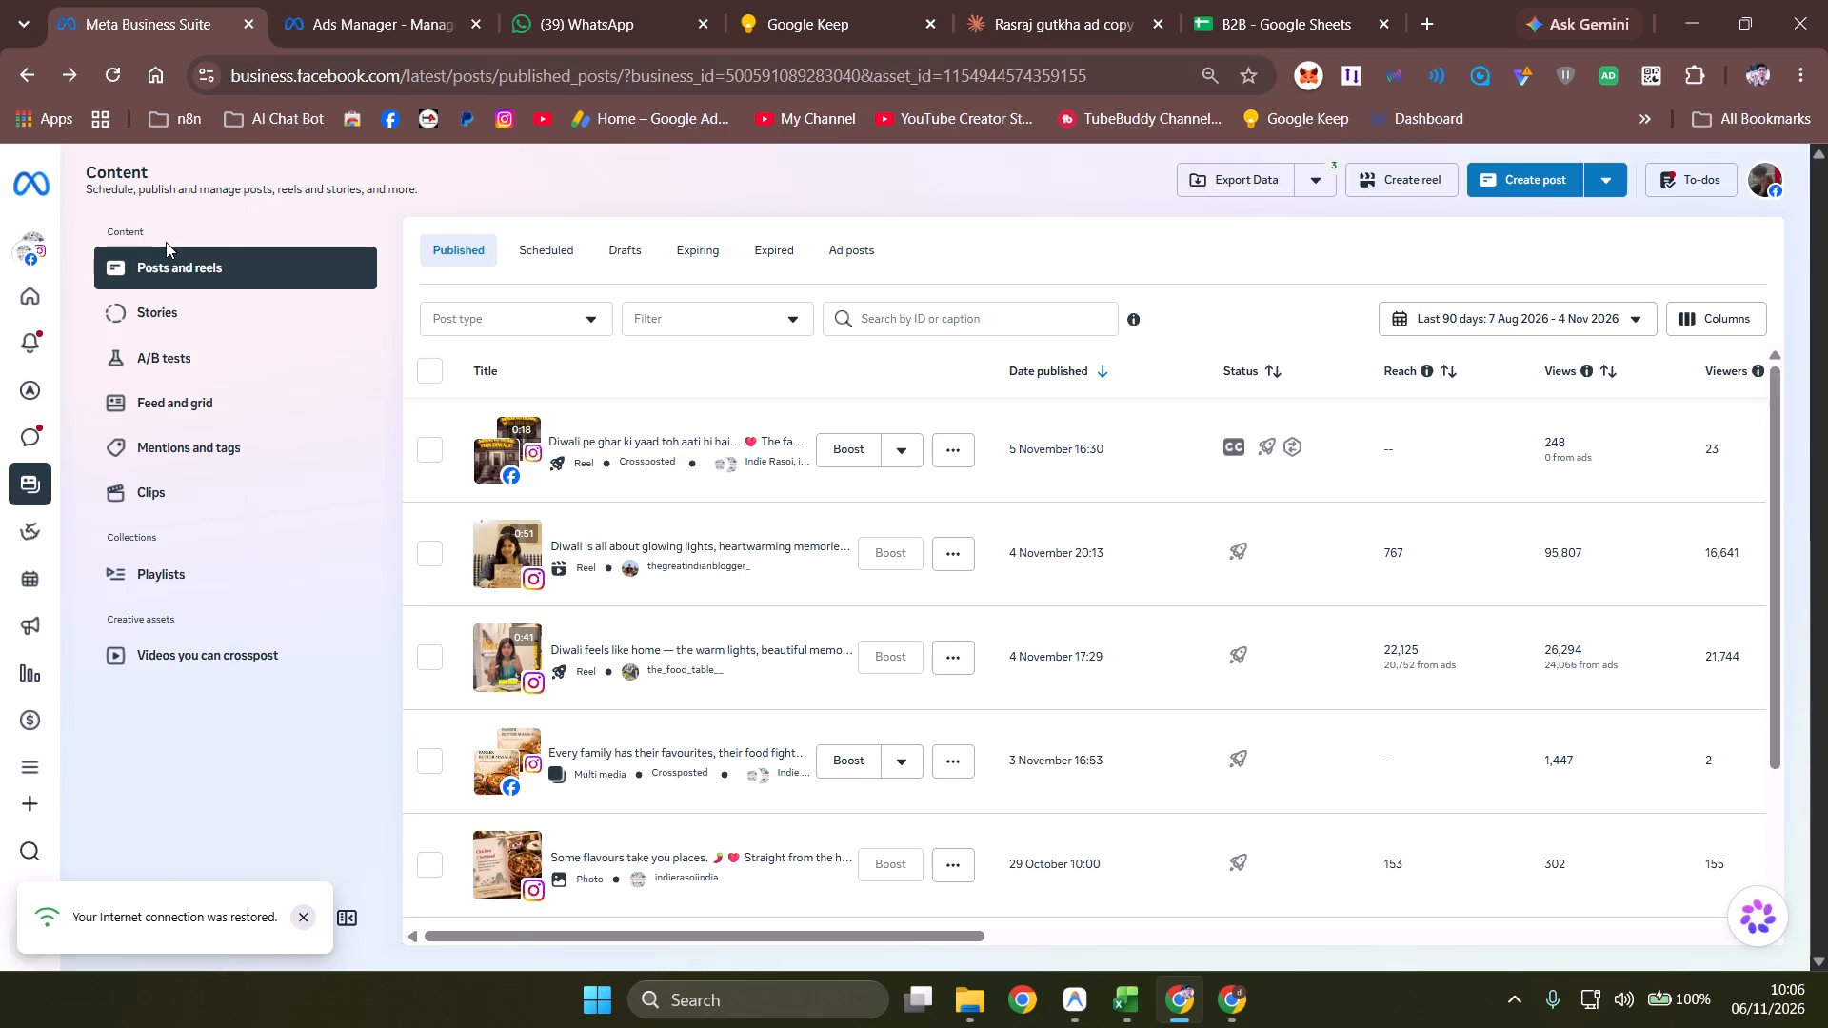
click(55, 253)
click(49, 252)
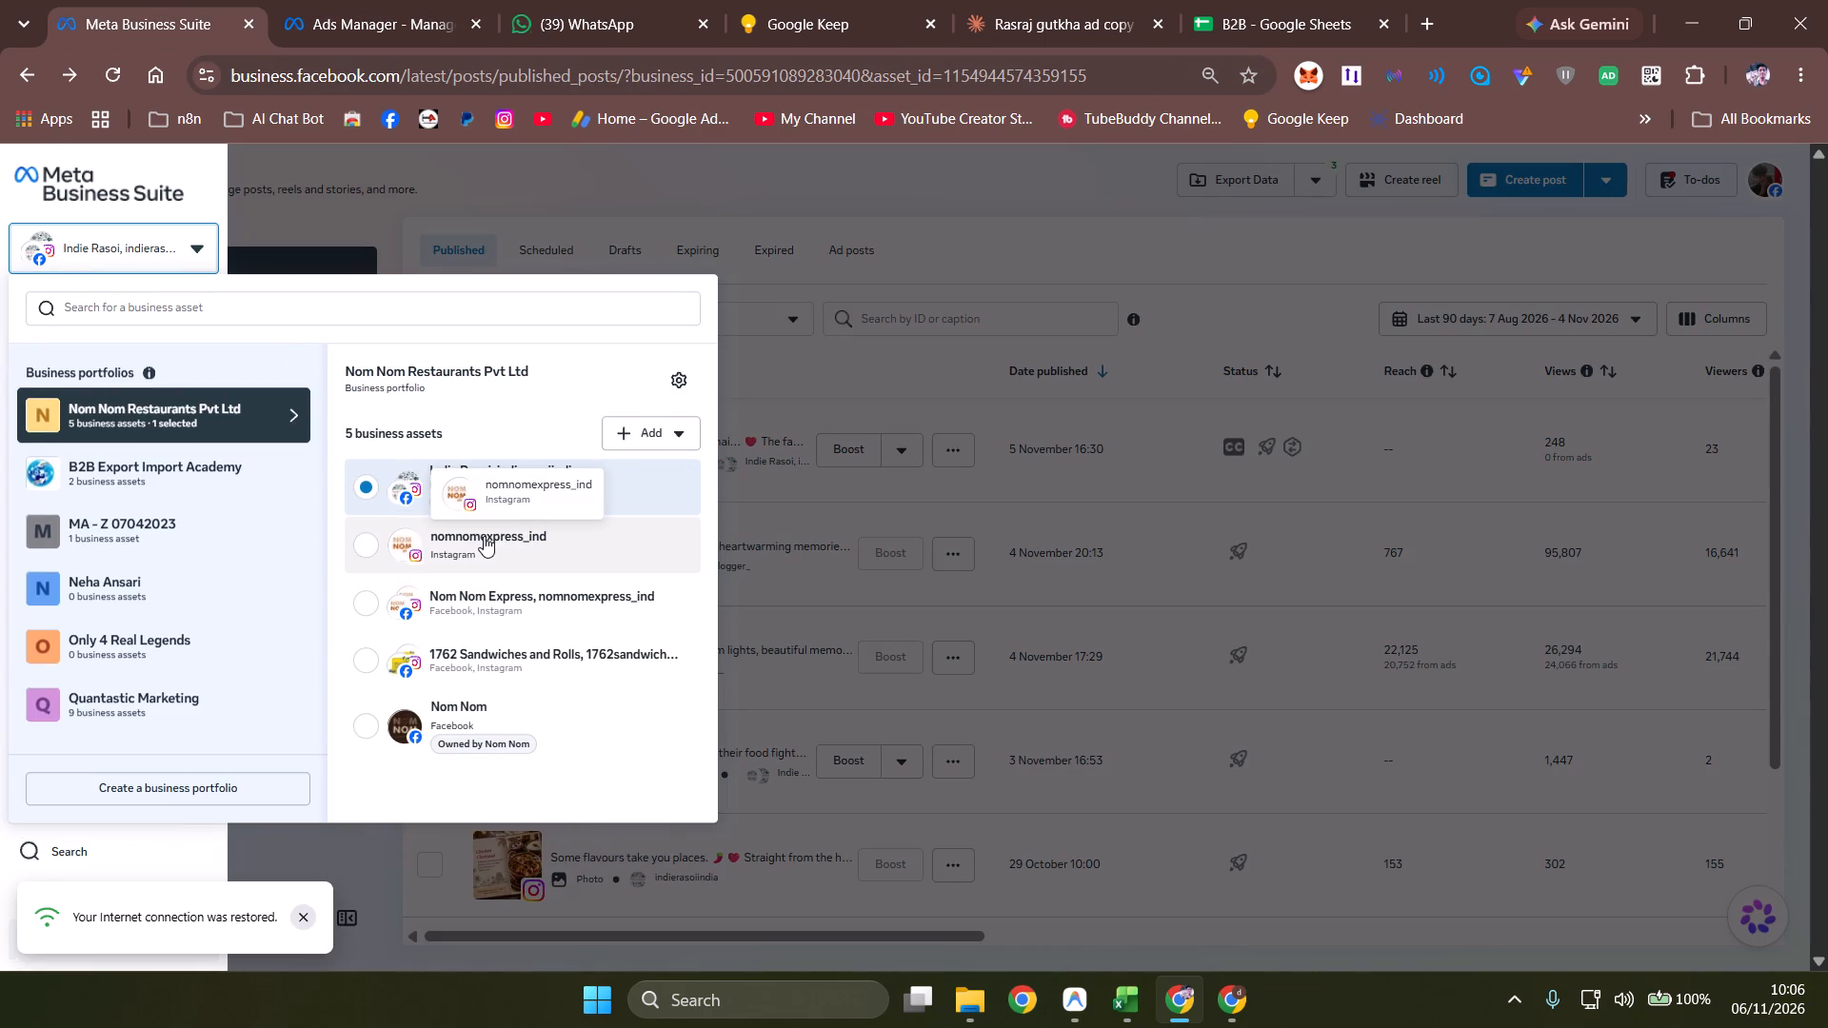
scroll(487, 621, down, 2)
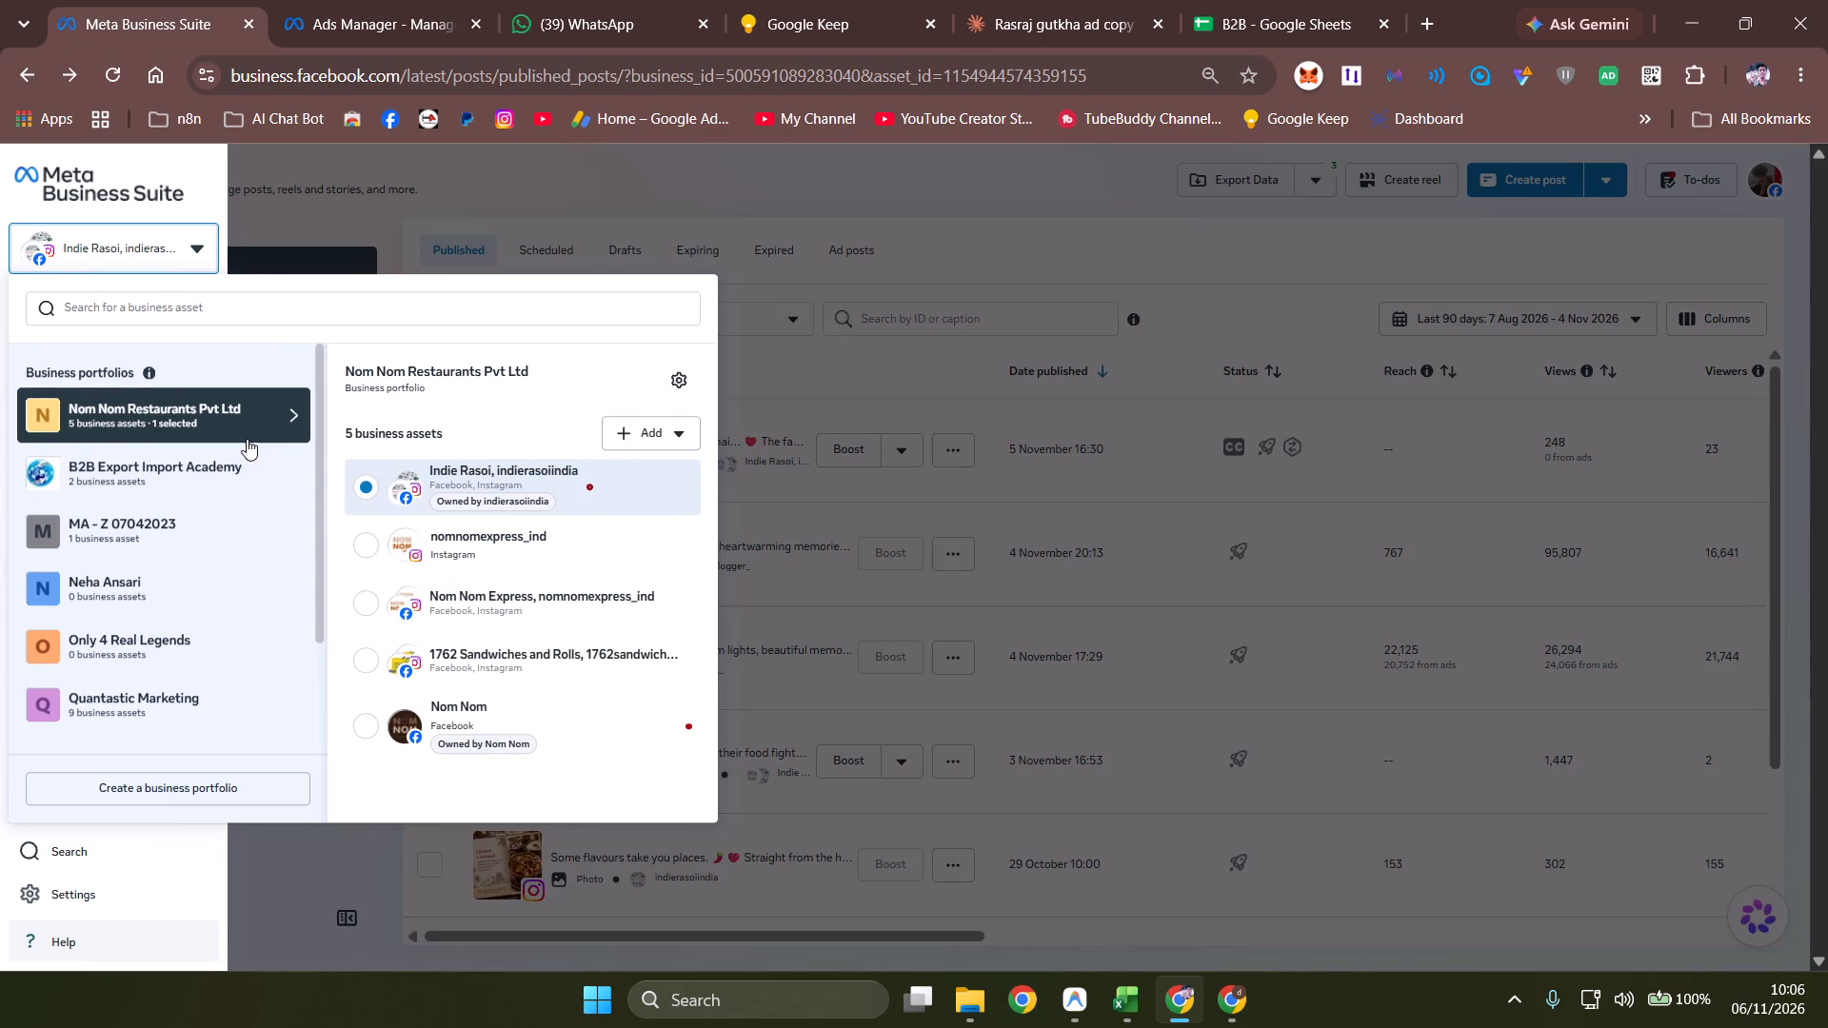
scroll(508, 630, down, 1)
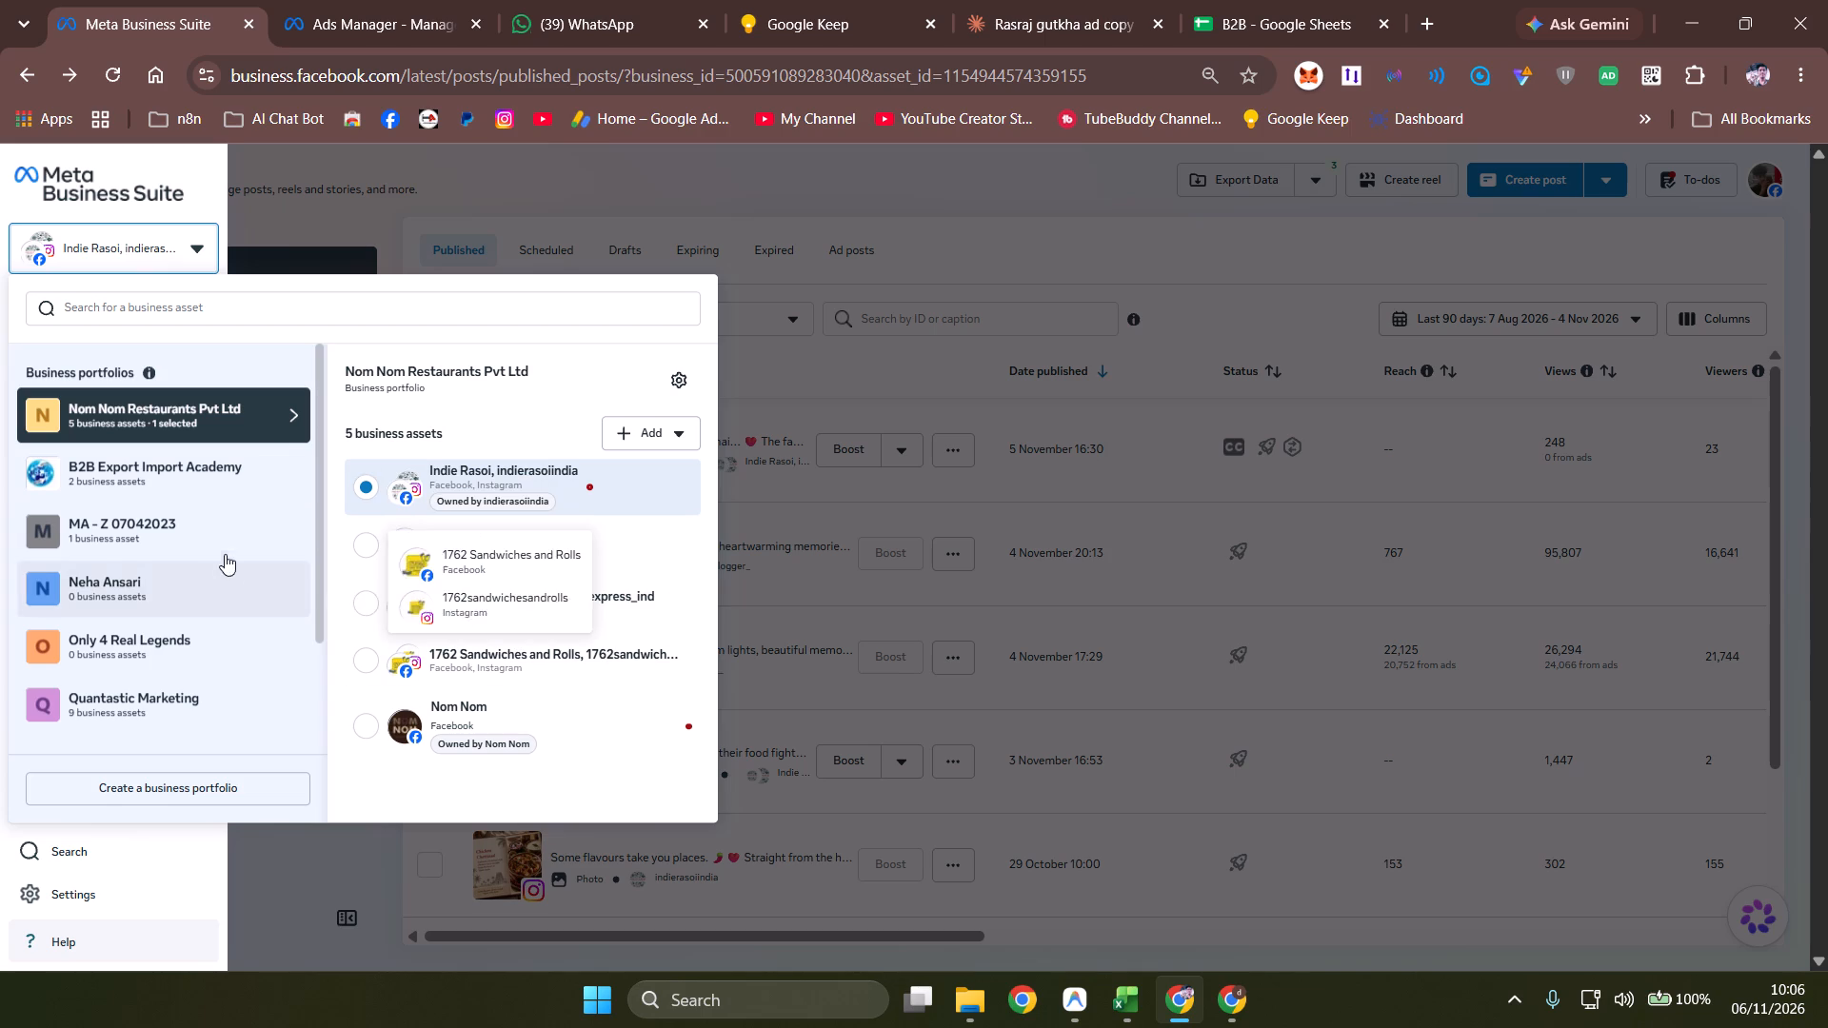
click(169, 485)
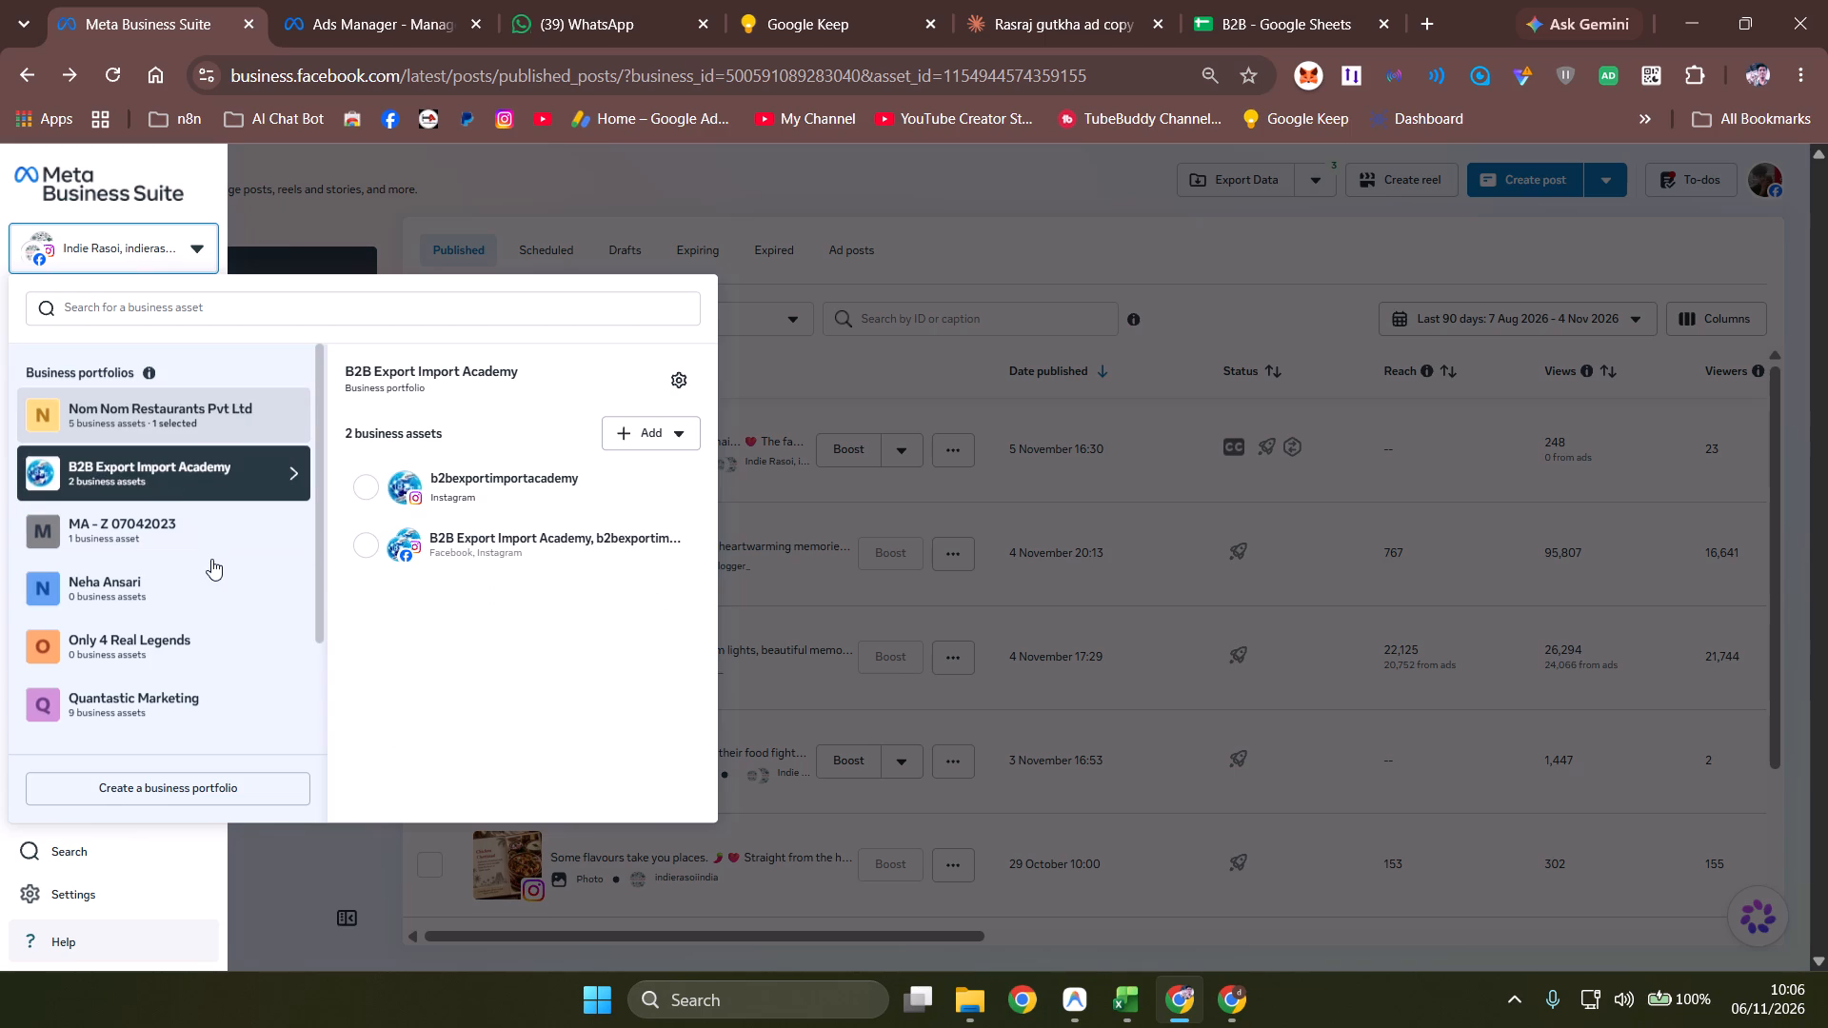
click(204, 708)
scroll(487, 686, down, 2)
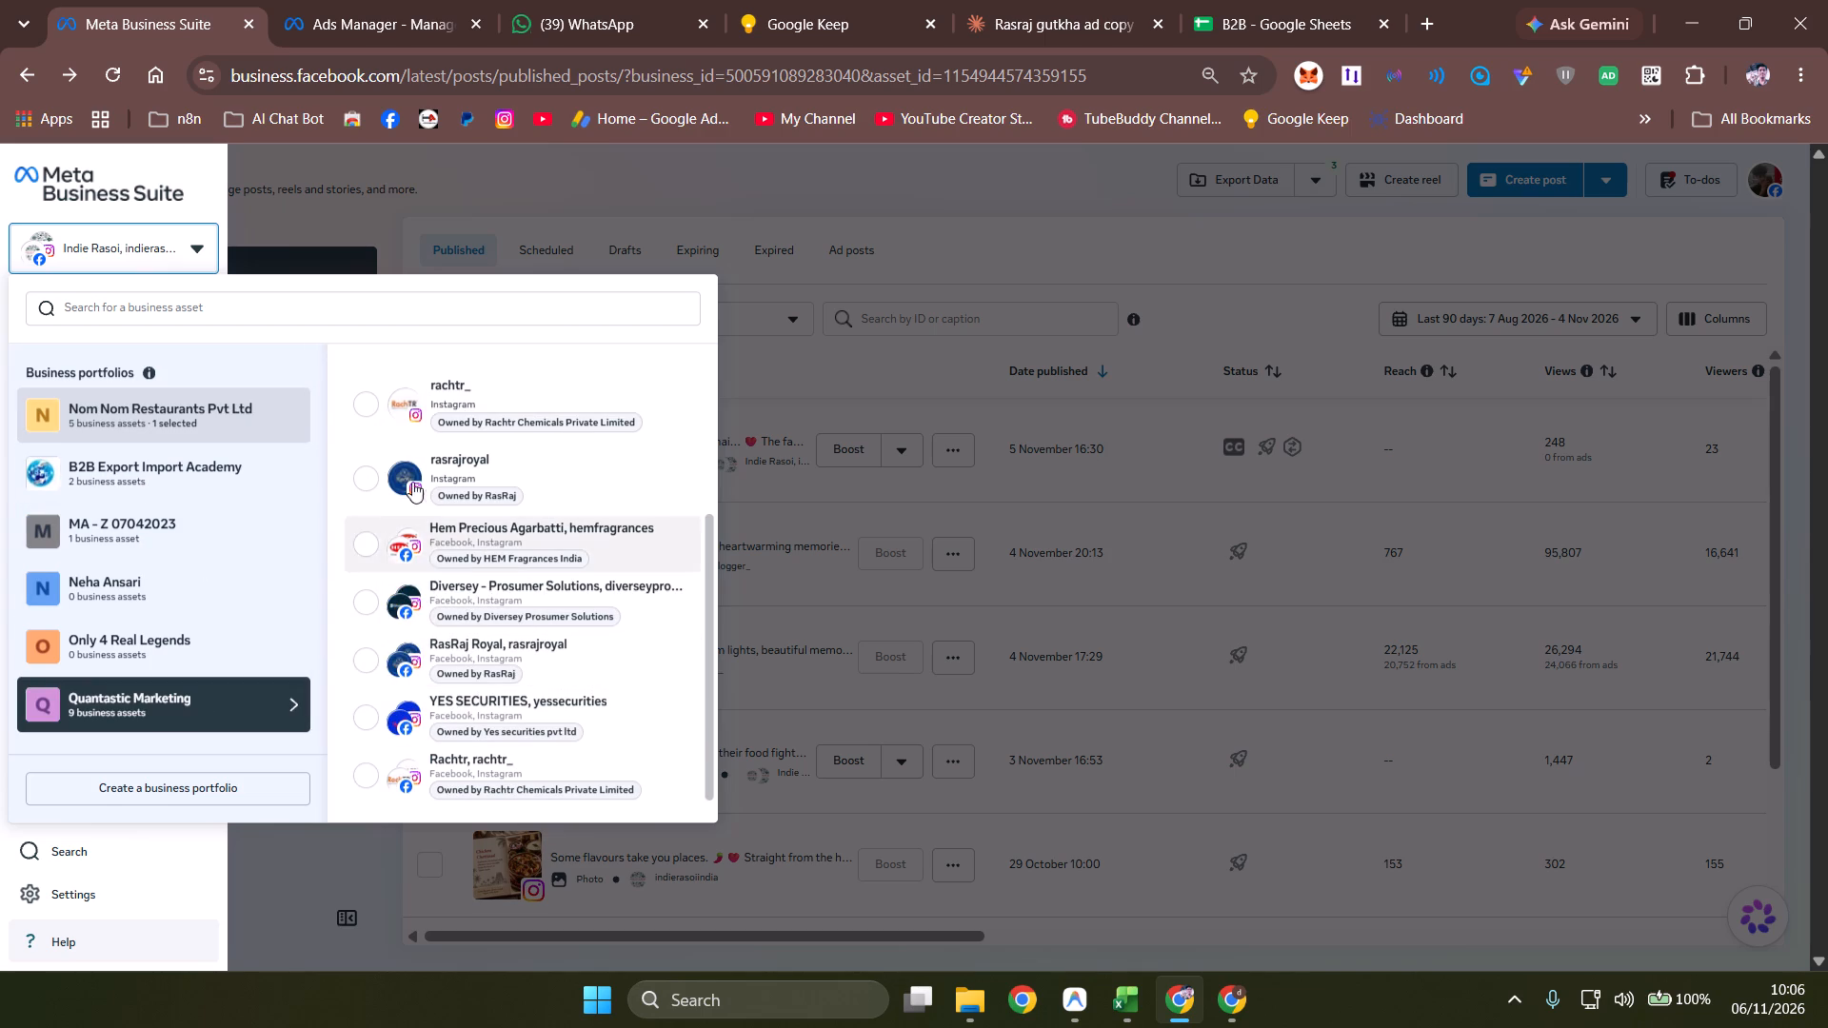
click(374, 667)
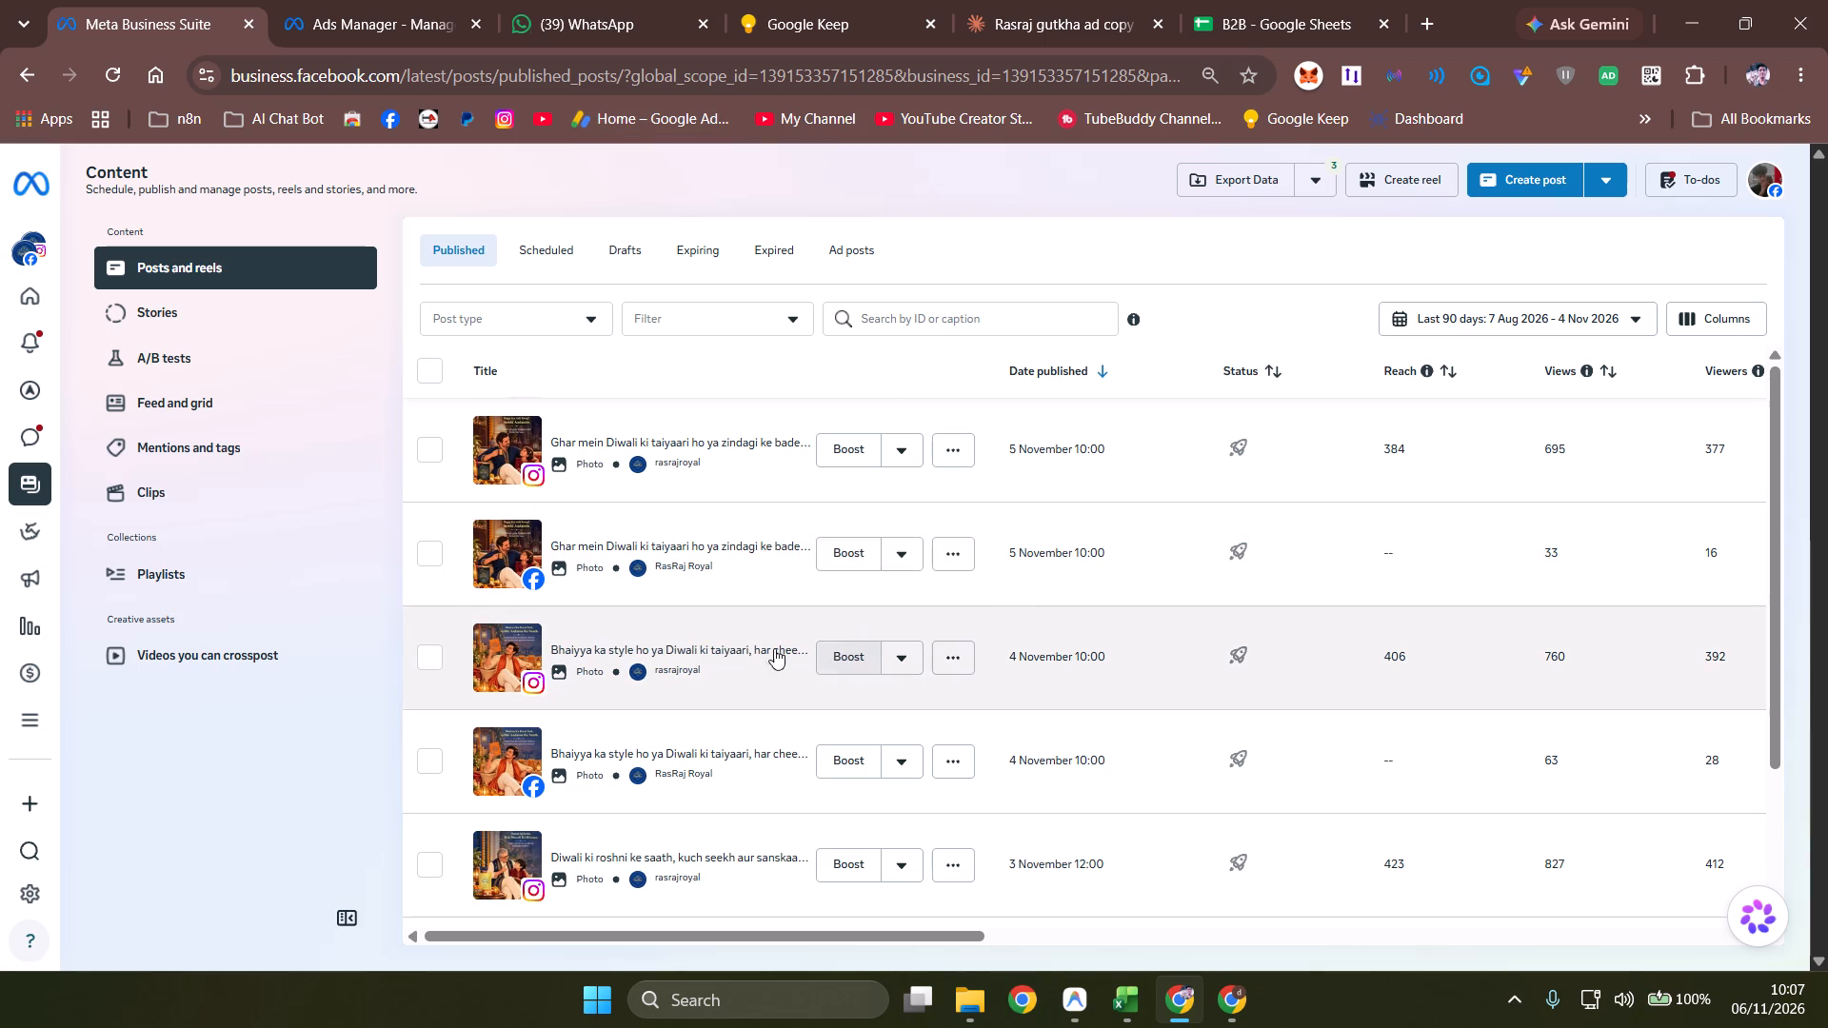
Look through RasRaj Royal's published Facebook and Instagram posts back to late October to find a reel to boost.
scroll(992, 577, down, 4)
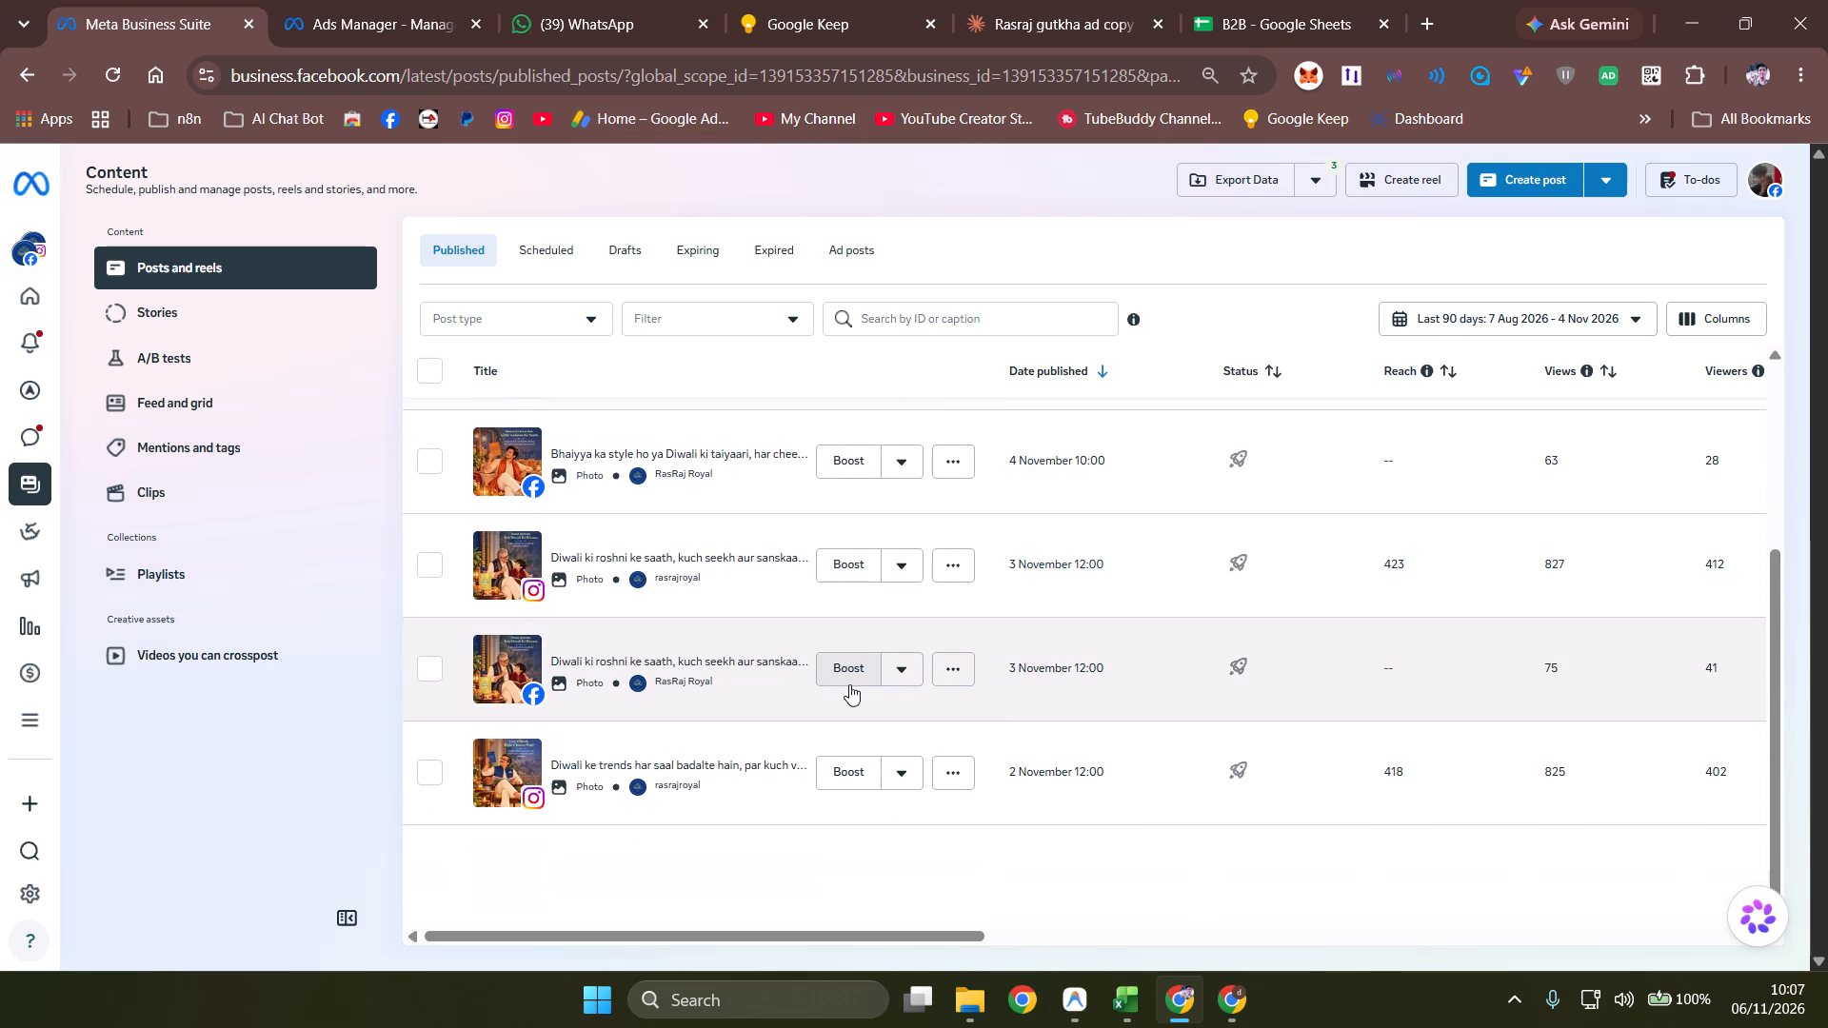
scroll(1170, 672, down, 2)
scroll(1083, 620, down, 2)
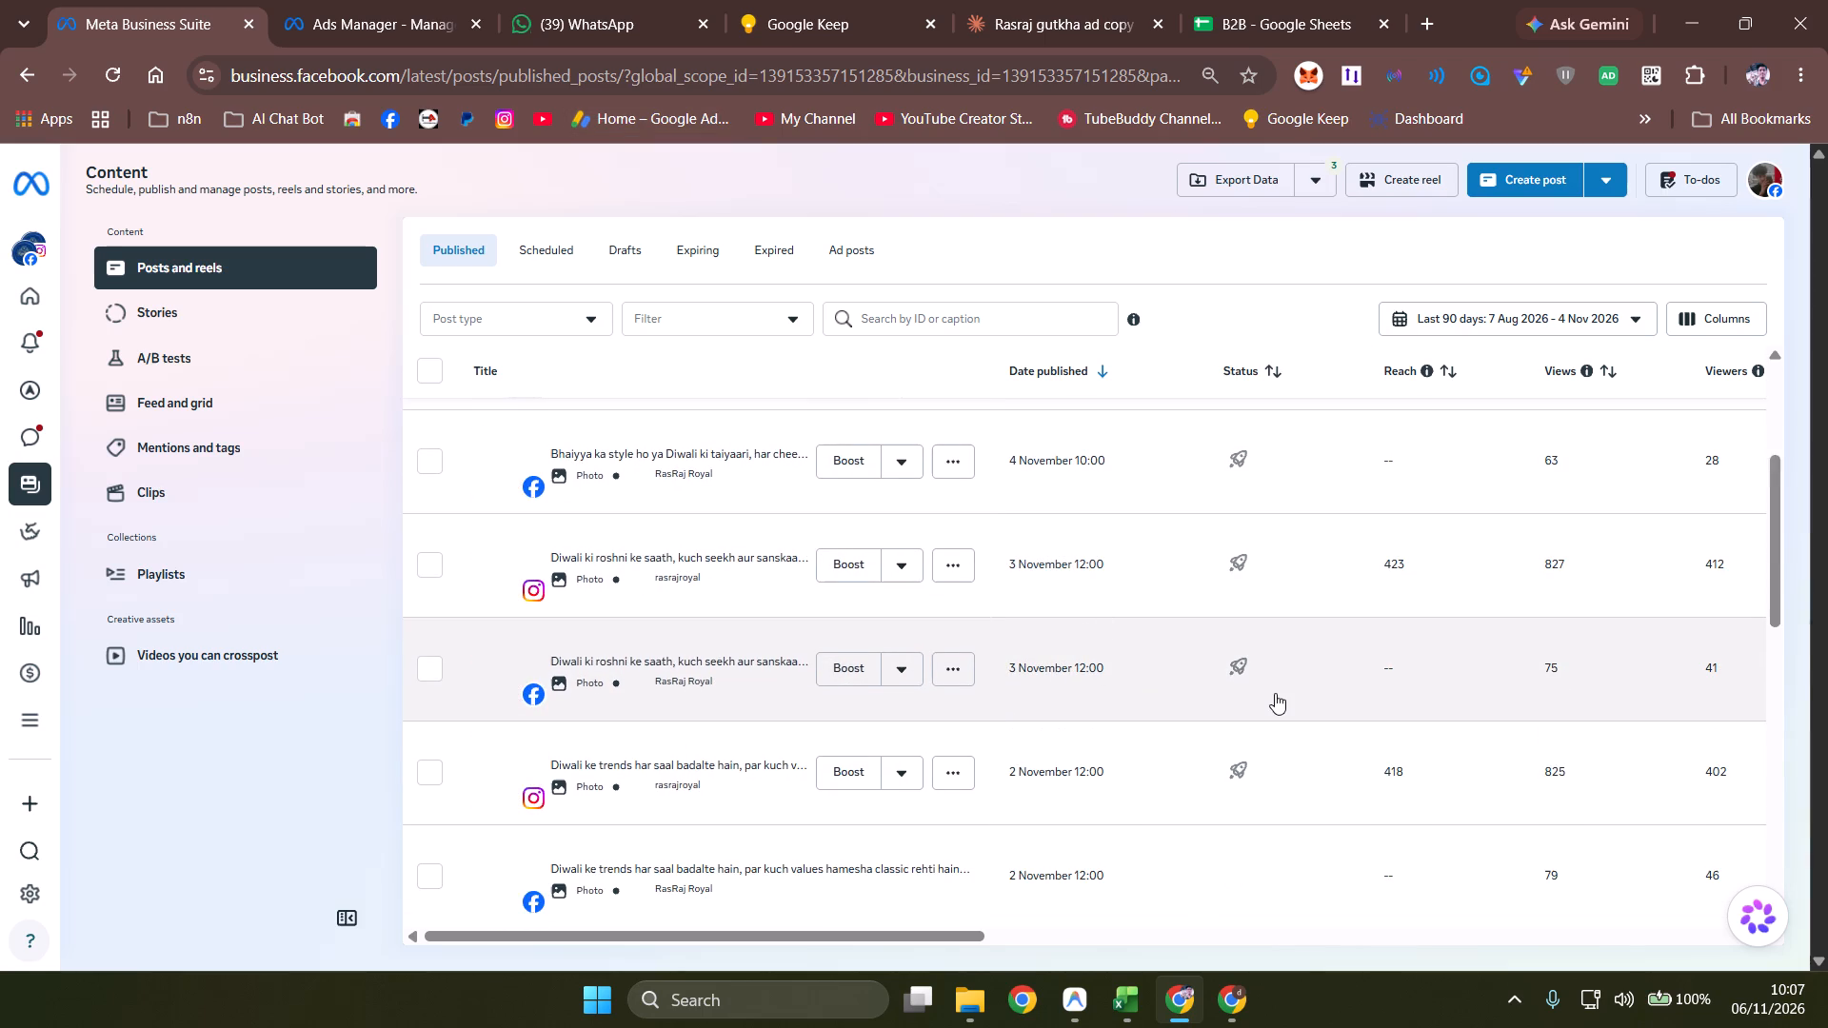
scroll(1276, 665, down, 4)
scroll(1183, 694, down, 2)
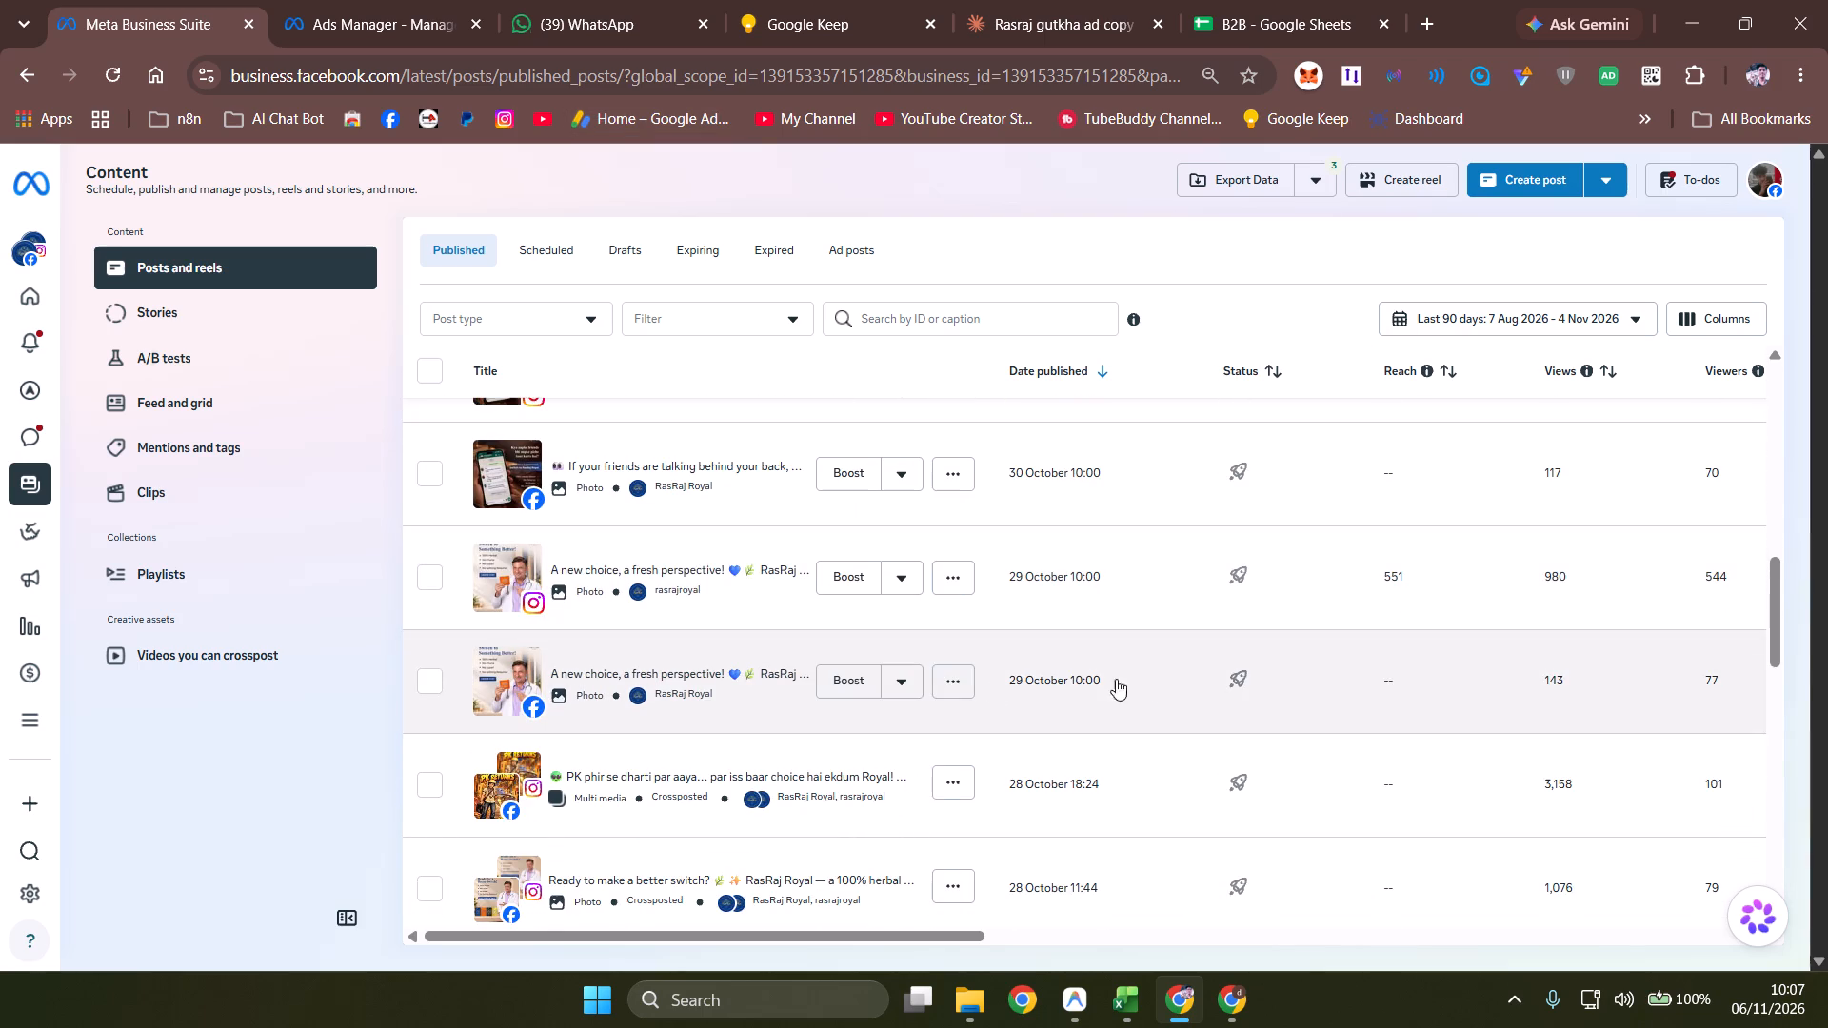
scroll(871, 646, up, 1)
scroll(1033, 638, down, 2)
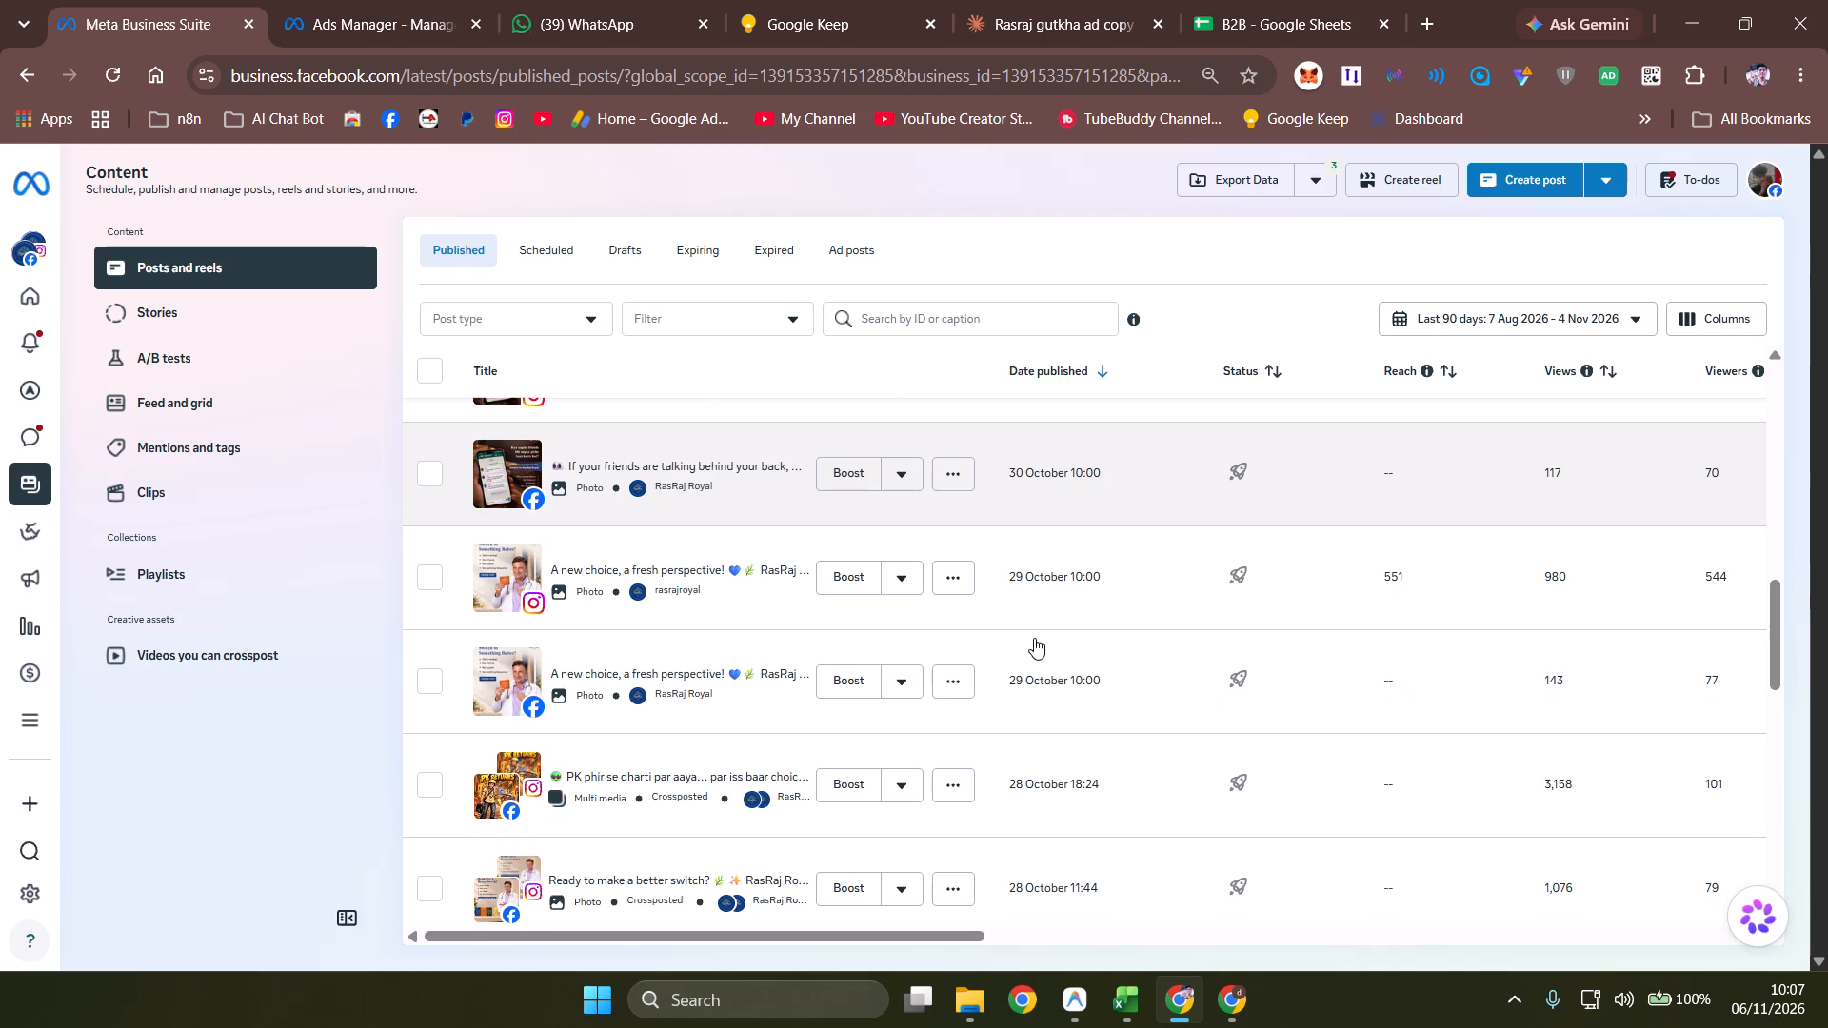
scroll(1043, 632, down, 3)
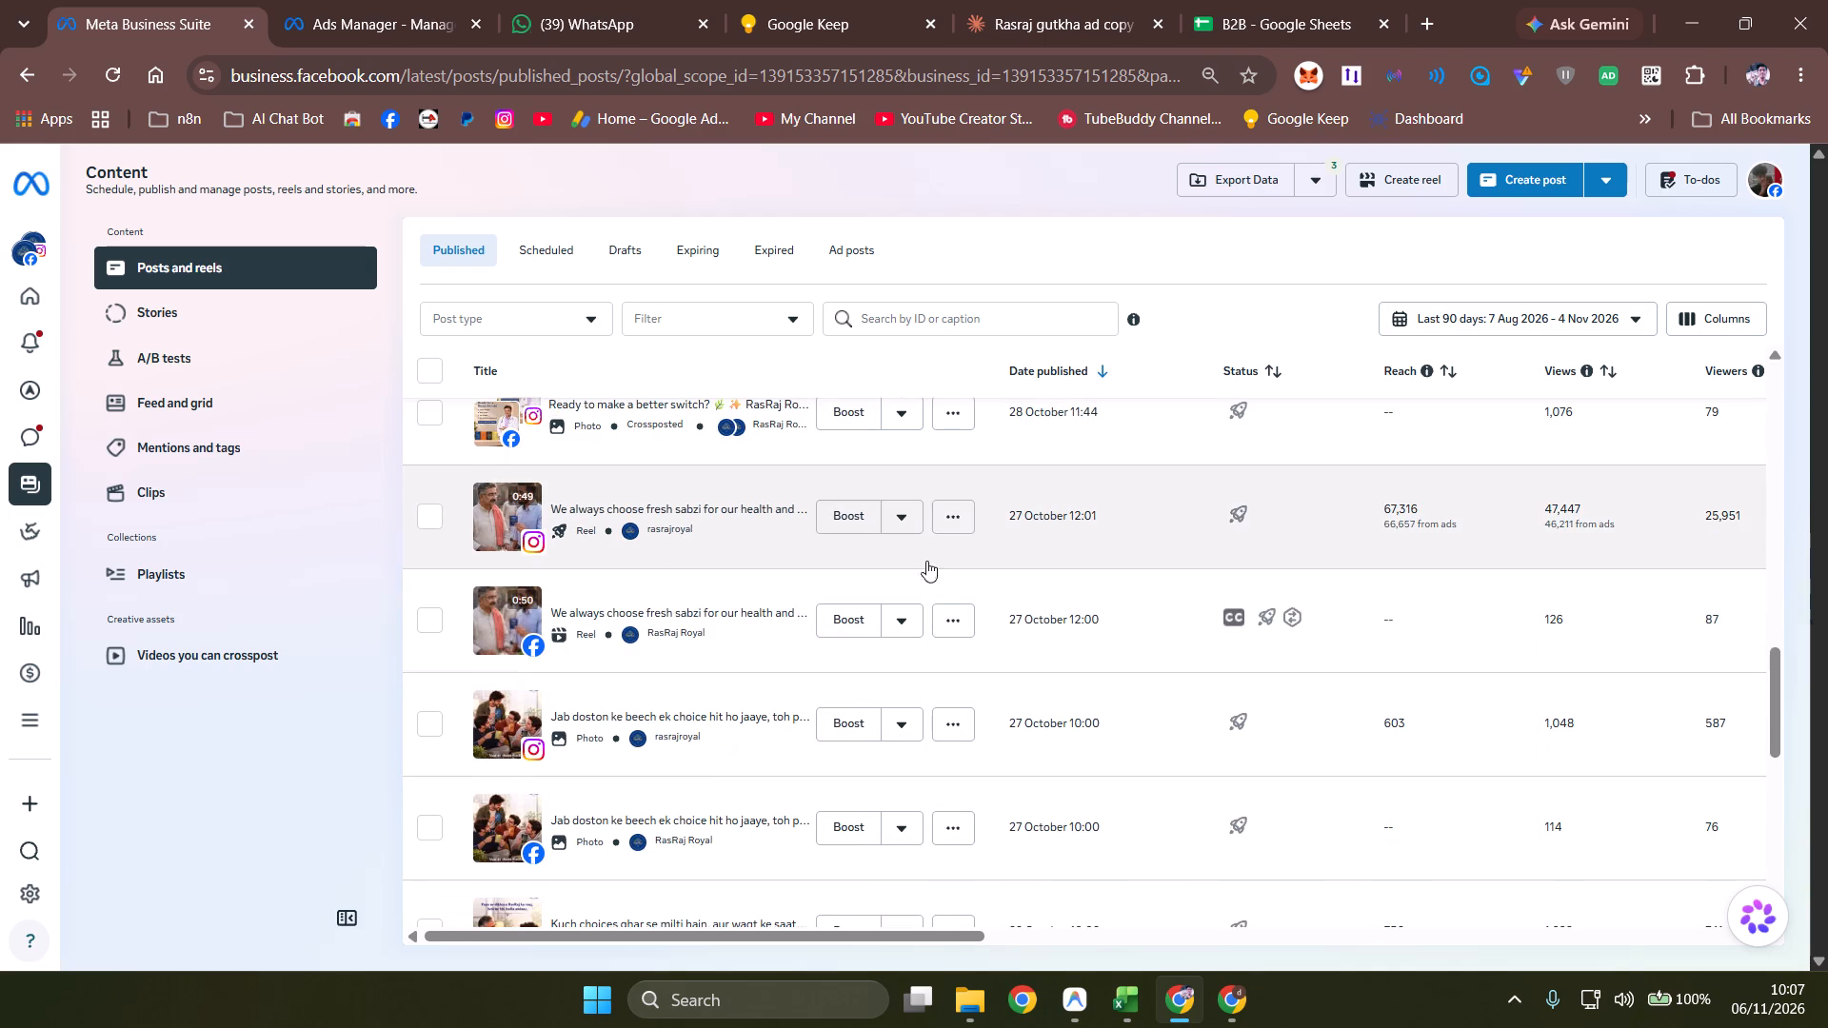
scroll(1273, 670, up, 2)
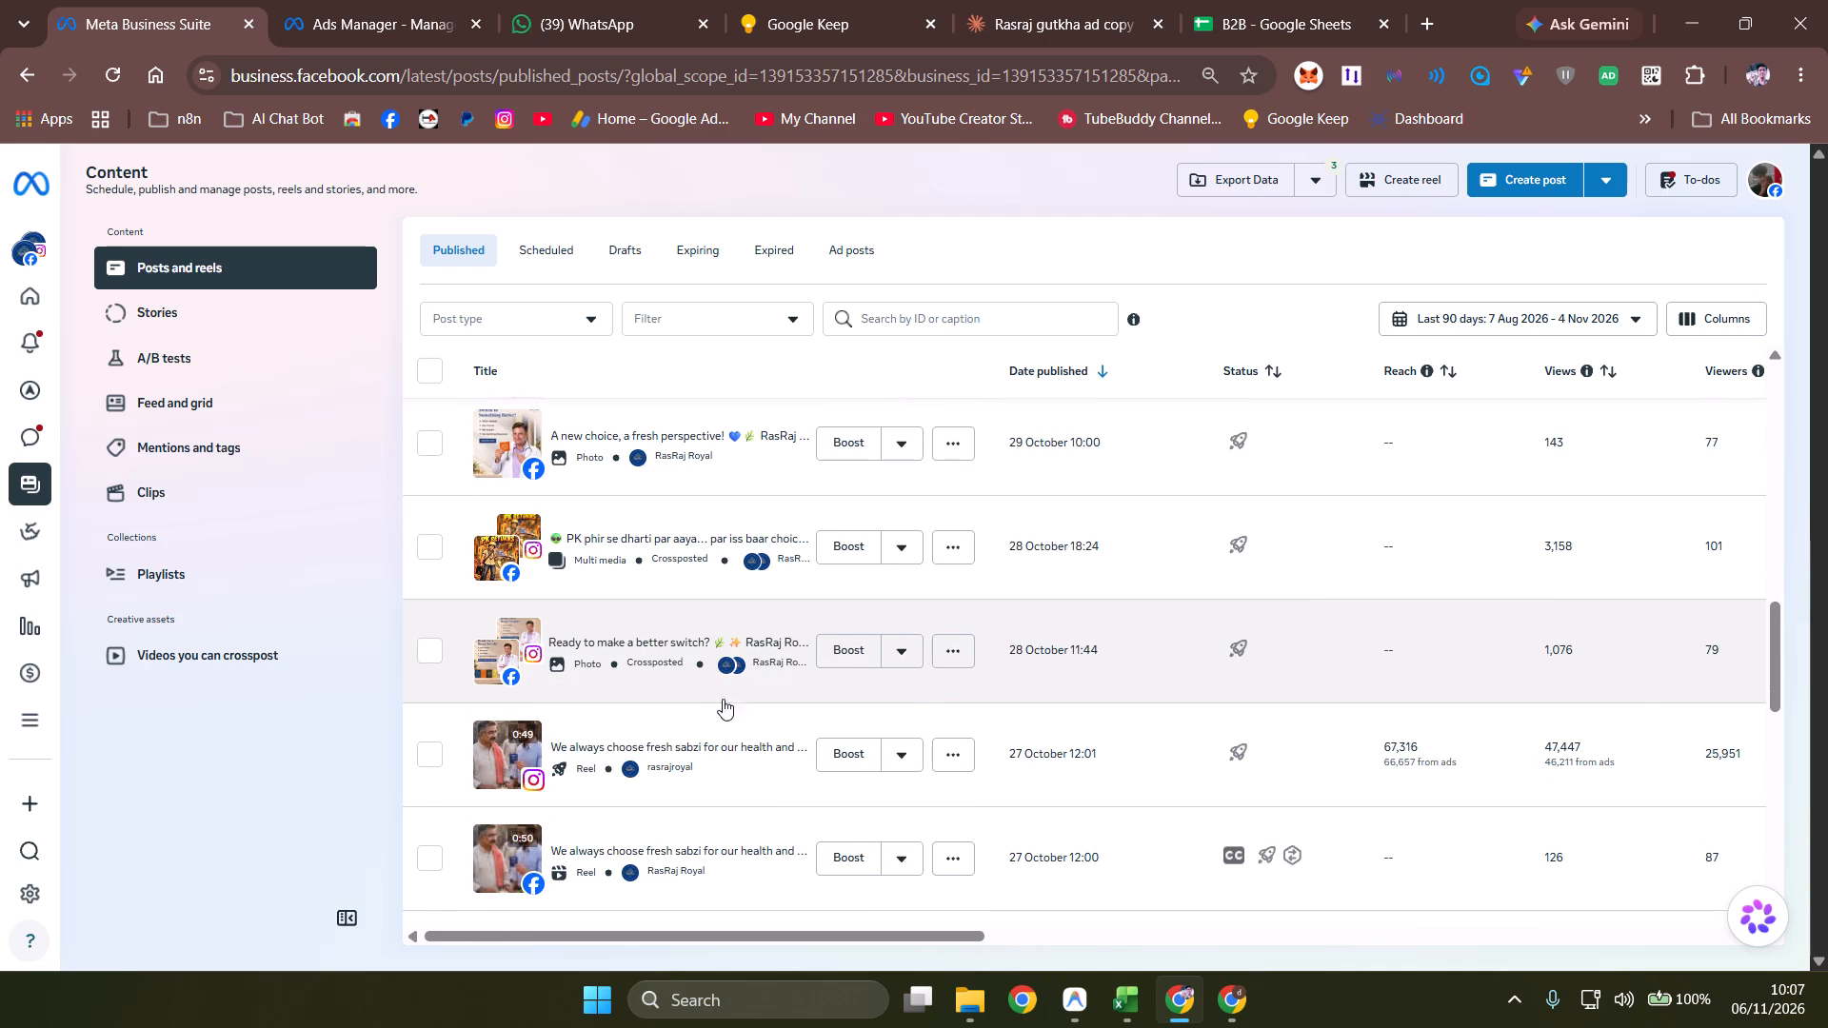
scroll(702, 672, up, 1)
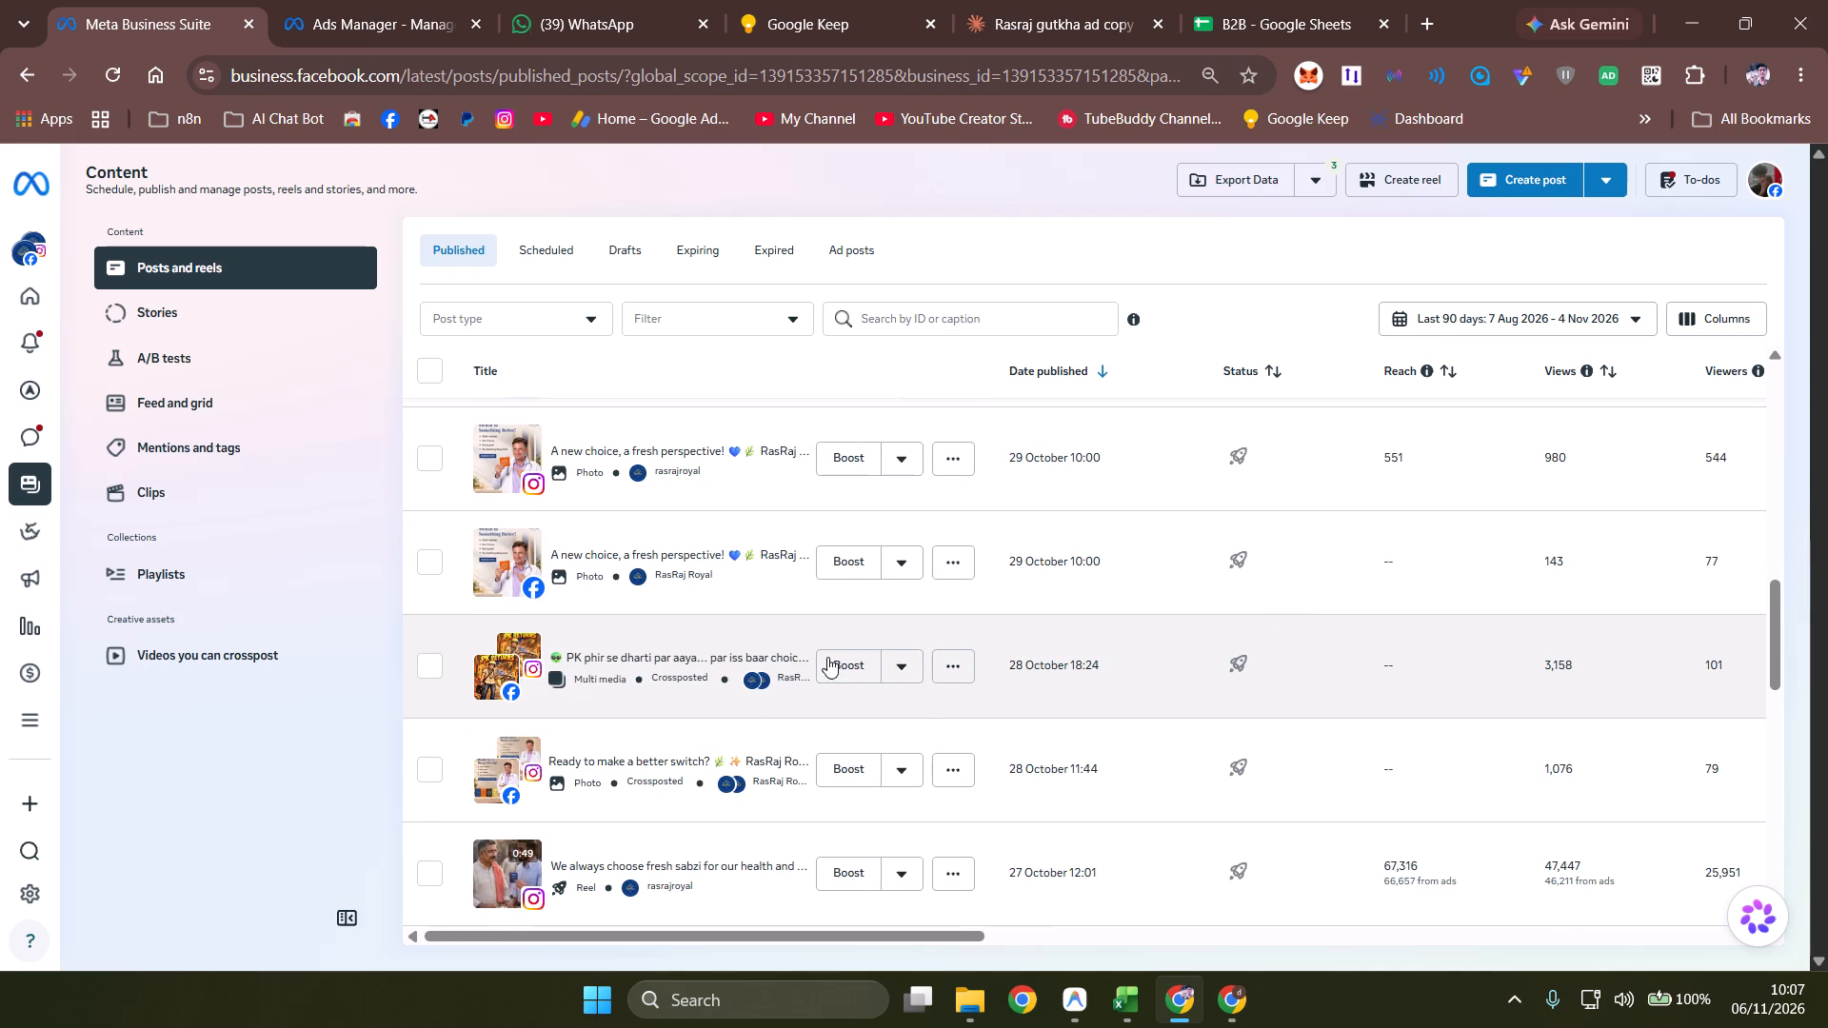
scroll(1037, 643, up, 1)
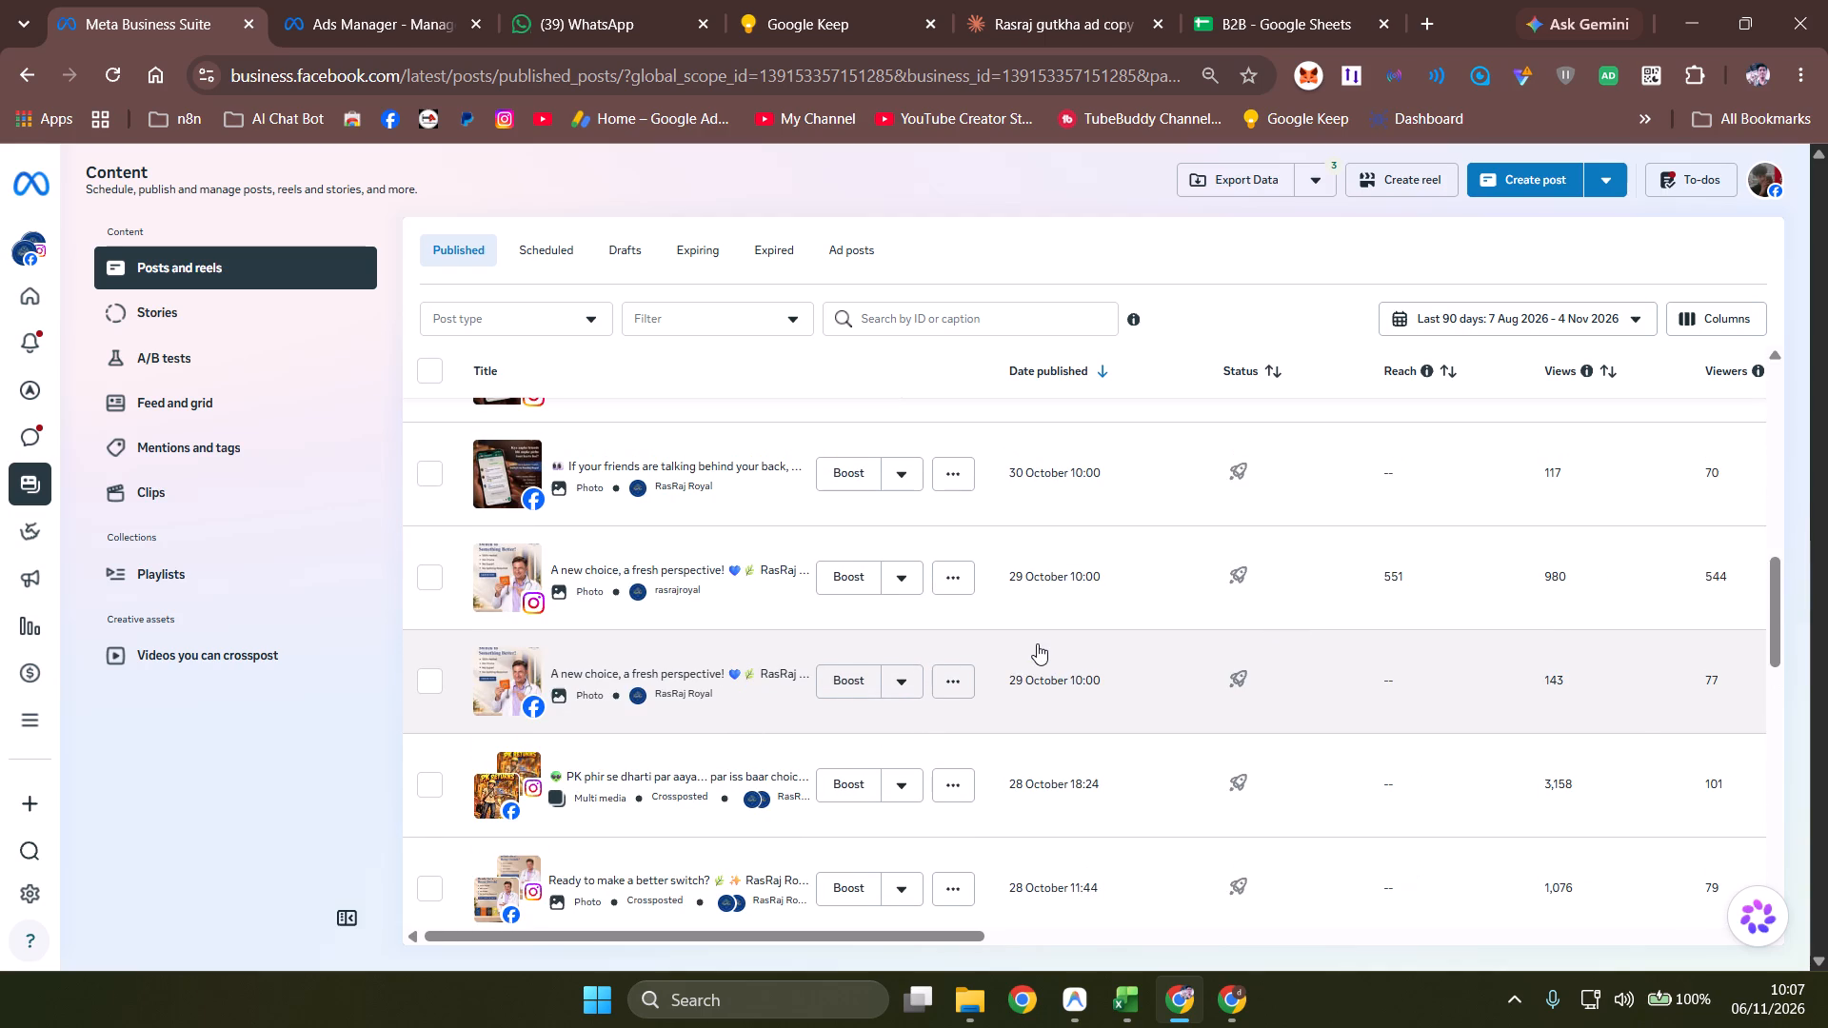
scroll(1037, 643, up, 1)
scroll(936, 620, up, 2)
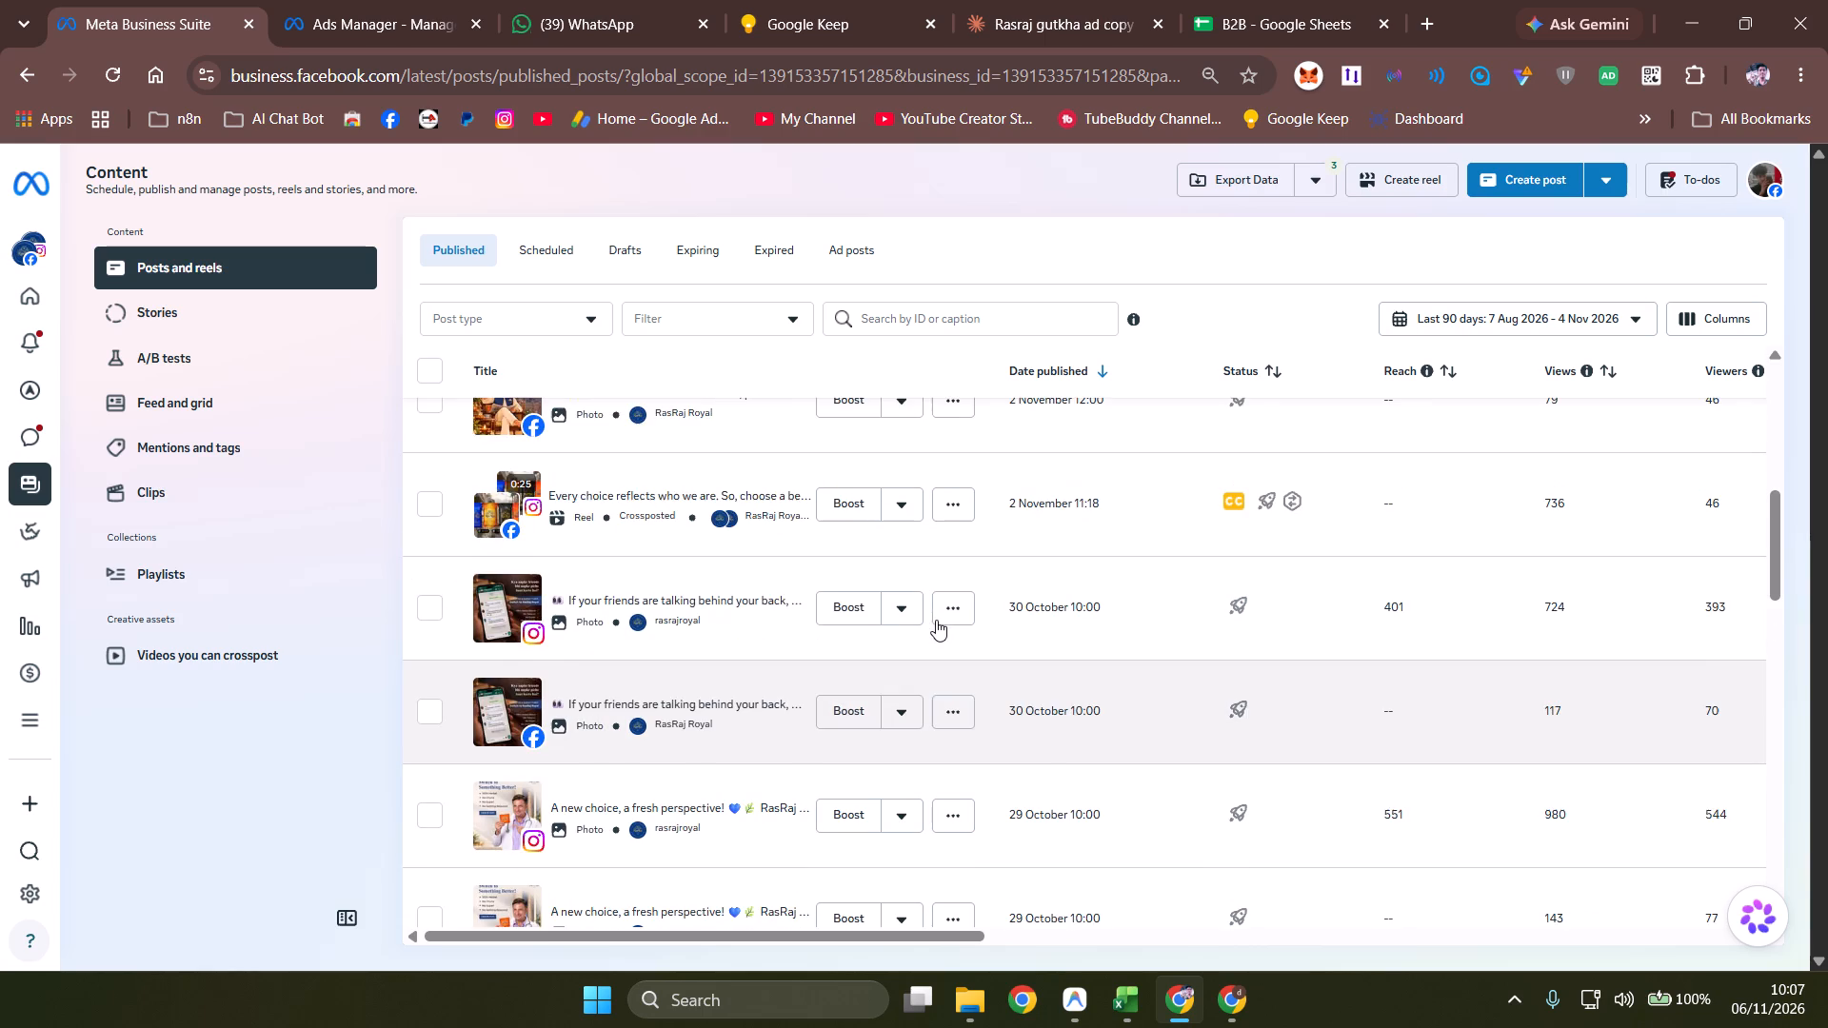
Start boosting the crossposted RasRaj Royal reel "Every choice reflects who we are" published on 2 November at 11:18.
click(854, 629)
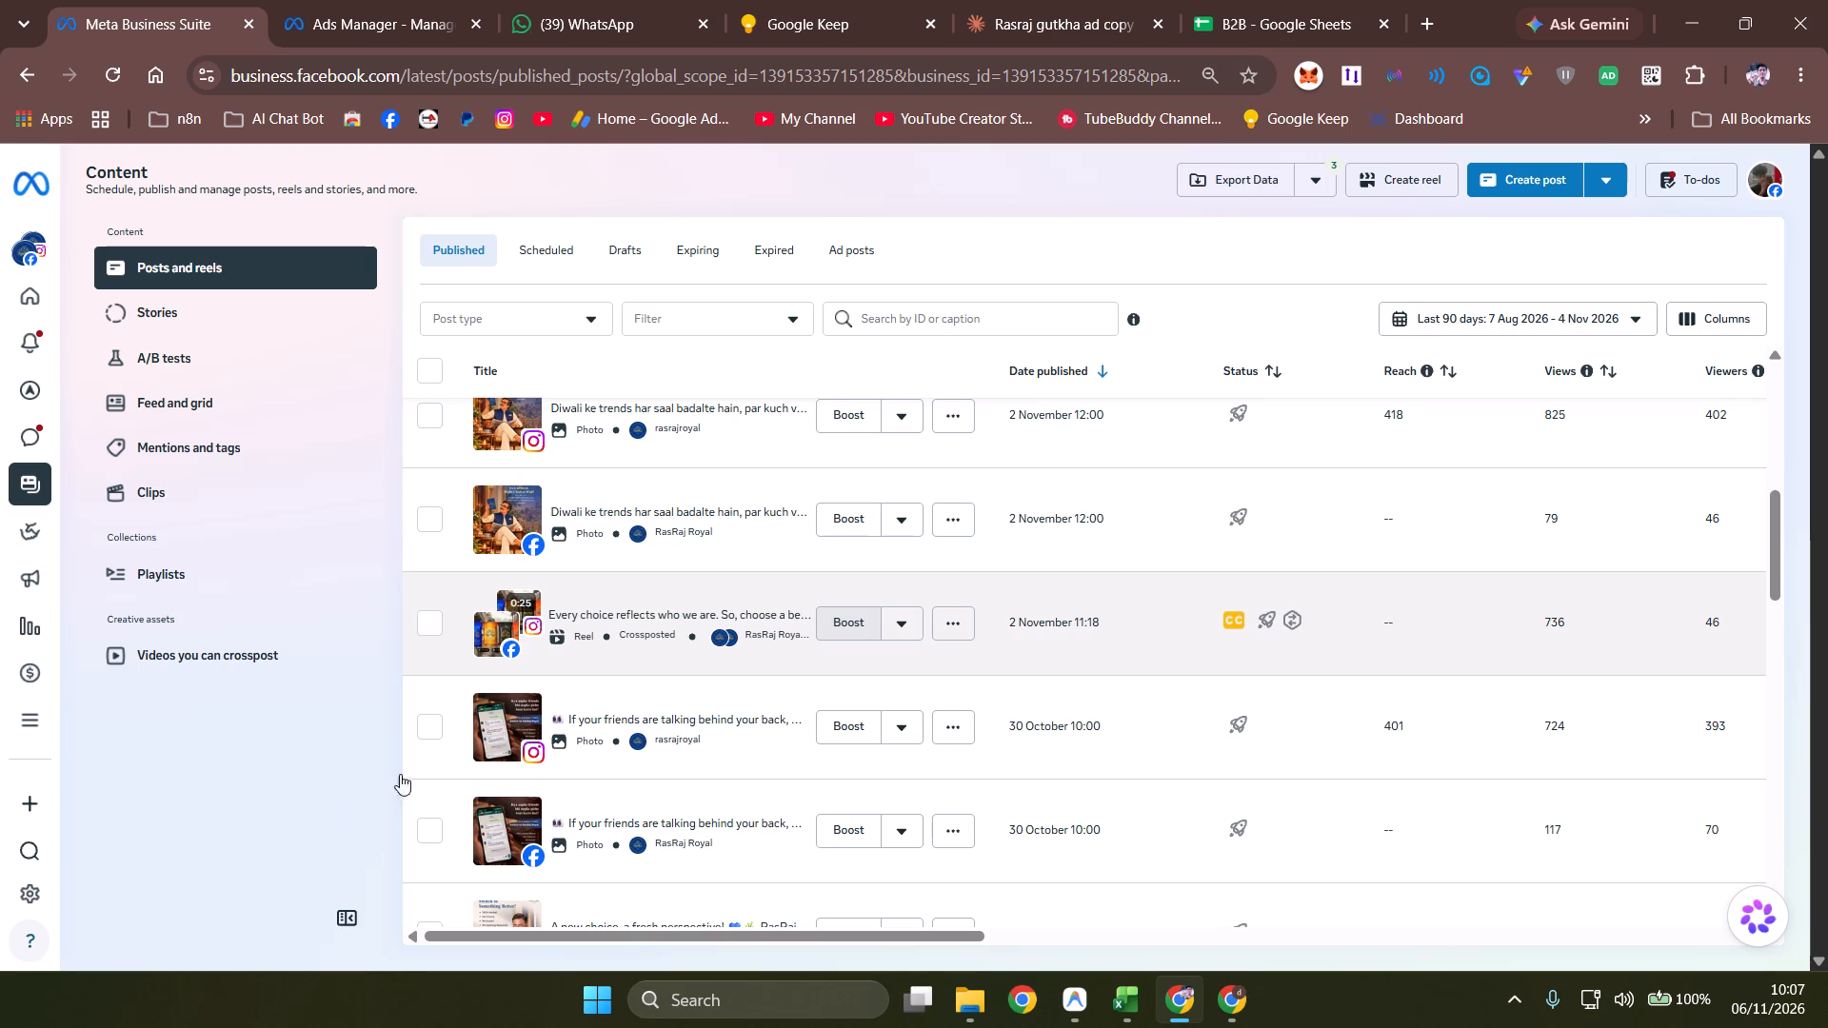
scroll(839, 664, up, 4)
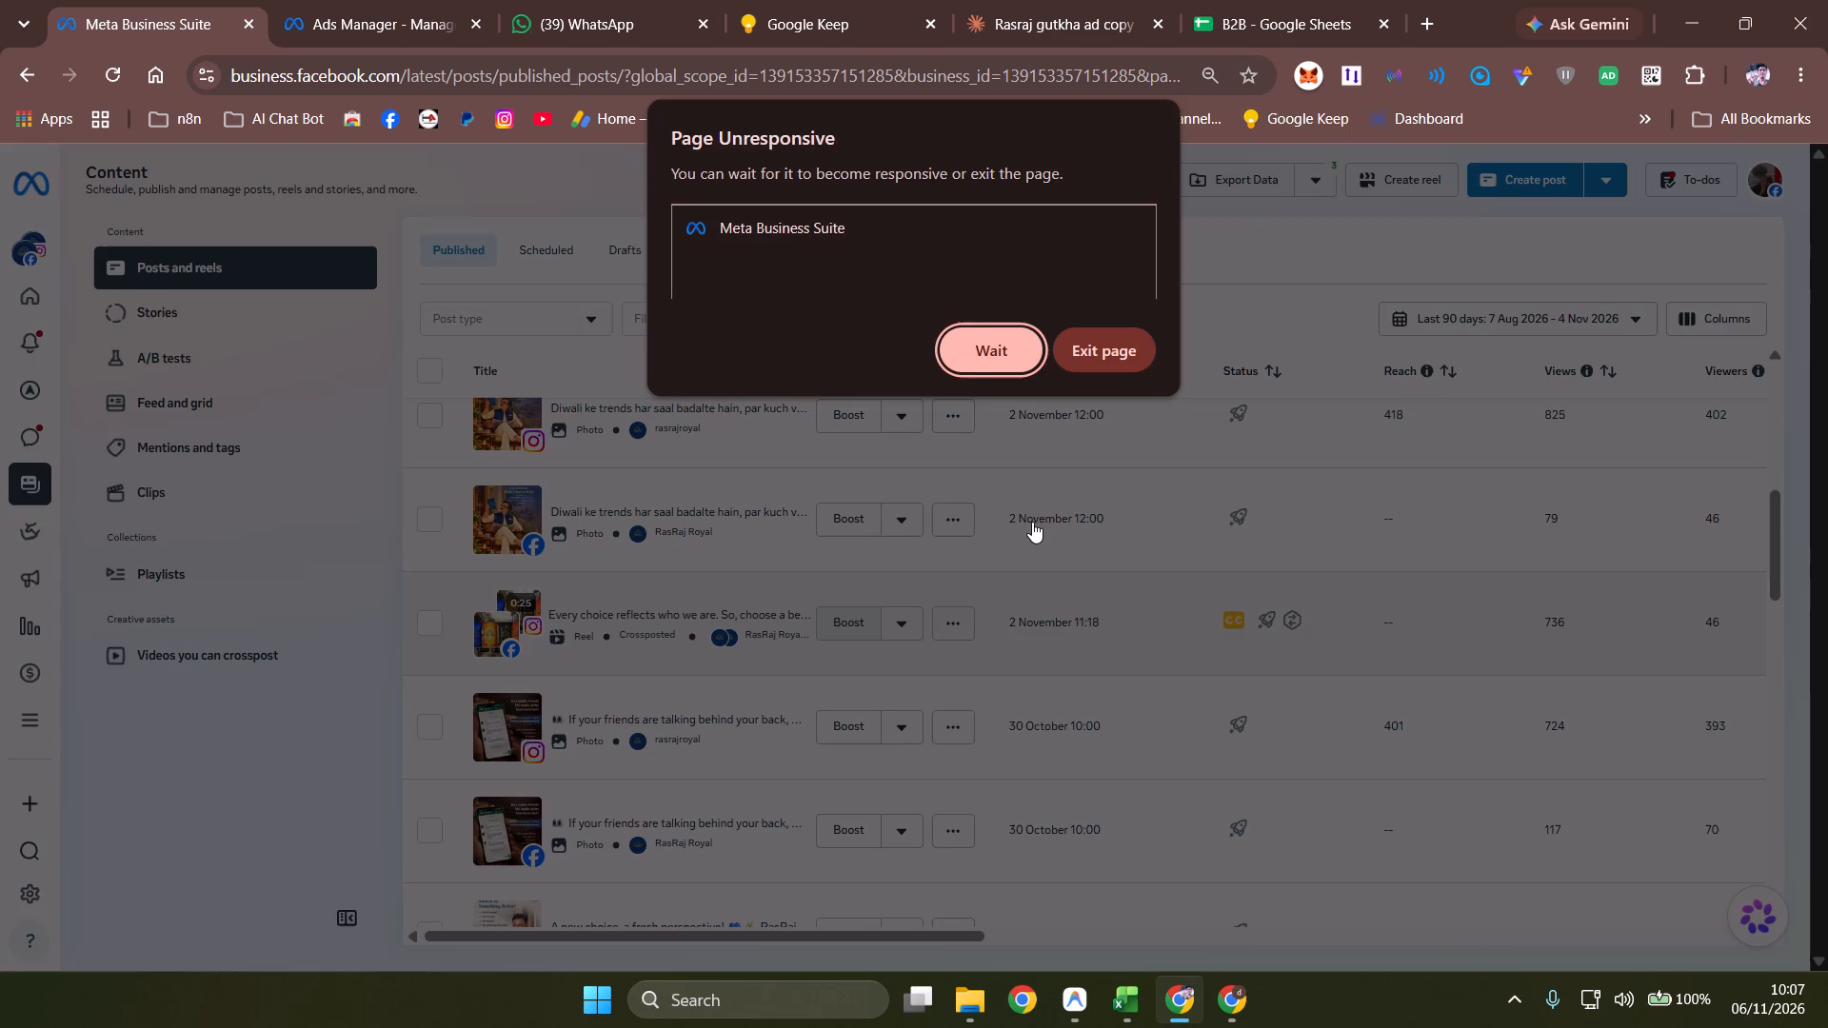
click(965, 362)
scroll(921, 783, up, 2)
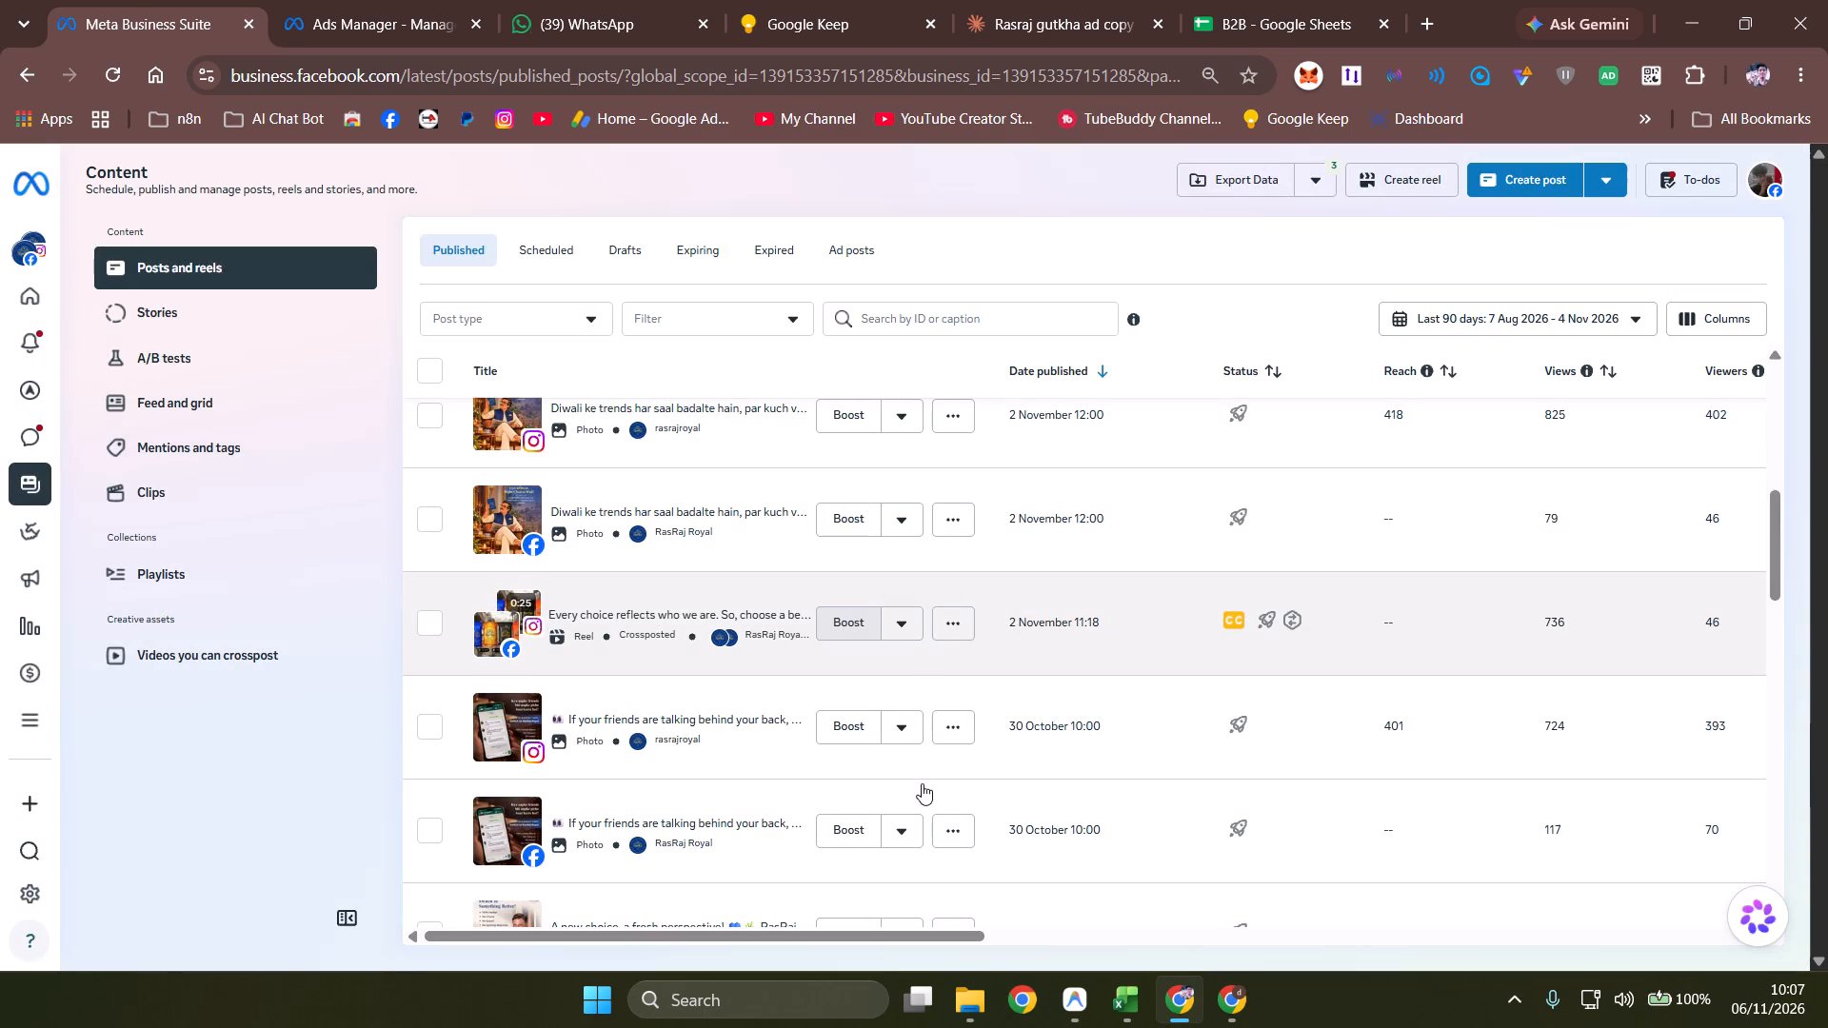
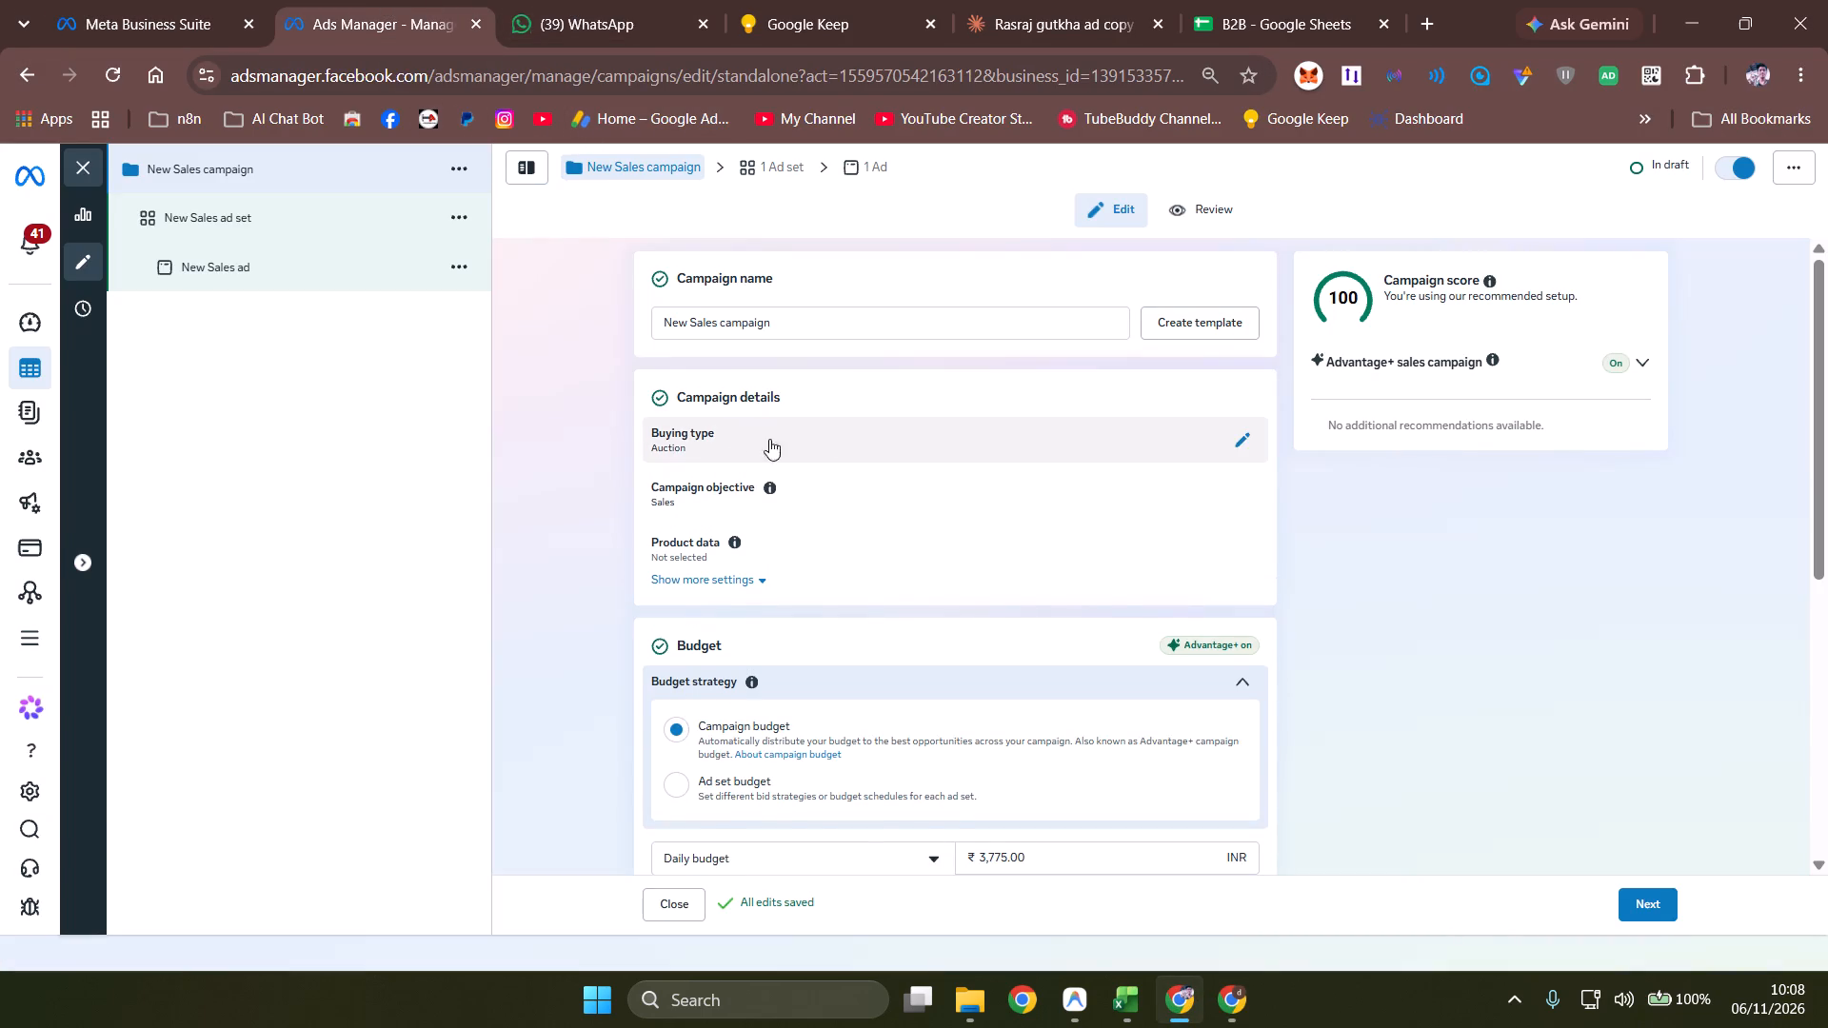
Rename the new Sales campaign to q_diwali_ai_asc_06112026 and copy the name for reuse.
click(712, 312)
triple_click(708, 325)
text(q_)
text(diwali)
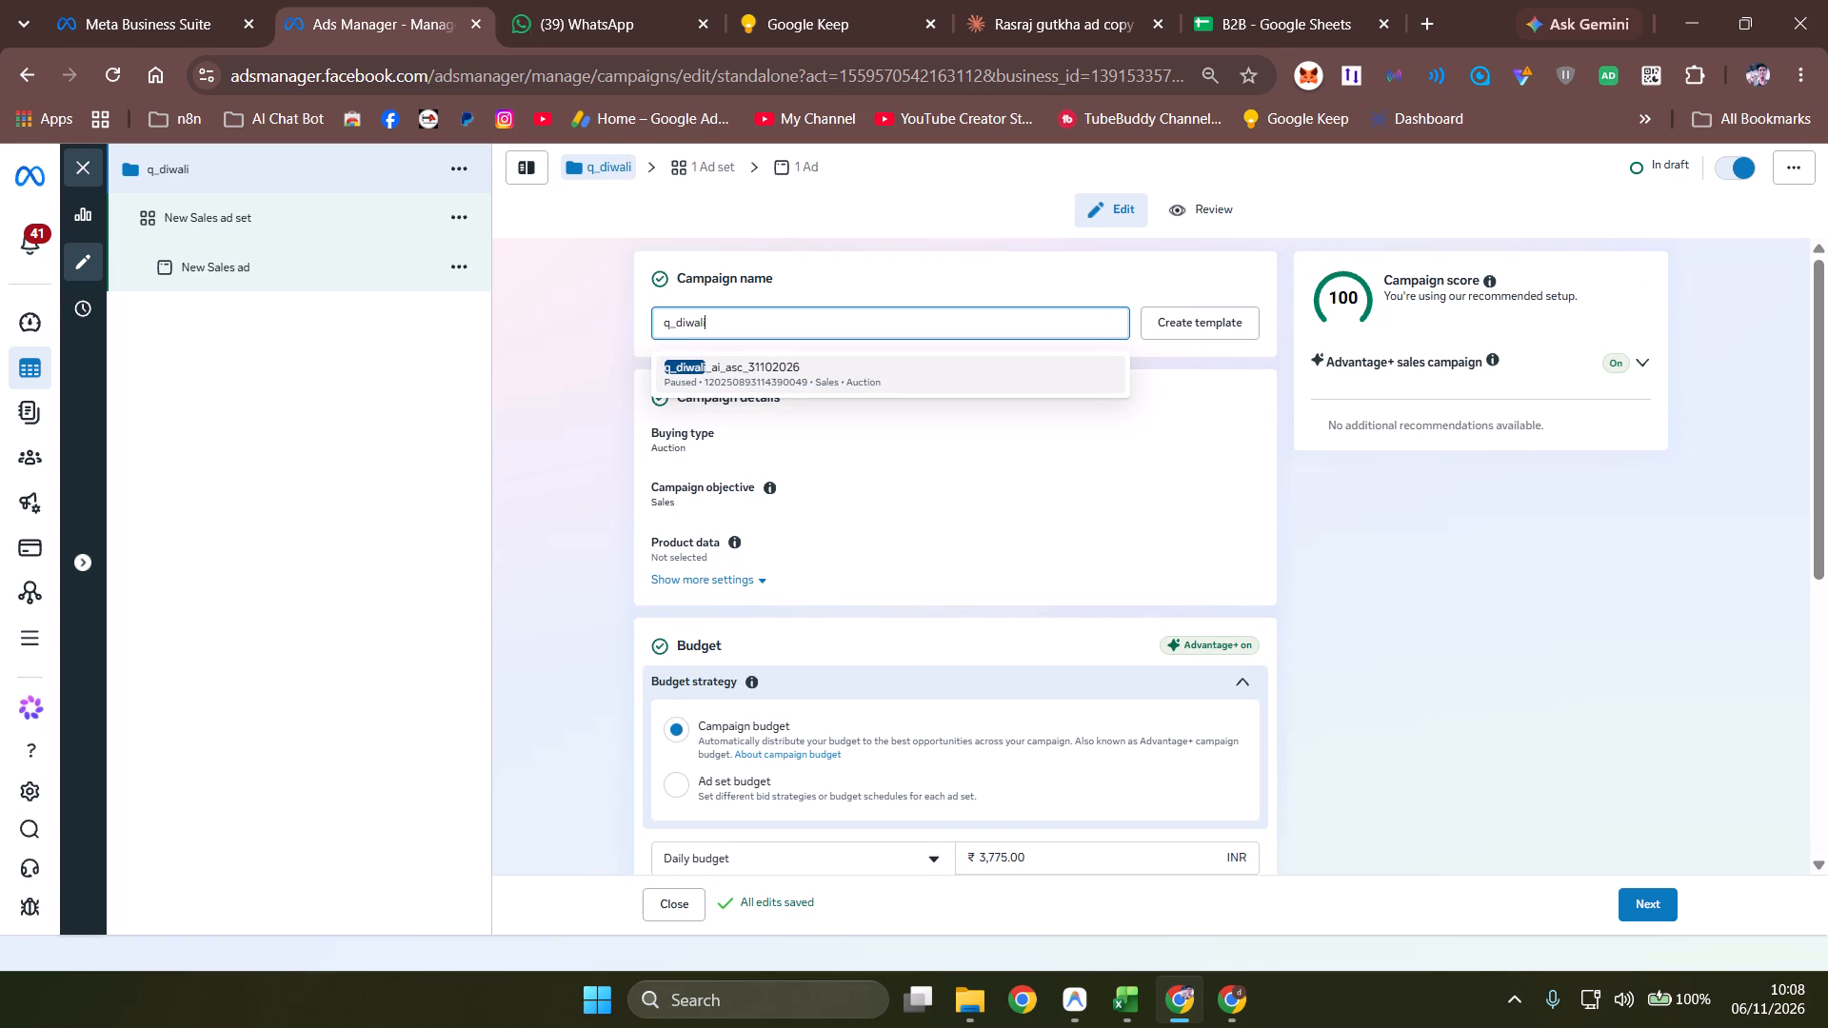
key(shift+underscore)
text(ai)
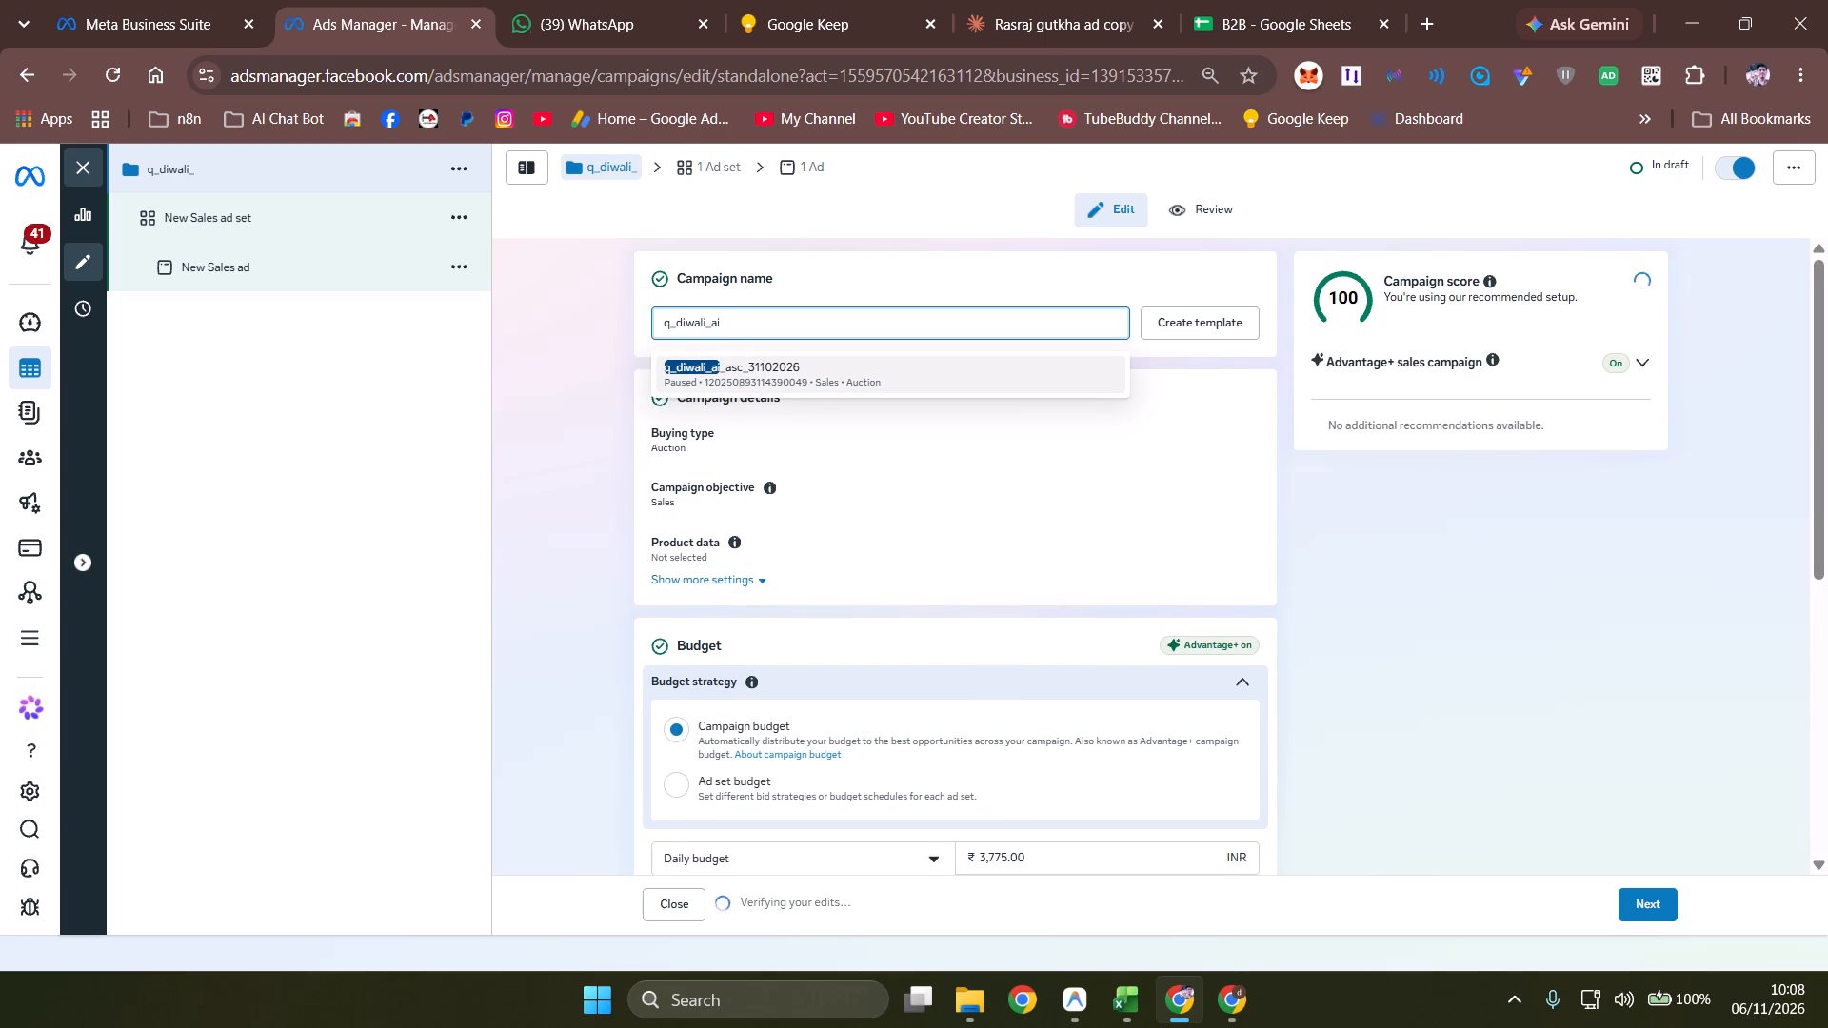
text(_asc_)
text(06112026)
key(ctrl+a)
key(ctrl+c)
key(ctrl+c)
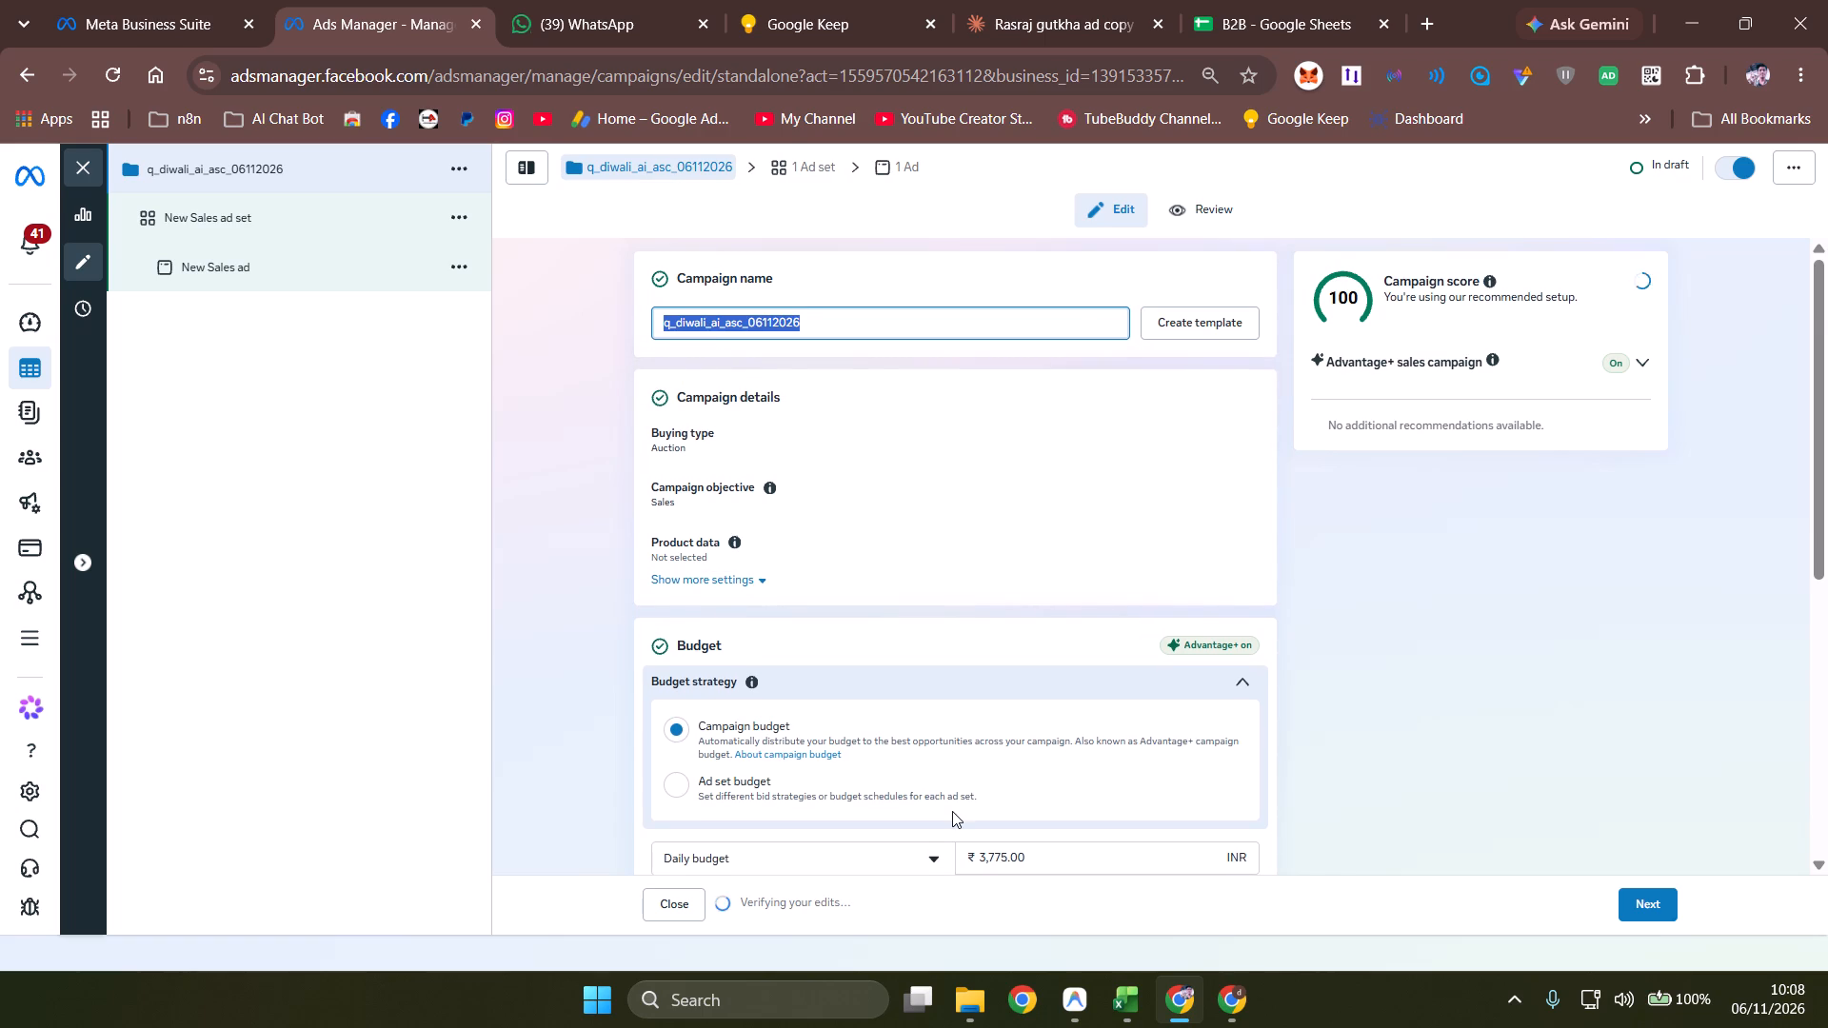
Set the campaign's daily budget to ₹1,500.
scroll(964, 817, down, 1)
double_click(1008, 739)
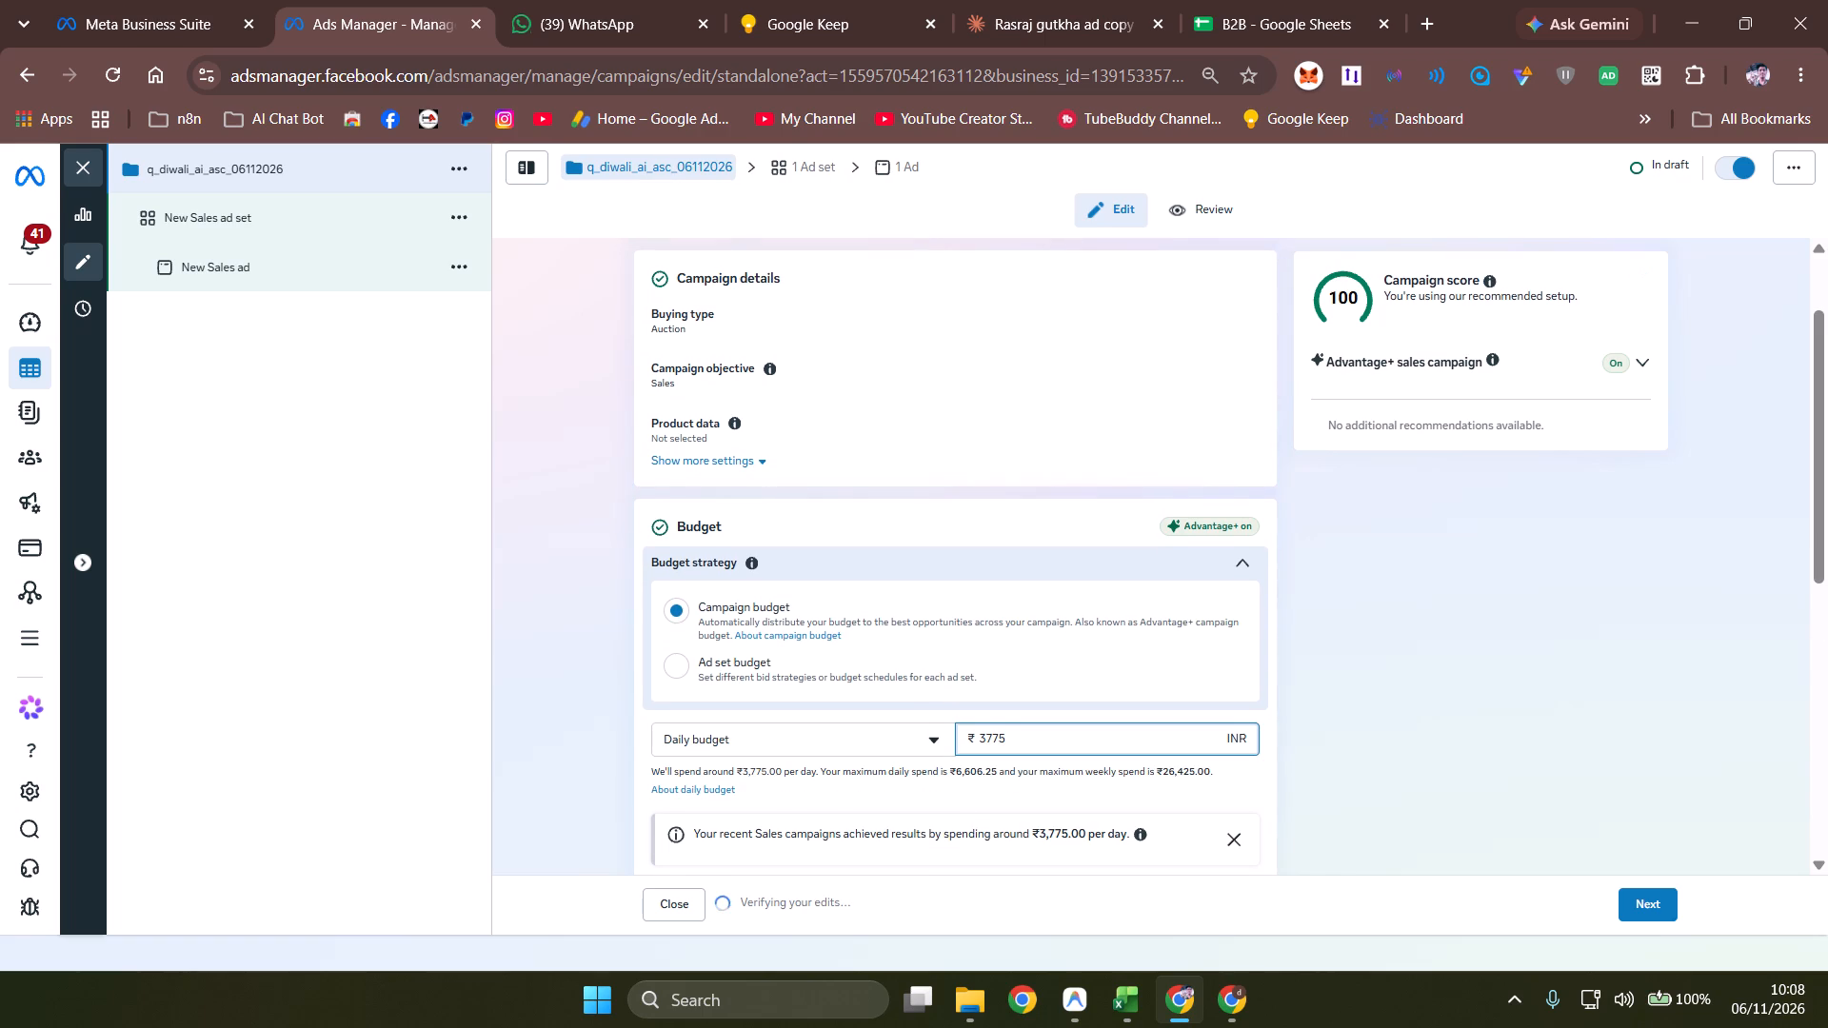
double_click(1000, 738)
text(1200)
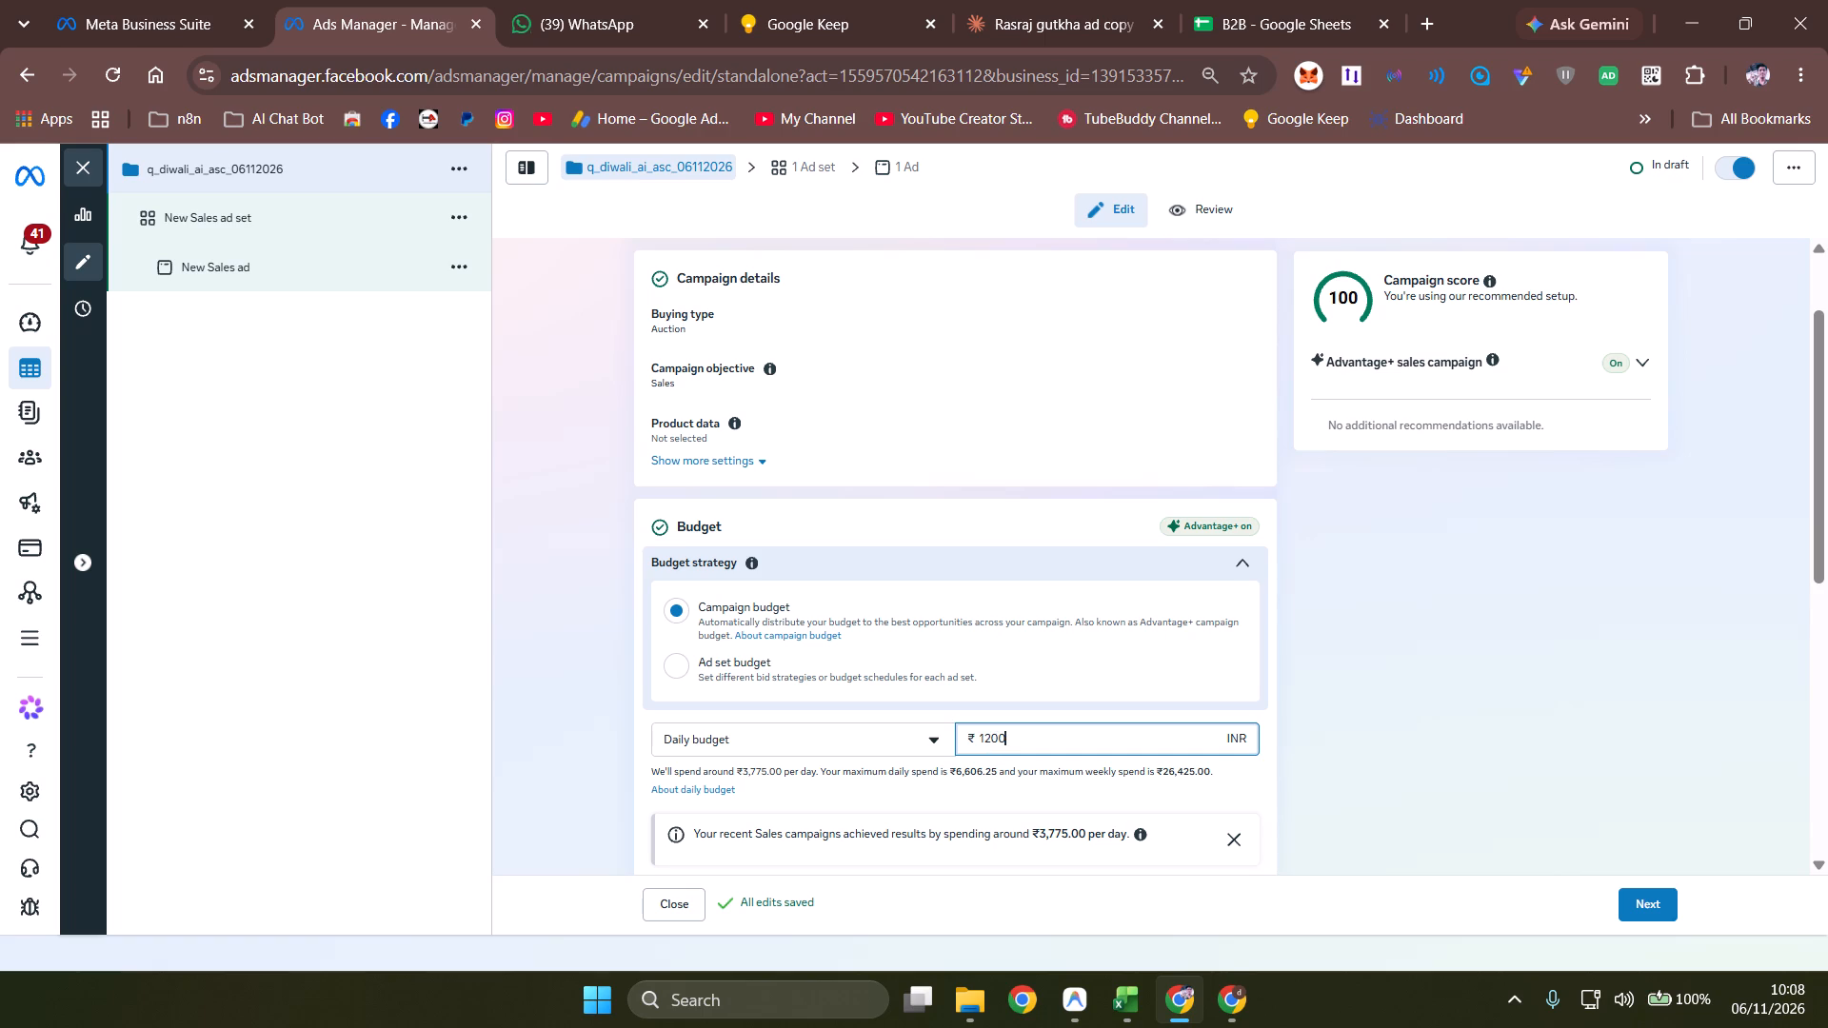
click(991, 737)
key(5)
click(1407, 687)
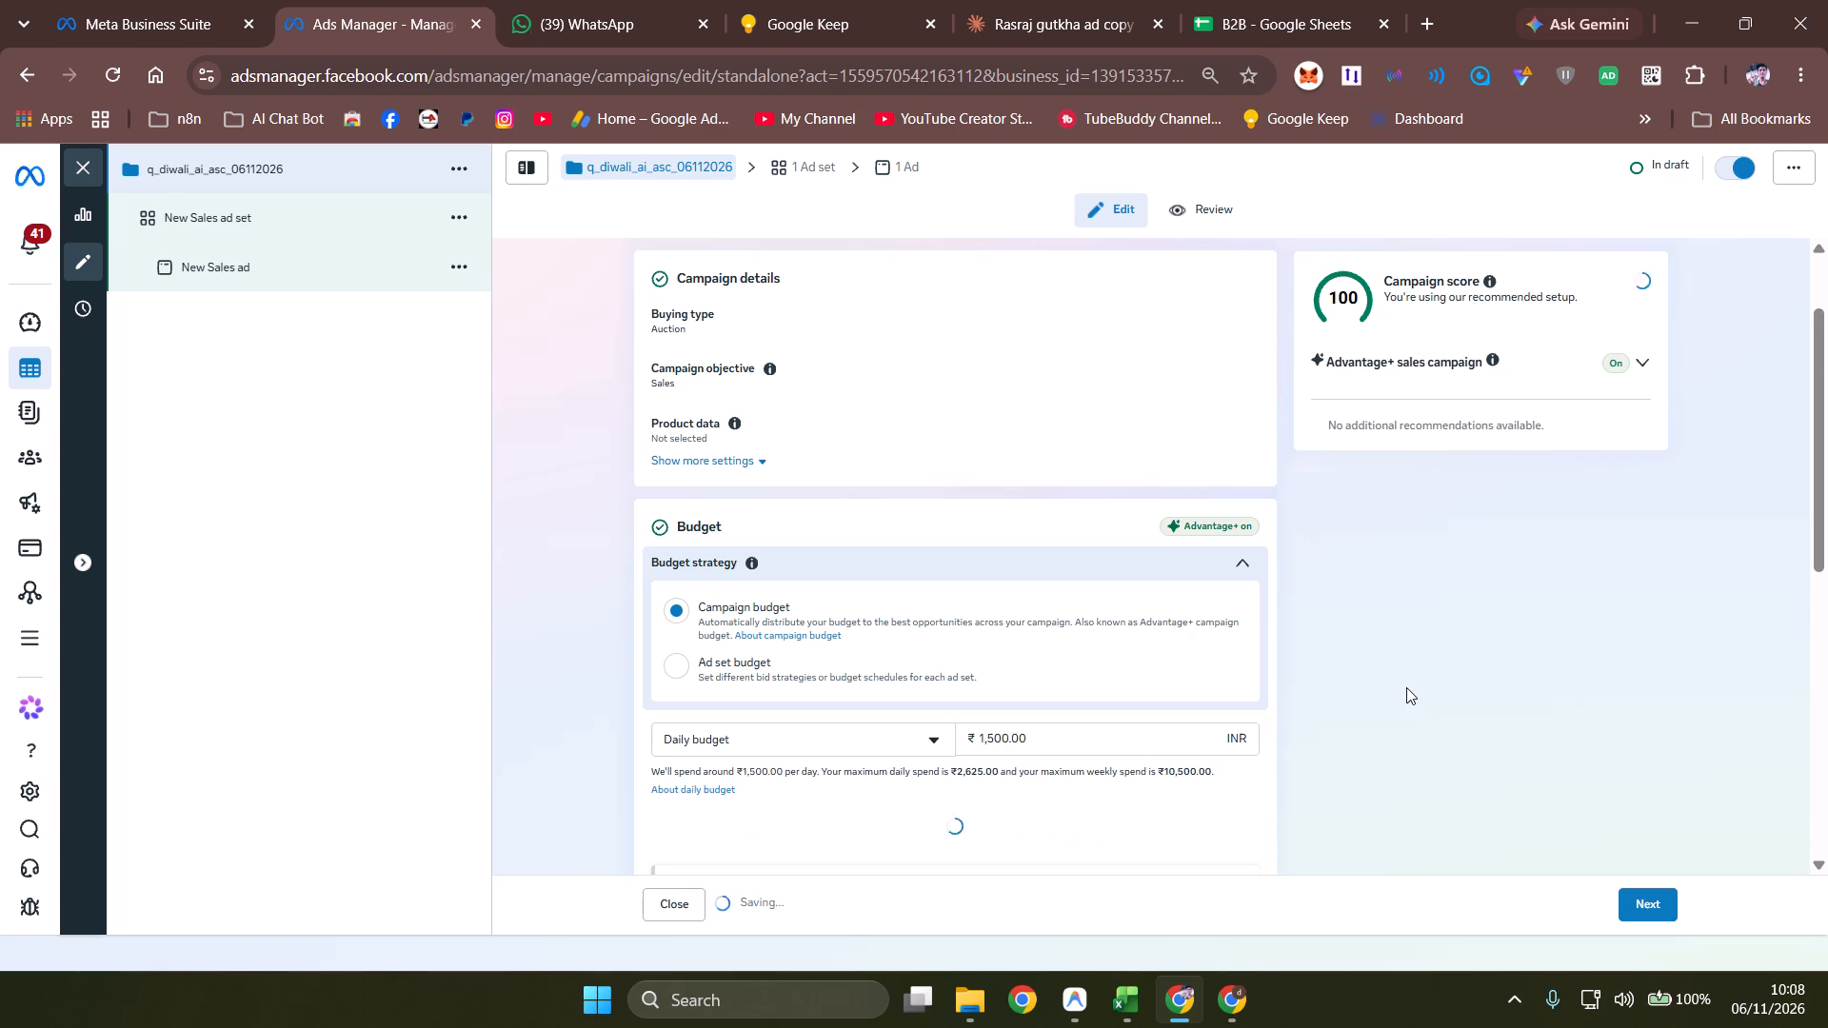
Check the remaining campaign settings, including the existing customers definition under audience segment reporting.
scroll(1203, 730, down, 1)
scroll(1089, 775, down, 4)
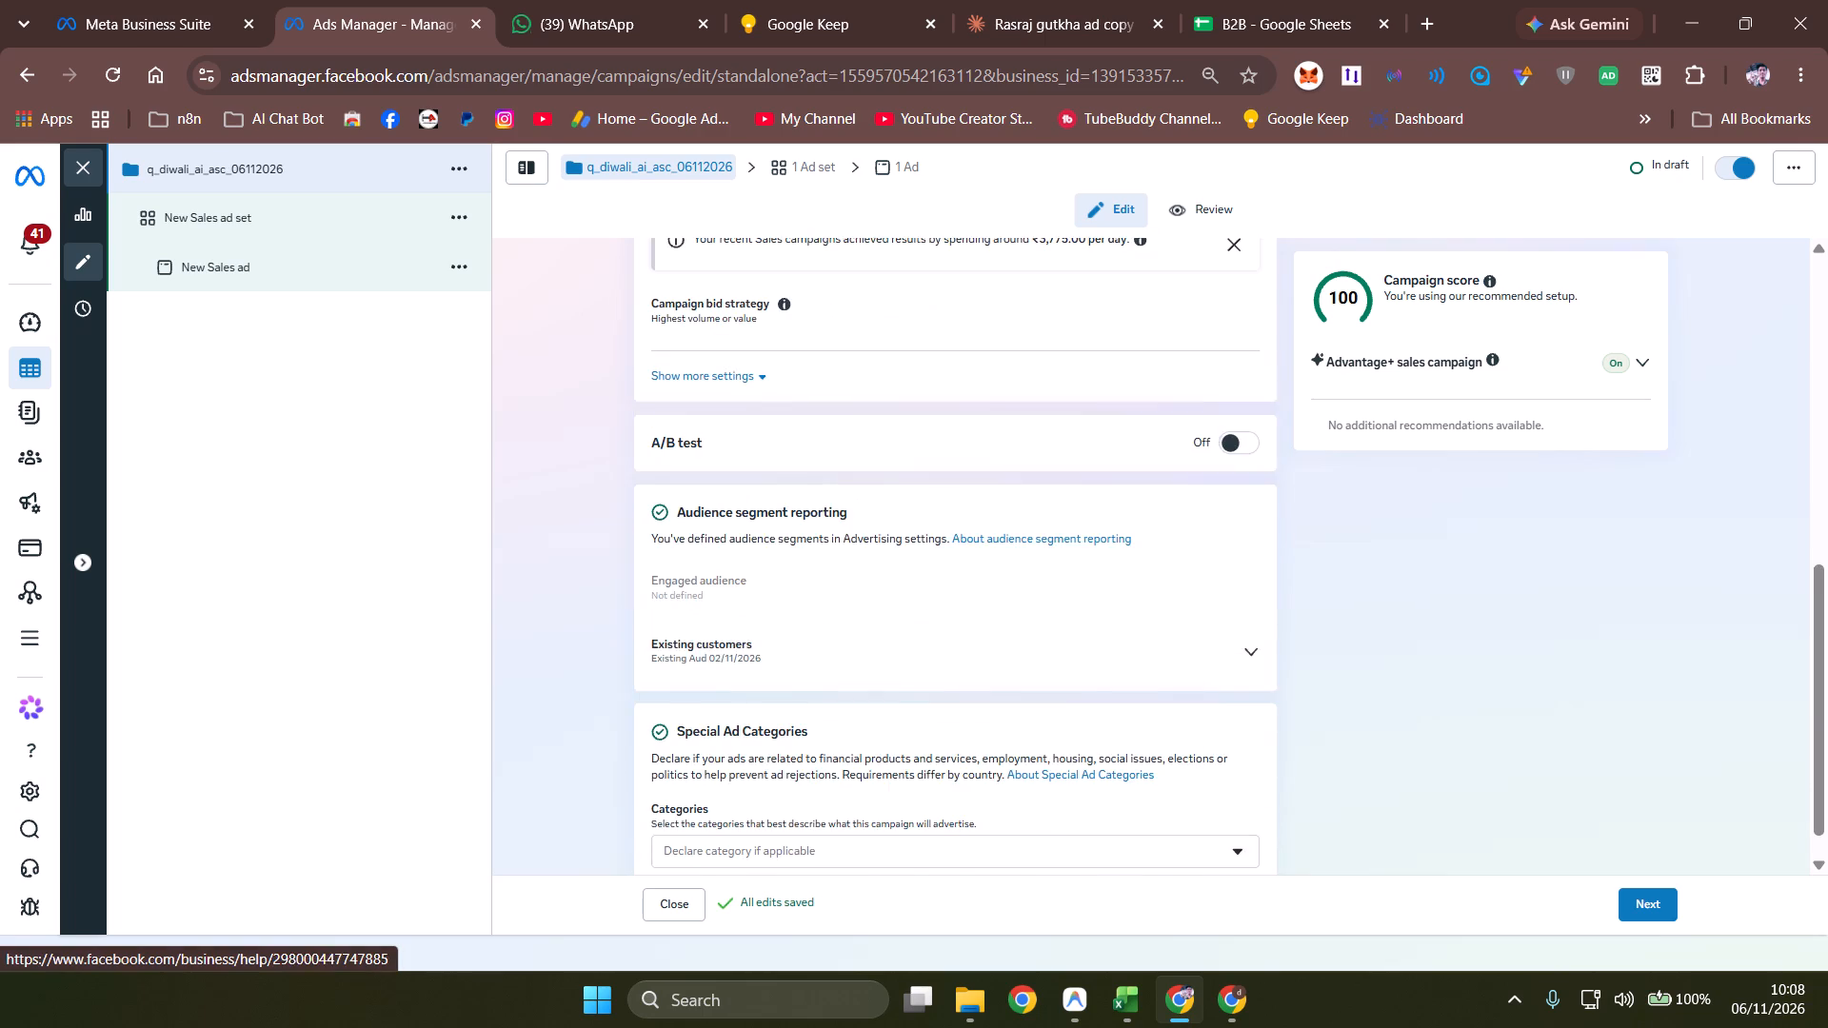
scroll(938, 769, down, 4)
click(948, 611)
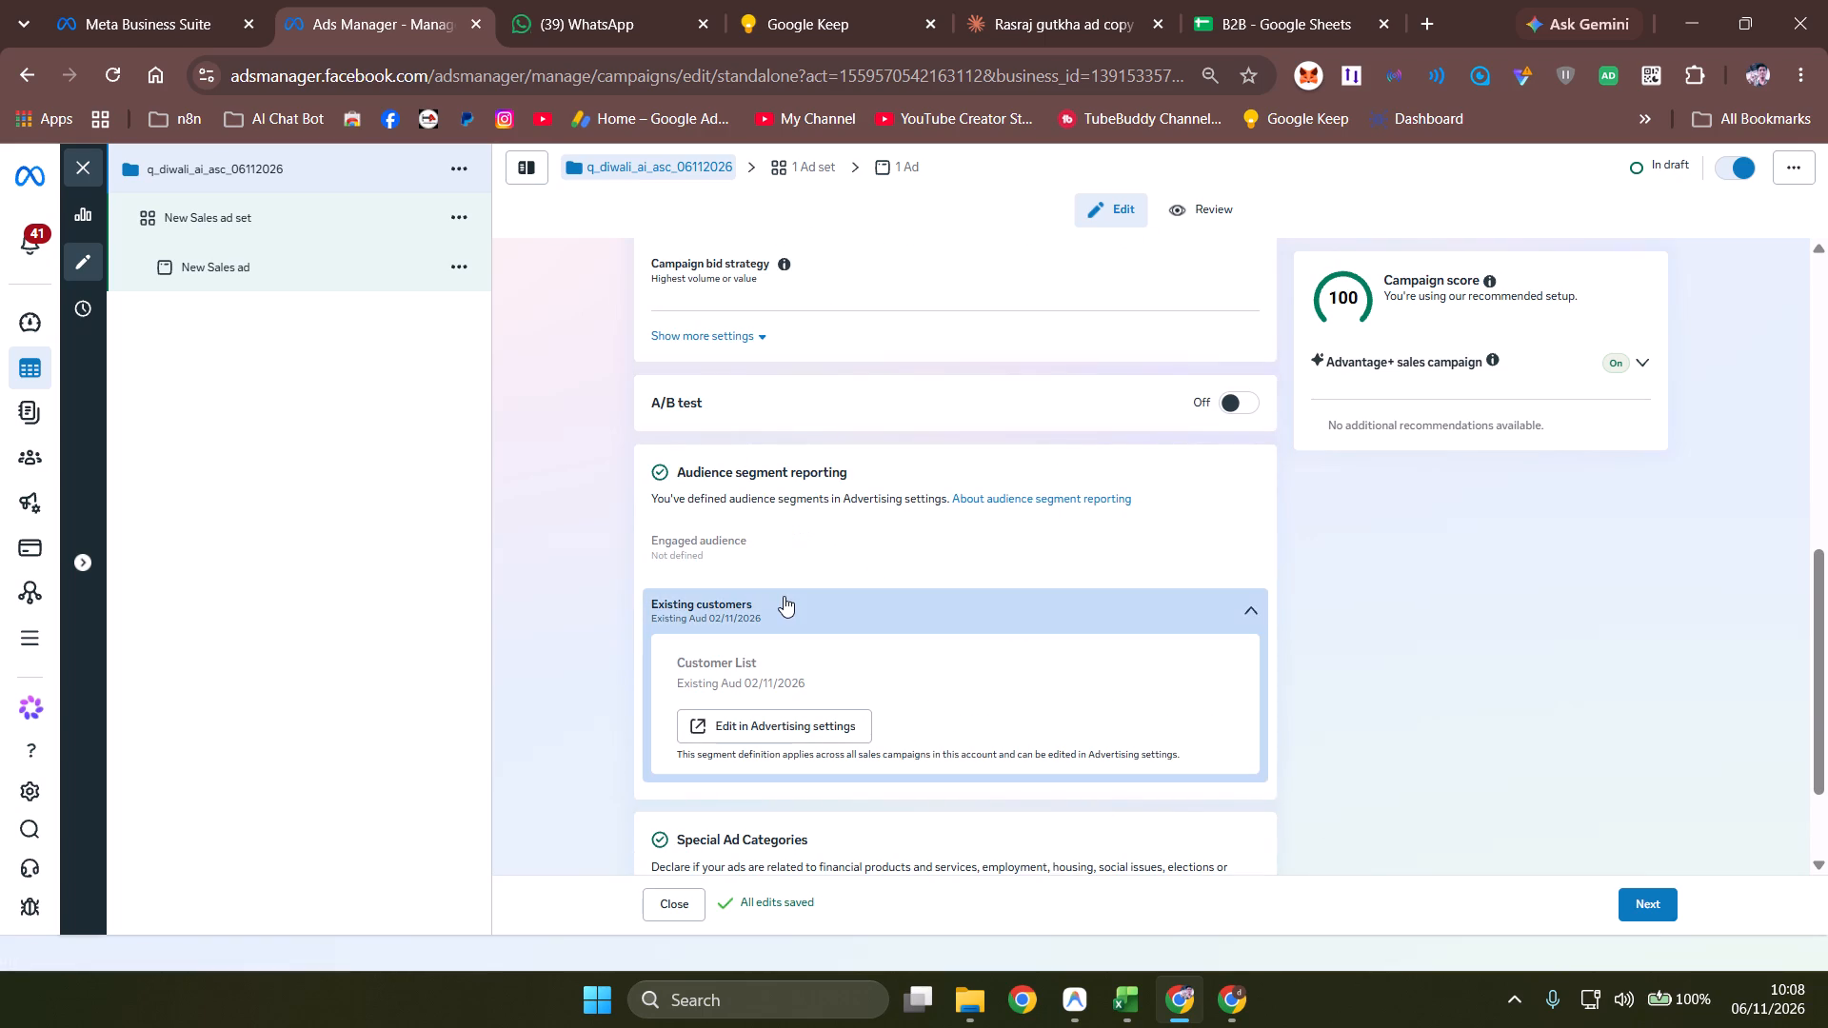
click(1003, 601)
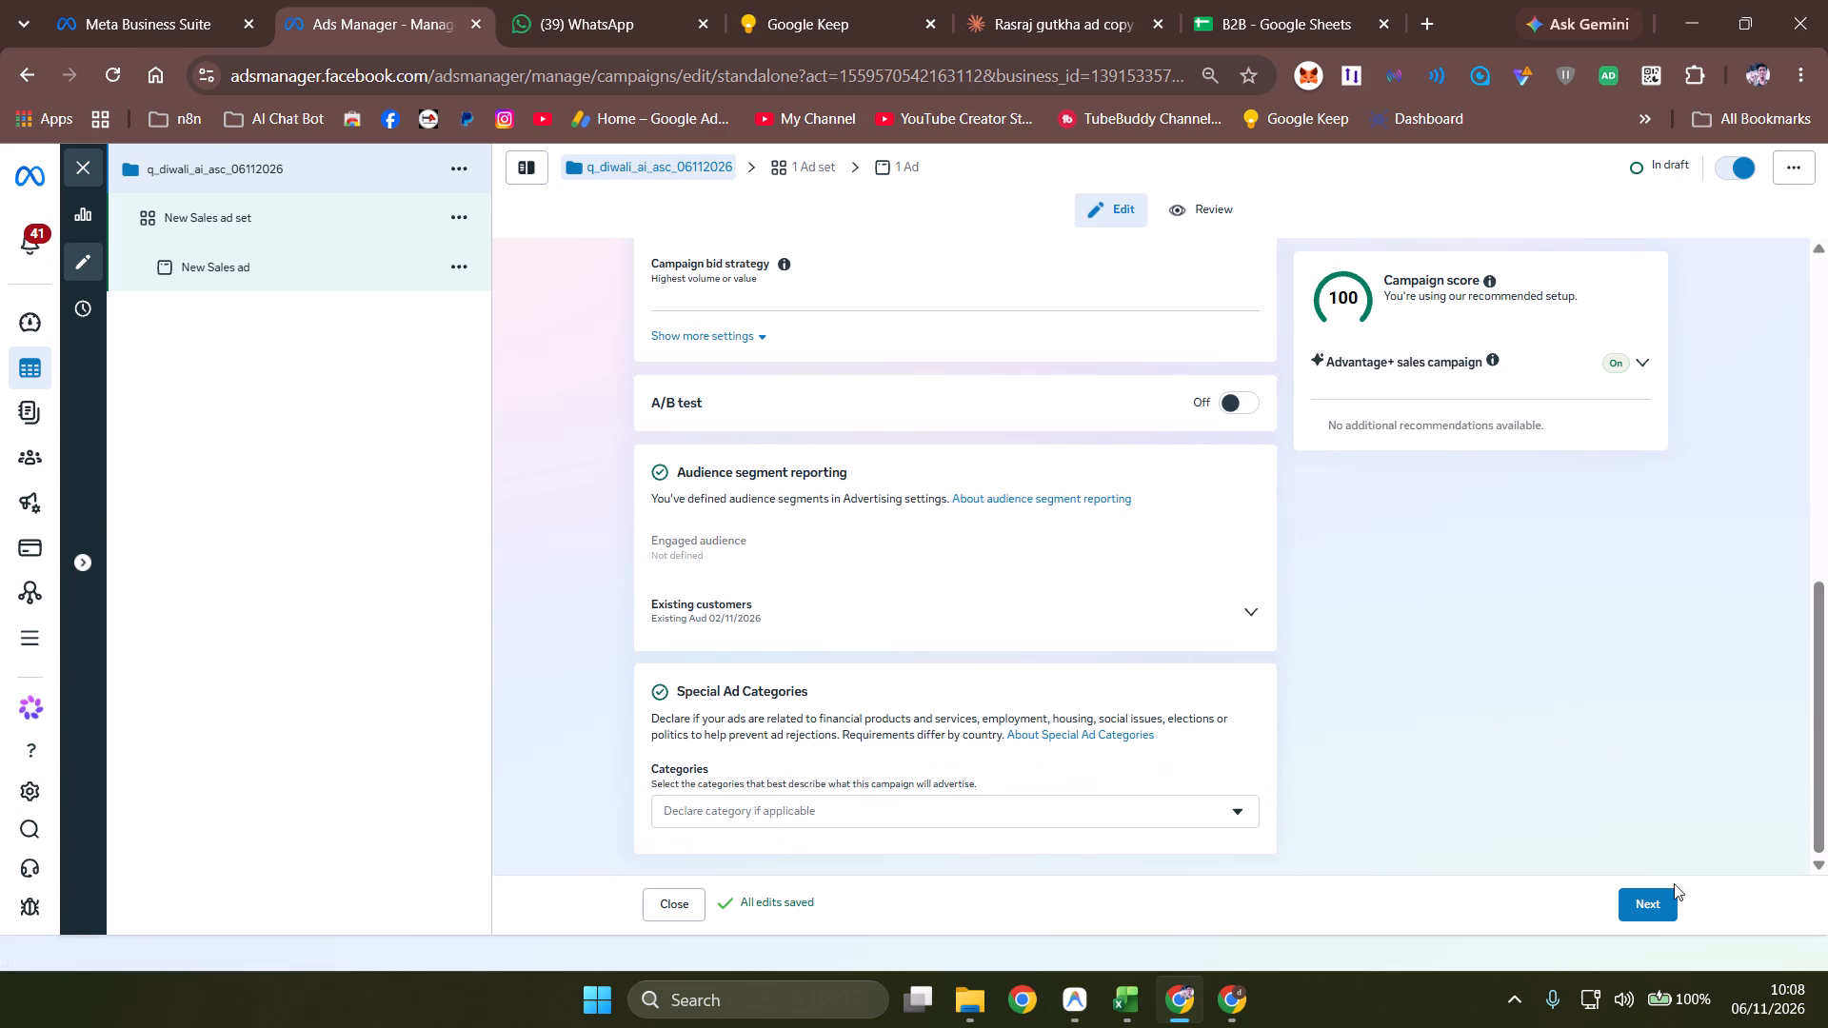
click(1631, 899)
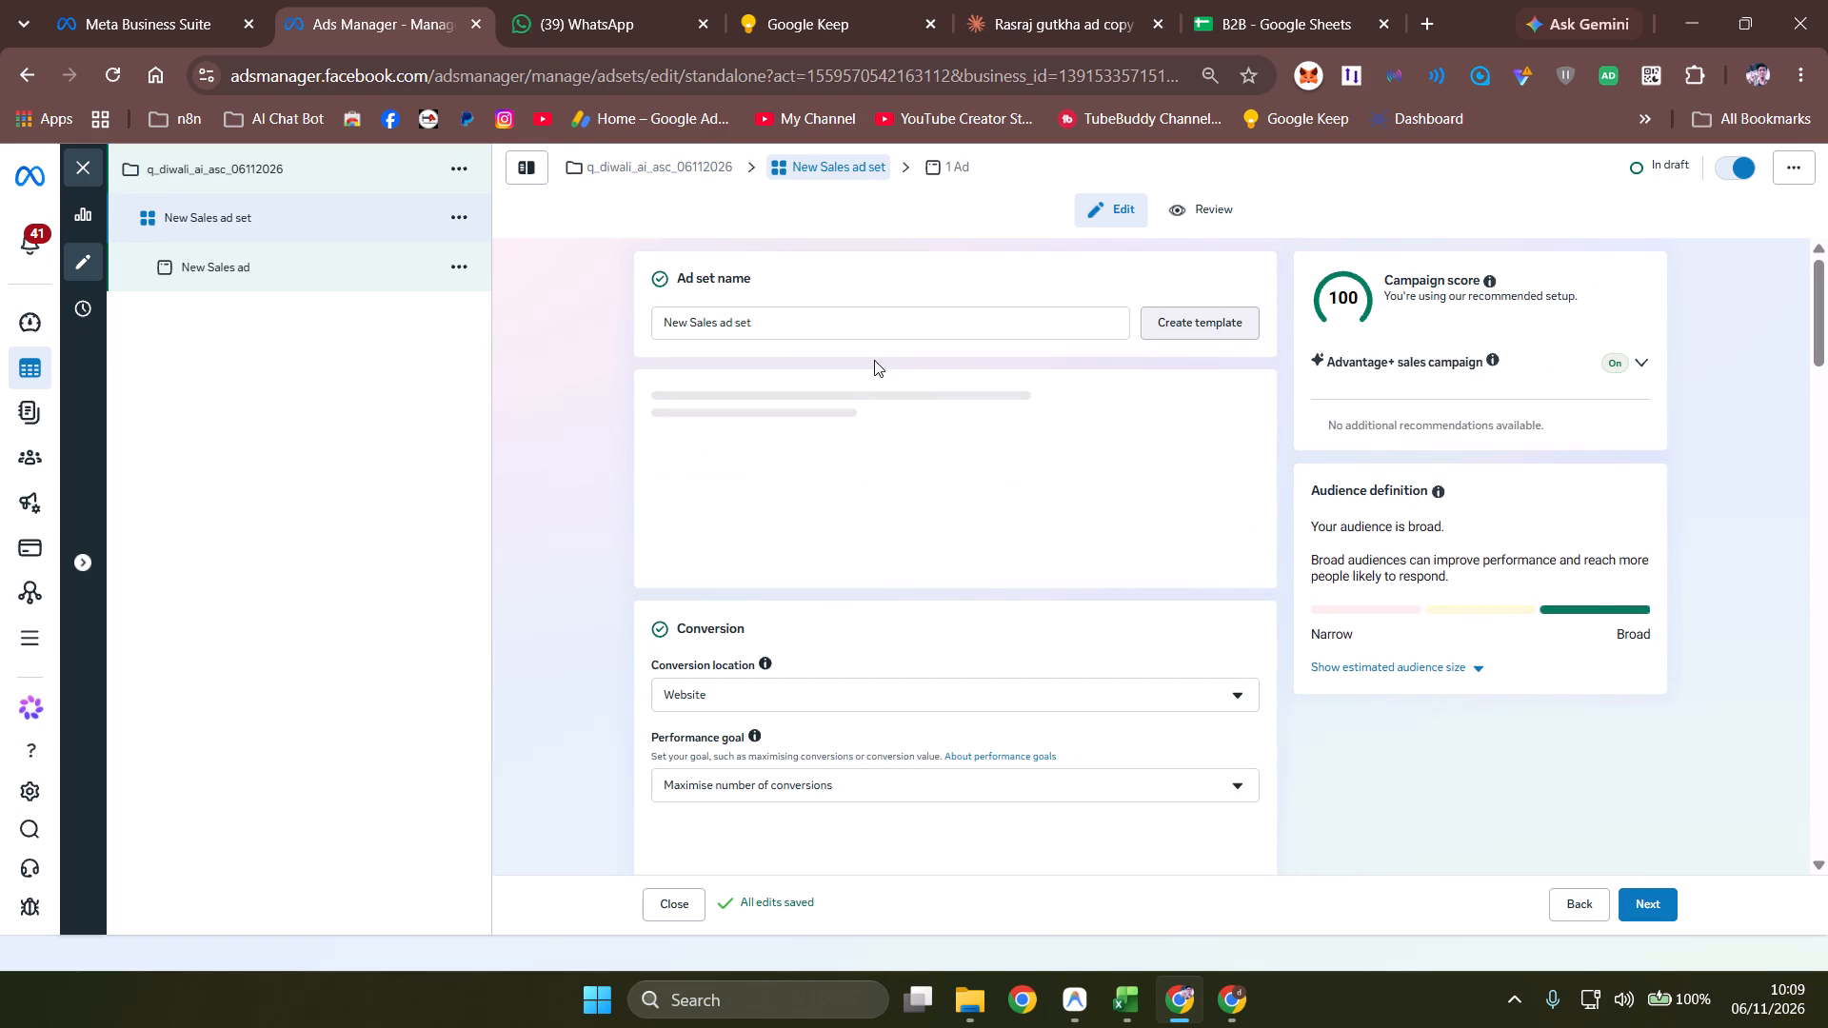
triple_click(700, 324)
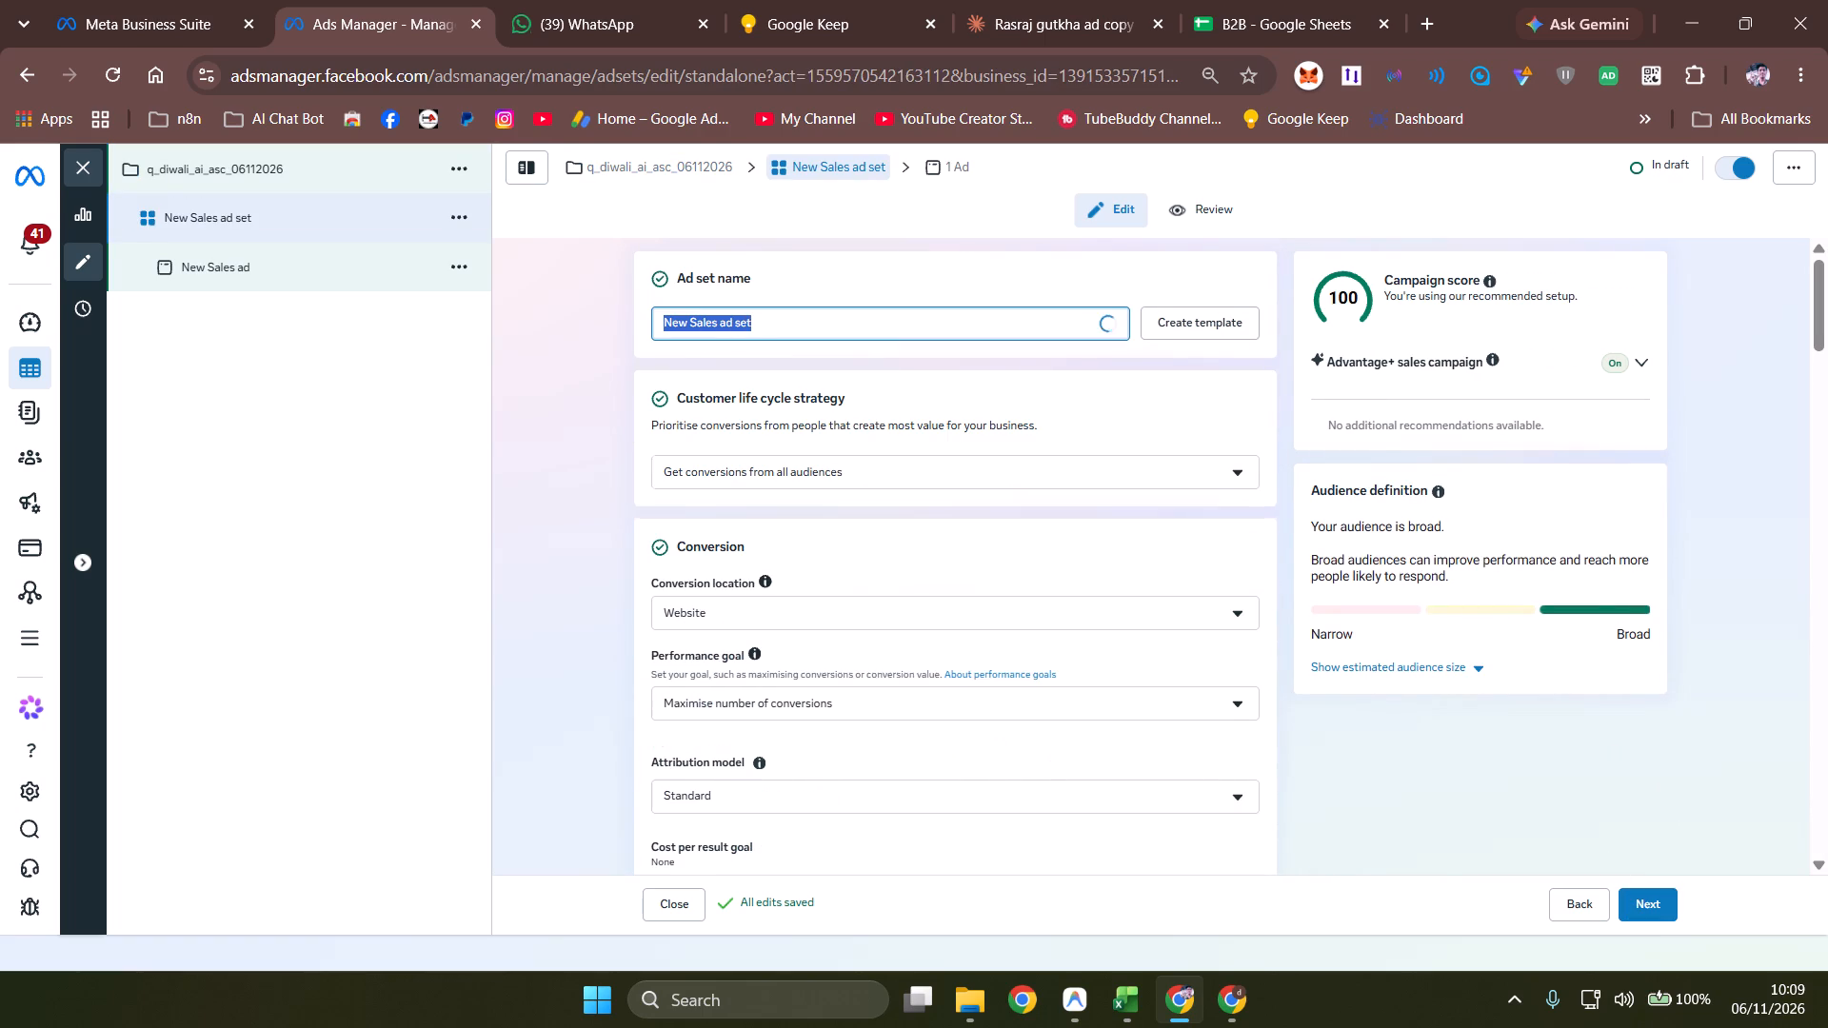